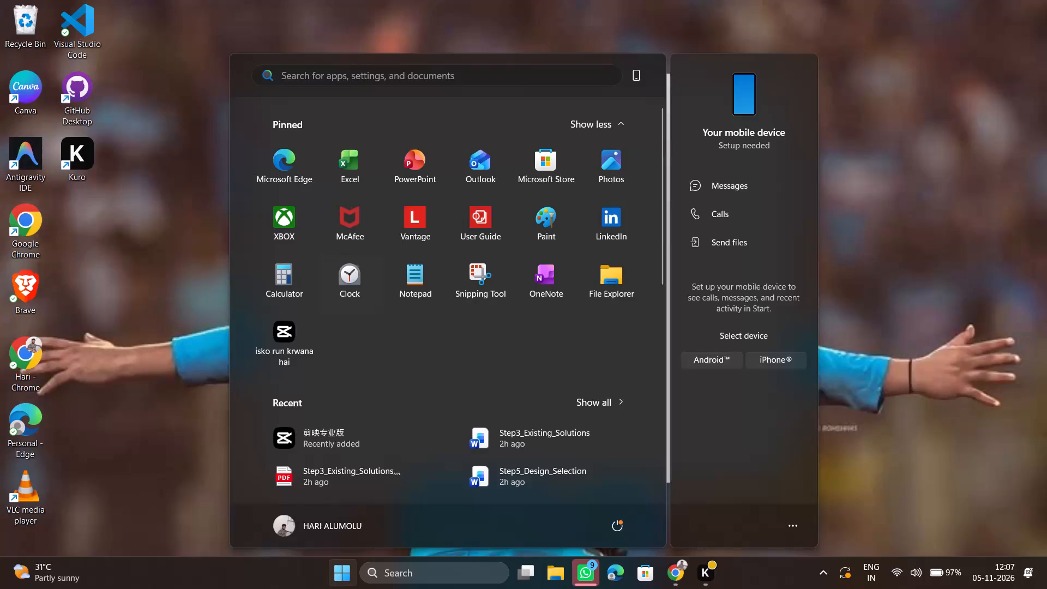
Launch the pinned app named "isko run krwana hai".
click(284, 326)
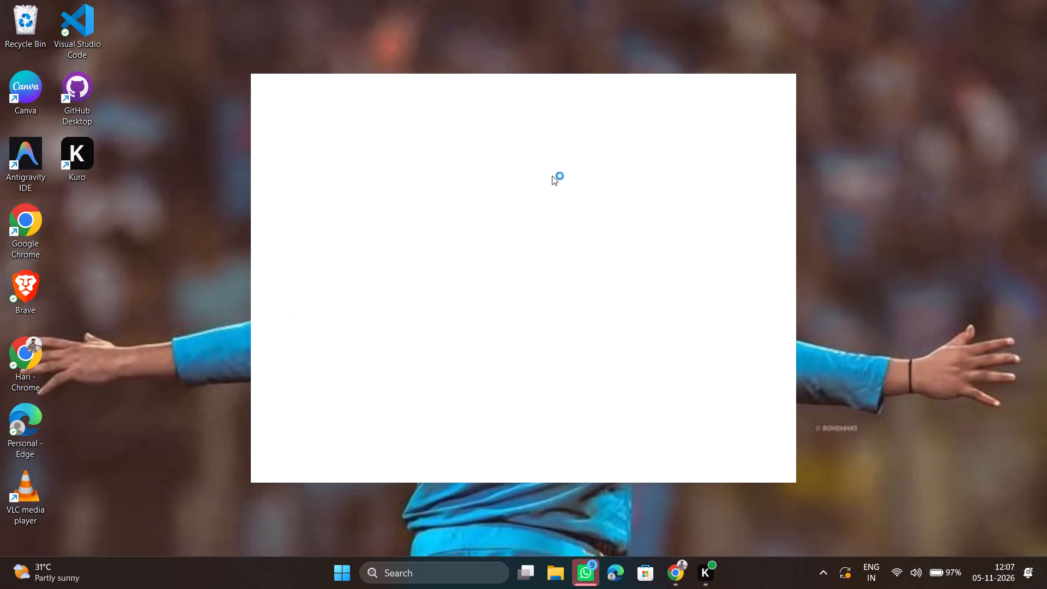
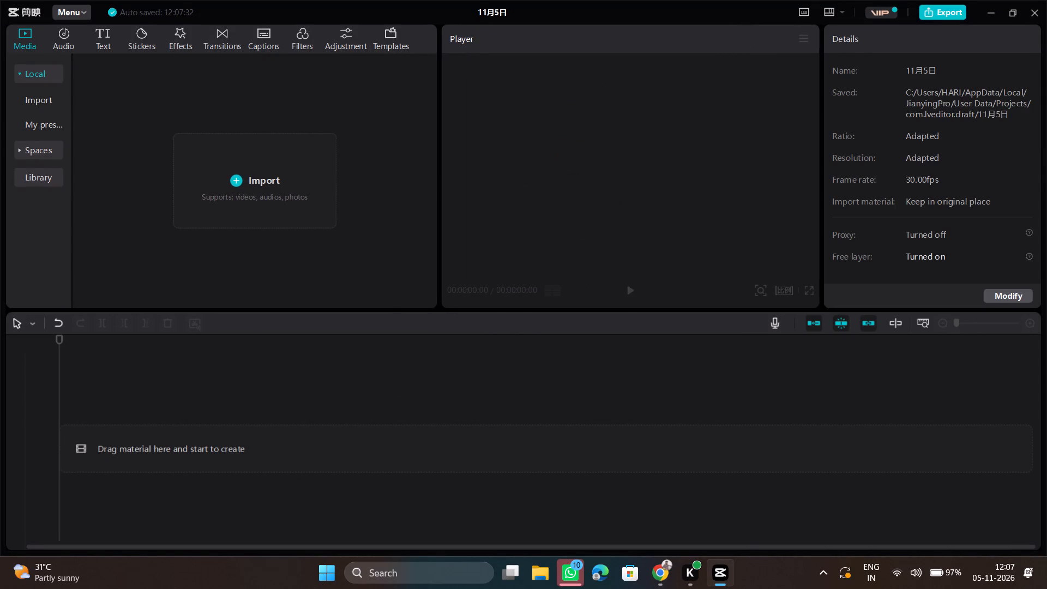
drag(437, 167, 387, 172)
Import today's three Create_animated_video_from_story 1080p clips from the Downloads folder into the project media.
click(202, 162)
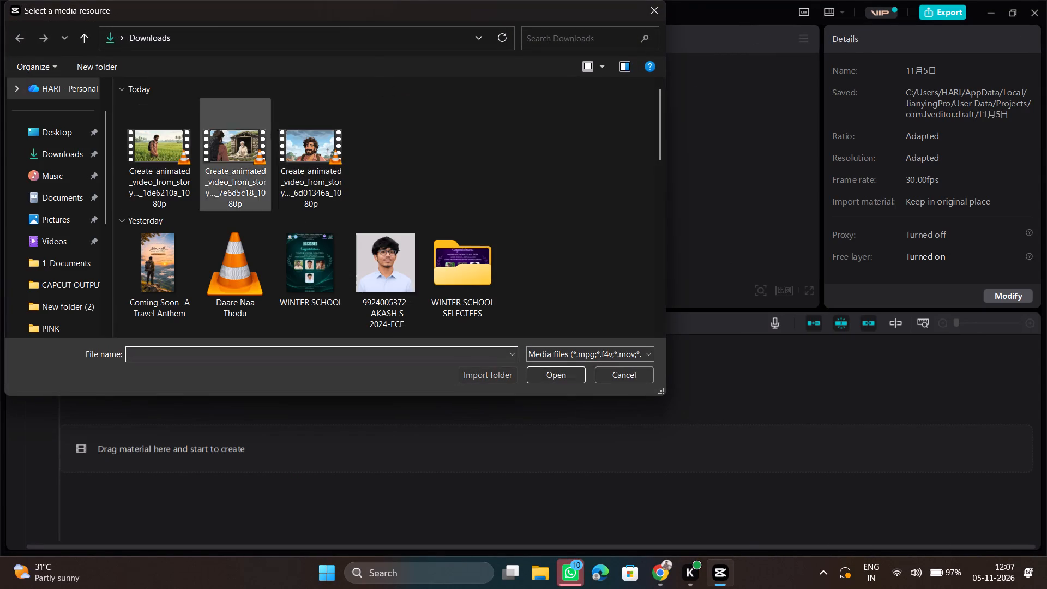
drag(401, 142, 141, 185)
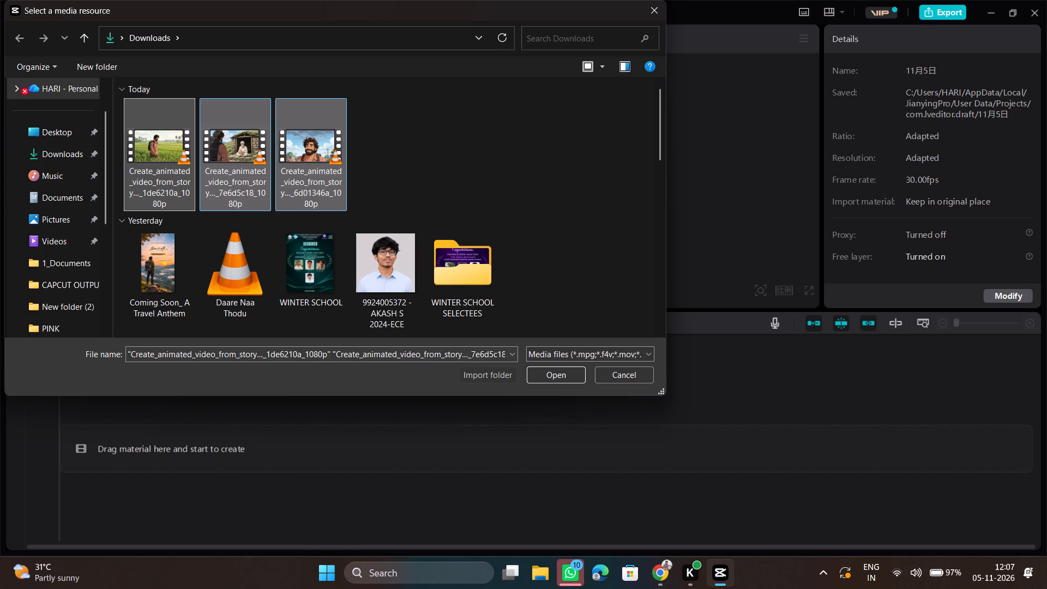
key(Return)
click(210, 241)
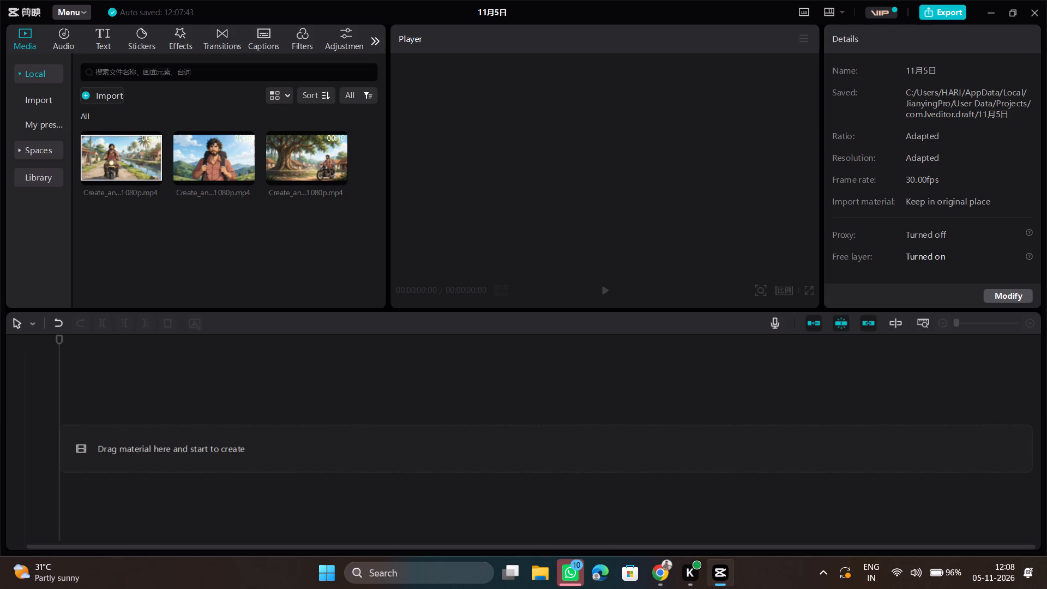
Import the Daare Naa Thodu audio from Downloads and place it at the start of the timeline.
click(92, 101)
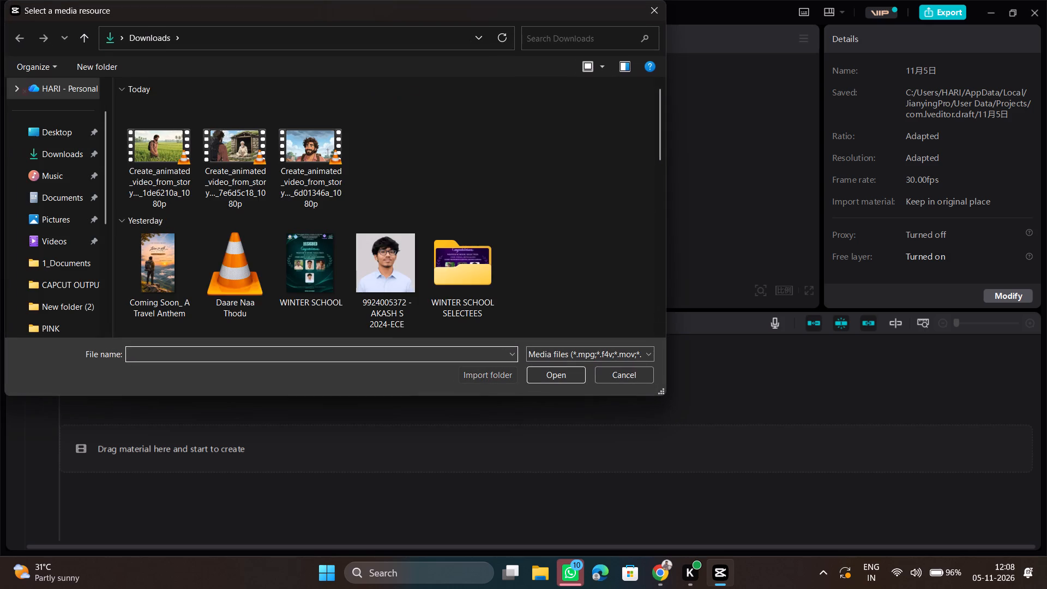
click(257, 244)
click(546, 380)
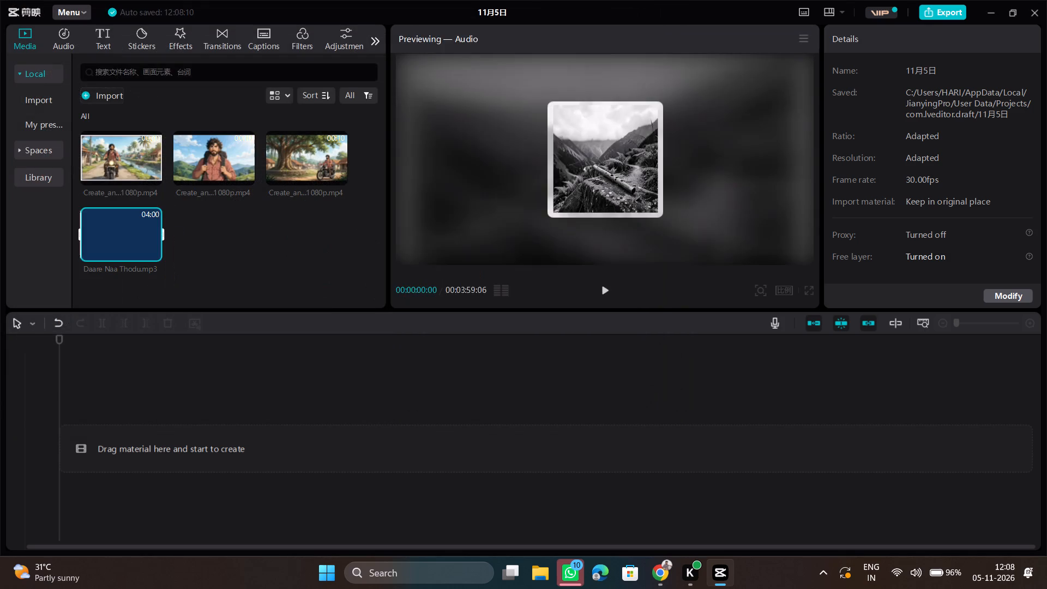
click(224, 233)
drag(103, 224, 127, 429)
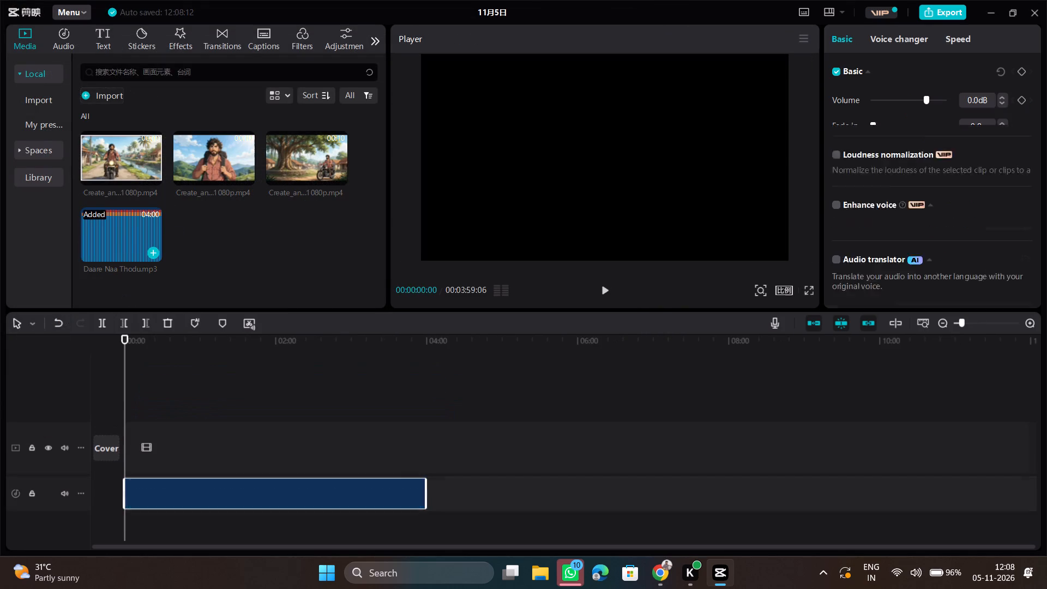
Play the Daare Naa Thodu audio at several points in its first half minute to find a suitable cut point.
ctrl+scroll(138, 428, up, 1)
ctrl+scroll(138, 428, down, 3)
ctrl+scroll(138, 428, up, 2)
ctrl+scroll(138, 428, down, 1)
ctrl+scroll(138, 428, up, 7)
ctrl+scroll(139, 428, down, 1)
ctrl+scroll(139, 428, up, 1)
ctrl+scroll(139, 428, down, 1)
ctrl+scroll(139, 428, up, 2)
ctrl+scroll(142, 424, down, 1)
ctrl+scroll(142, 424, up, 5)
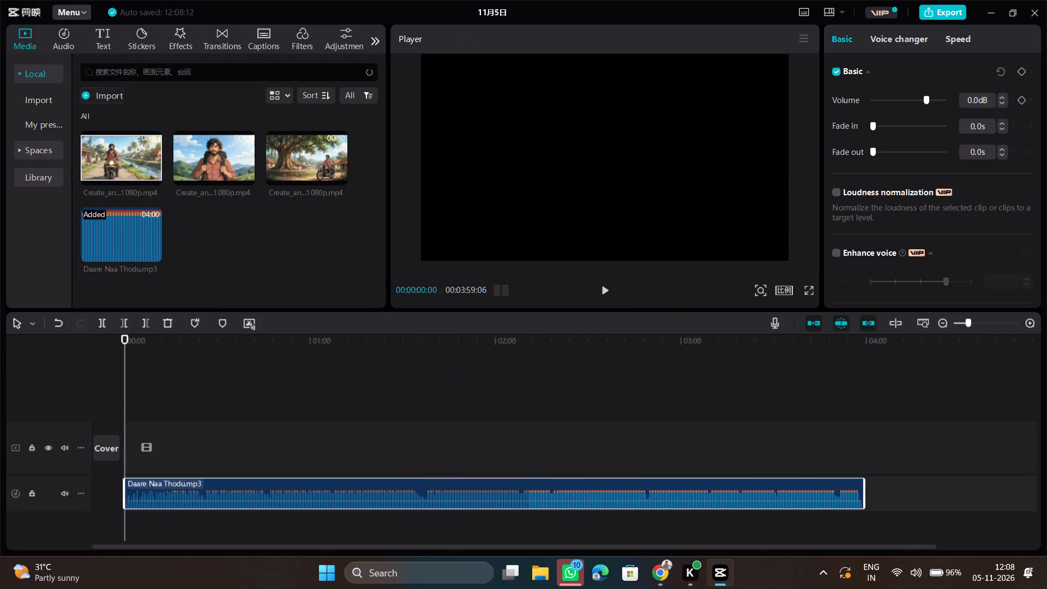
ctrl+scroll(142, 424, up, 1)
ctrl+scroll(142, 424, down, 1)
ctrl+scroll(142, 424, up, 3)
ctrl+scroll(142, 424, down, 3)
ctrl+scroll(142, 424, up, 1)
ctrl+scroll(142, 424, down, 1)
ctrl+scroll(142, 424, up, 3)
ctrl+scroll(142, 424, down, 1)
key(space)
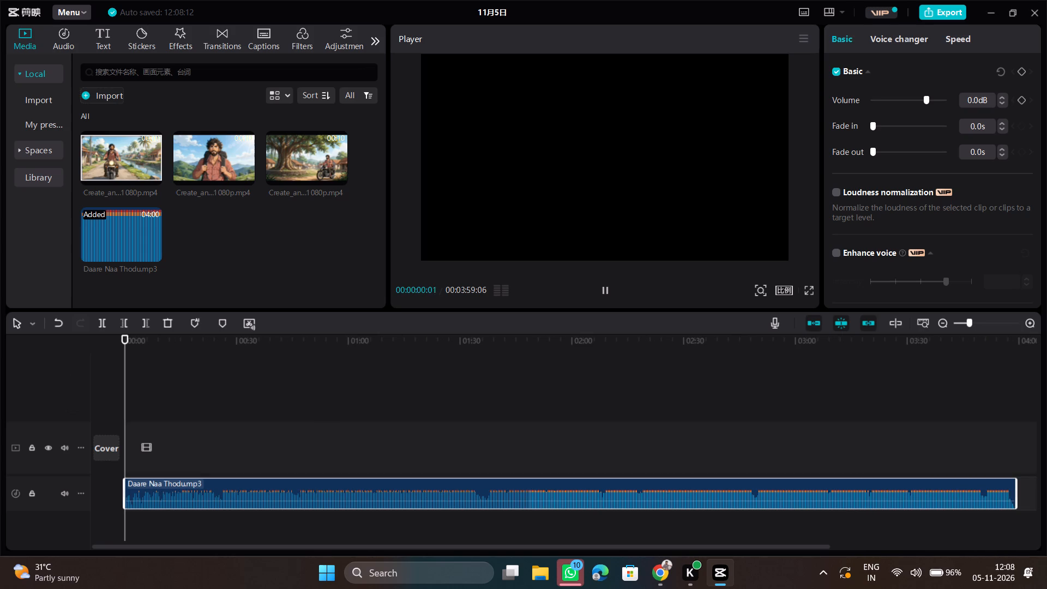
click(229, 406)
key(space)
click(224, 404)
key(space)
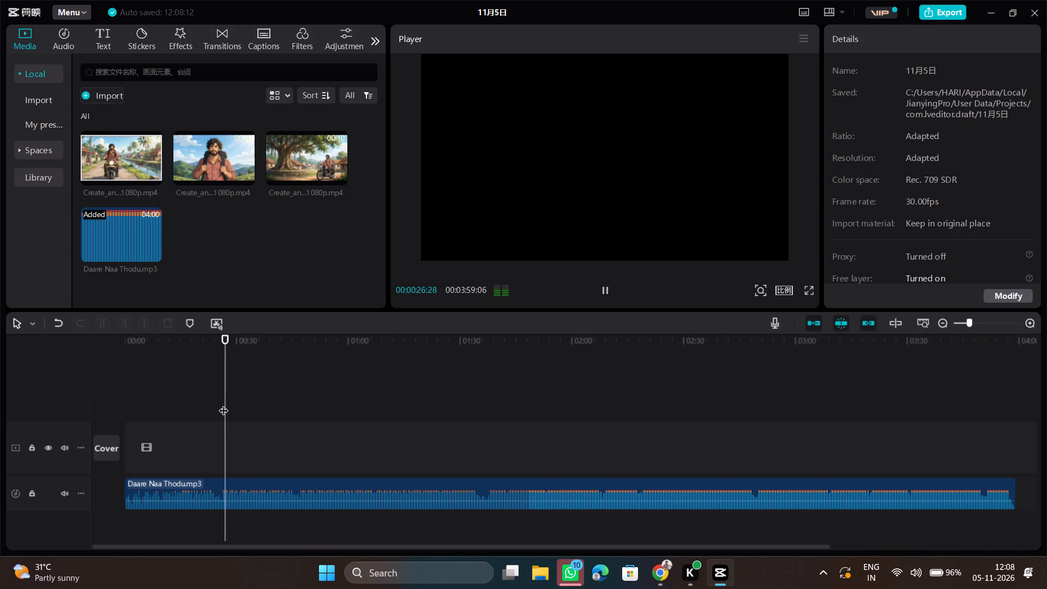
click(209, 393)
key(space)
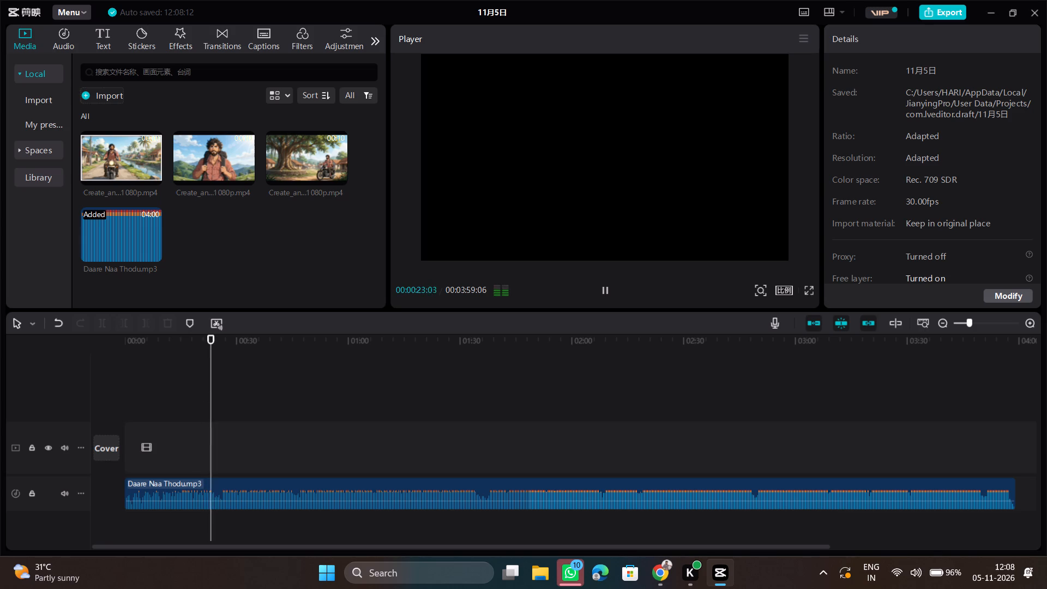
click(167, 390)
key(space)
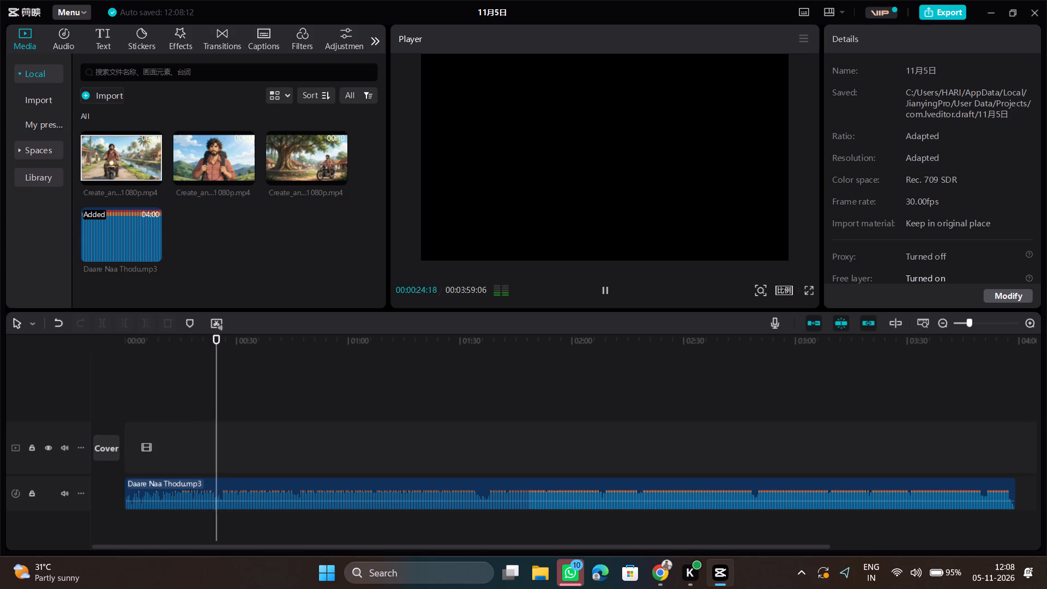
key(space)
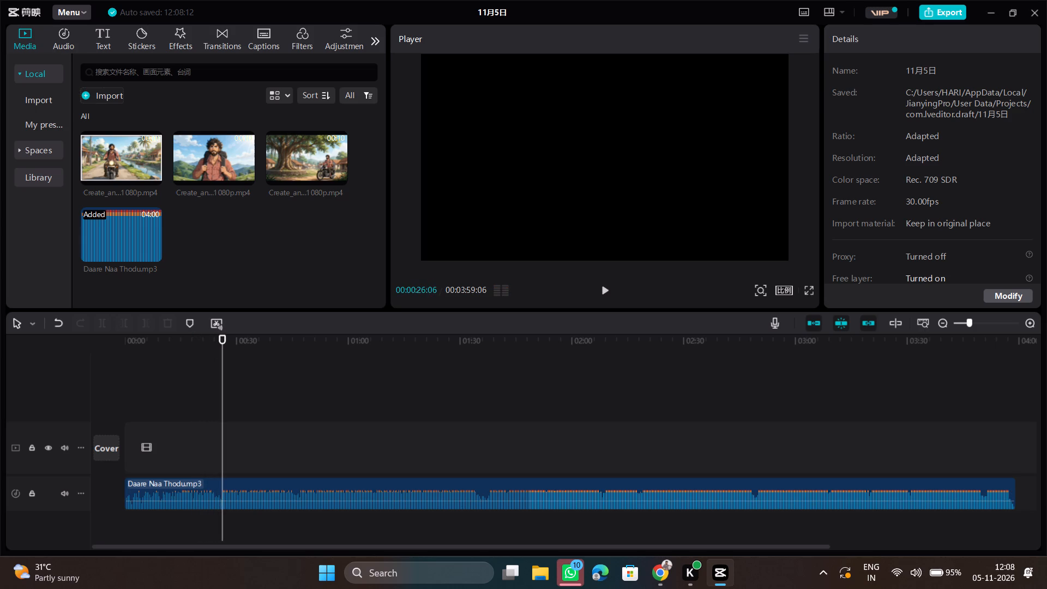
Play on from about 24 seconds, split the audio at 00:00:25:23, and delete the part after the cut.
drag(224, 447, 217, 444)
key(space)
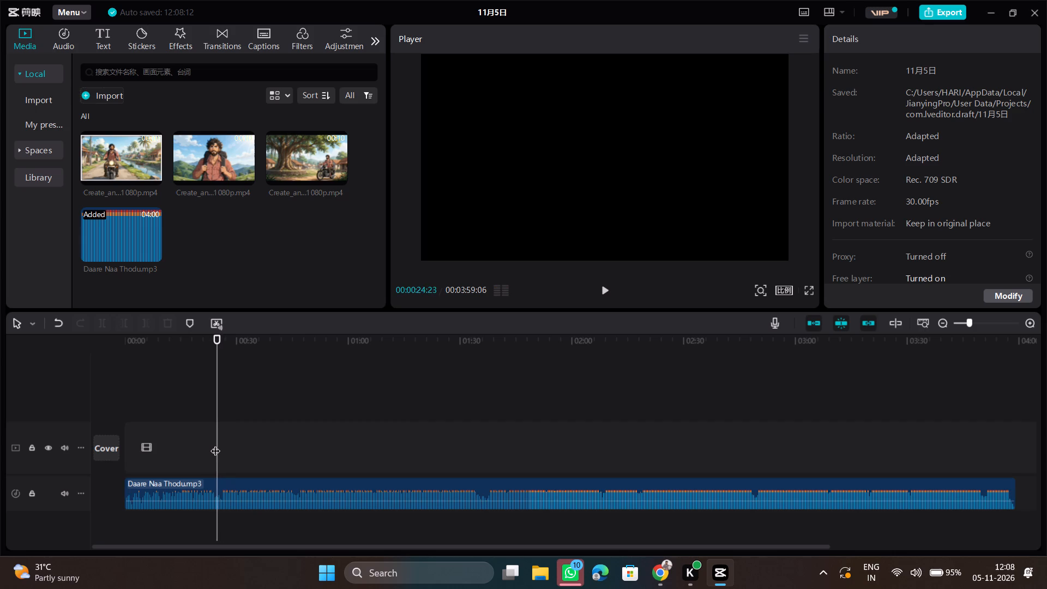
key(space)
key(space)
key(space)
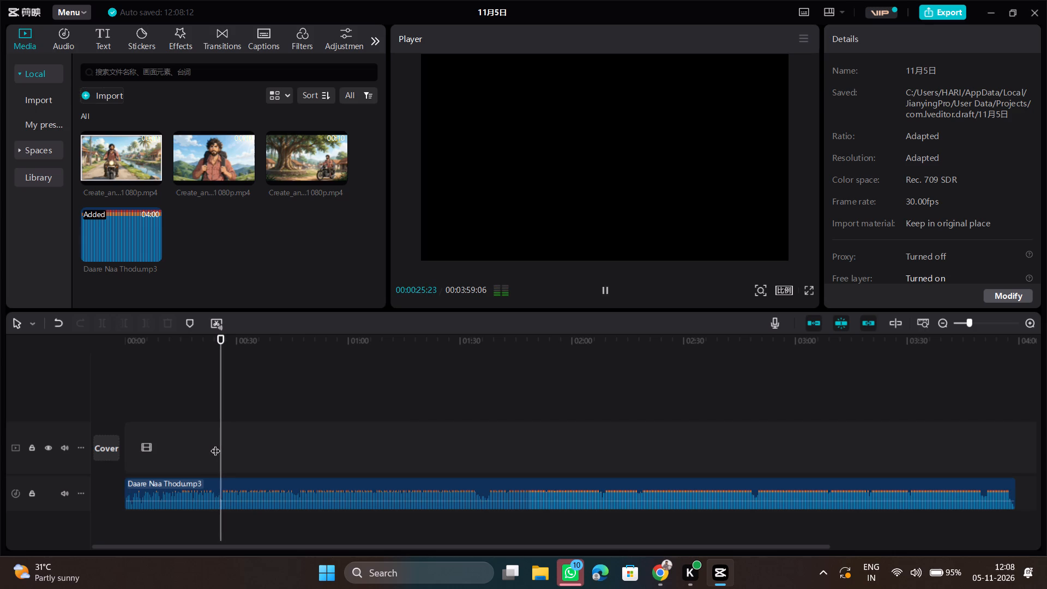
key(b)
click(222, 479)
key(a)
click(312, 485)
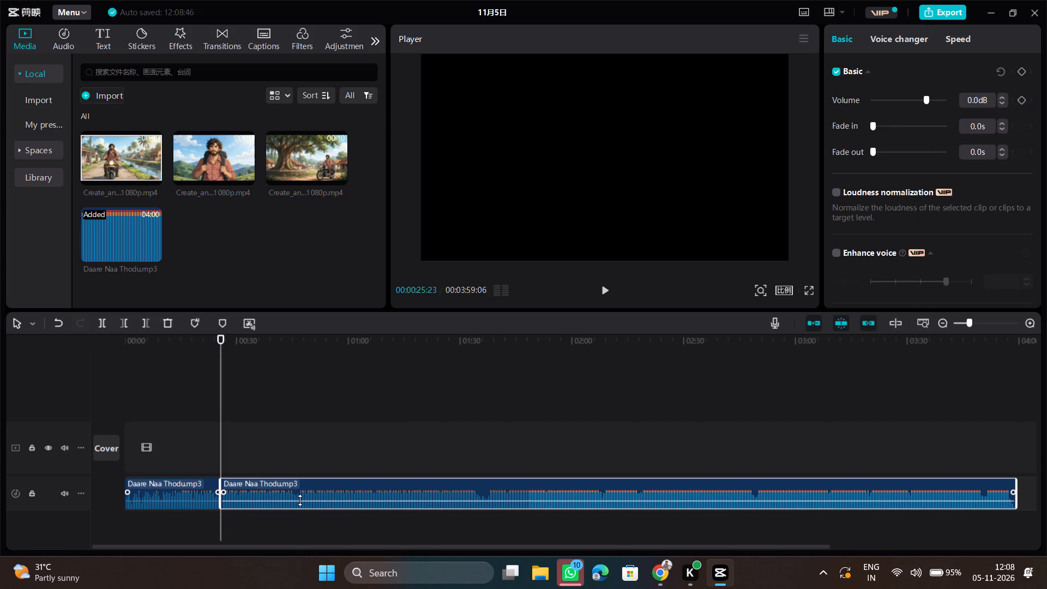
key(Delete)
Fit the trimmed audio in the timeline and listen to about its first three seconds from the start.
click(127, 399)
ctrl+scroll(183, 425, up, 3)
ctrl+scroll(183, 425, down, 1)
ctrl+scroll(183, 425, up, 2)
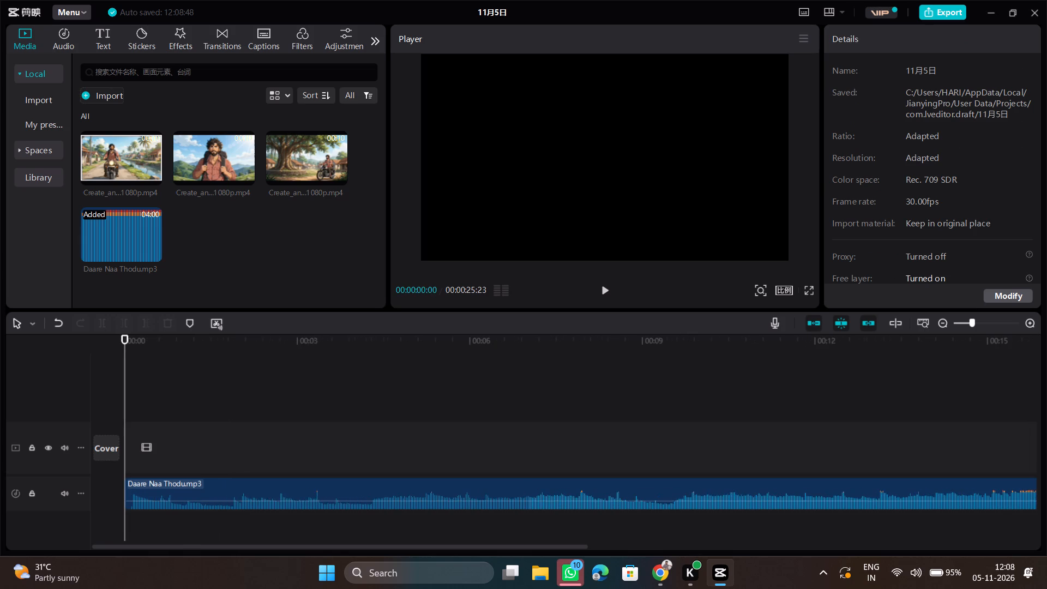
ctrl+scroll(183, 426, down, 9)
ctrl+scroll(183, 427, up, 1)
ctrl+scroll(183, 427, down, 1)
ctrl+scroll(183, 427, up, 1)
ctrl+scroll(183, 427, down, 1)
ctrl+scroll(183, 427, up, 1)
ctrl+scroll(183, 427, down, 3)
ctrl+scroll(183, 427, up, 1)
click(137, 370)
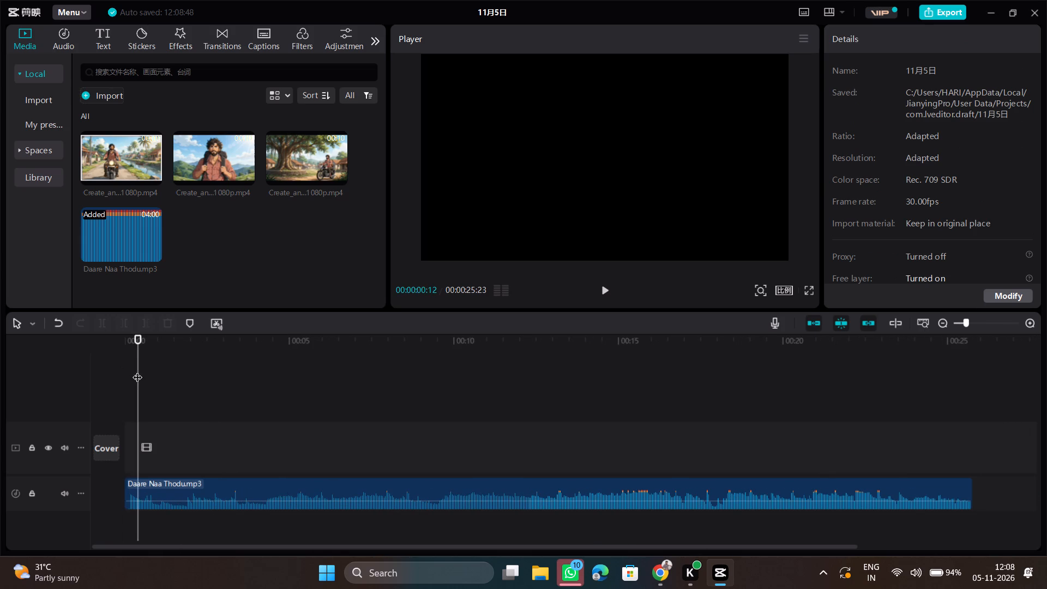
click(135, 371)
drag(133, 372, 120, 377)
key(space)
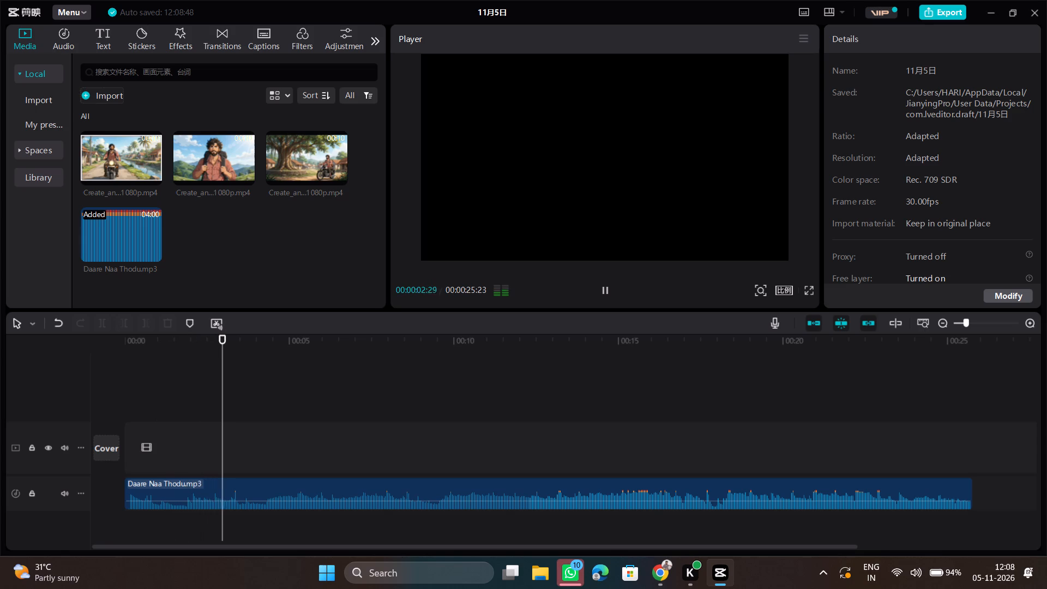
key(space)
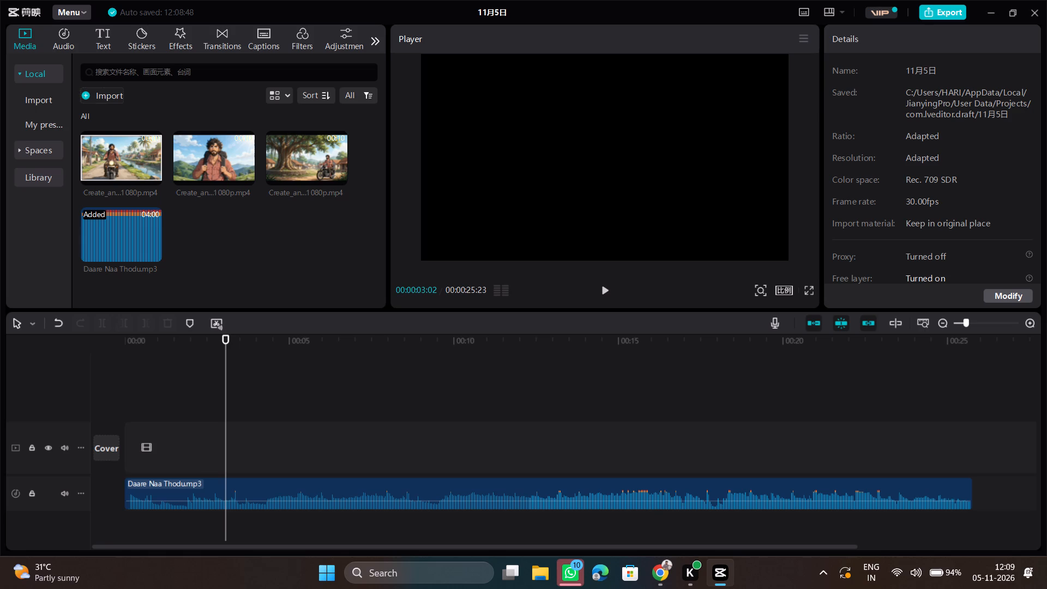
Widen the media area slightly by adjusting its boundary with the player.
drag(389, 206, 359, 201)
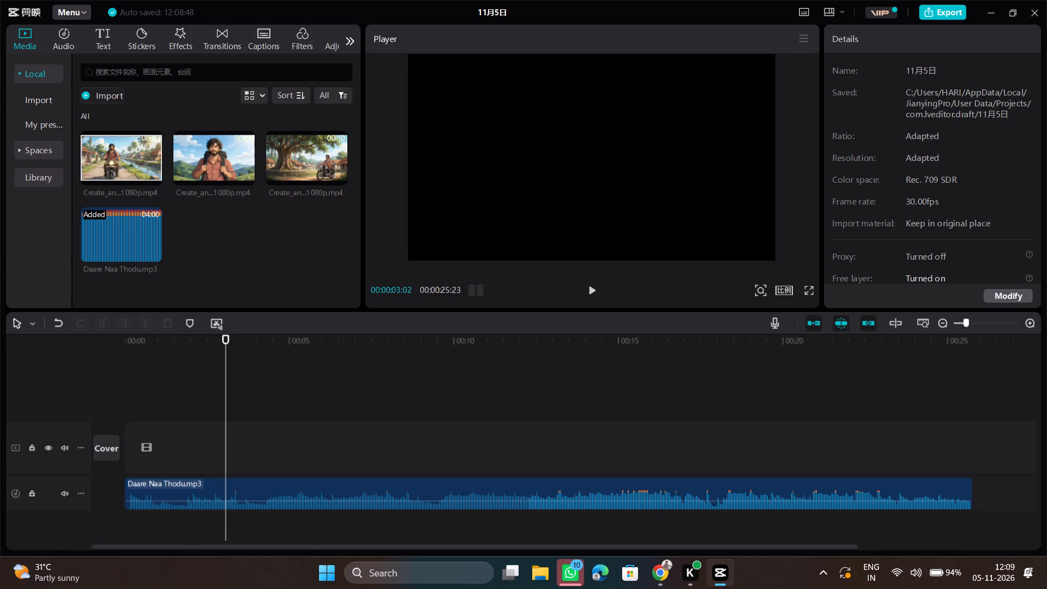
drag(359, 201, 443, 233)
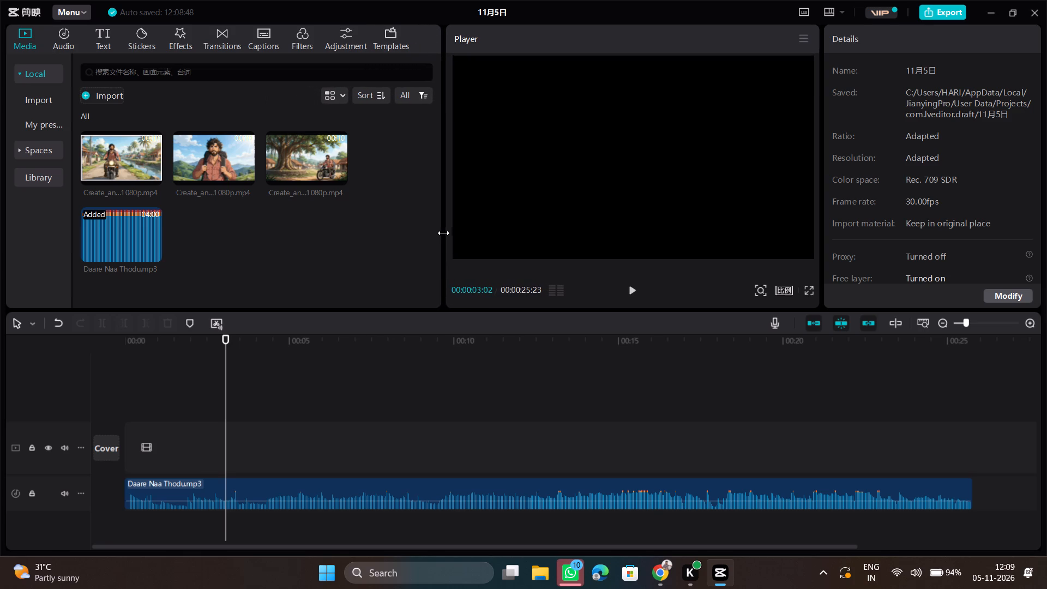
drag(443, 233, 425, 233)
click(216, 212)
Listen again to roughly the first three seconds of the trimmed audio from the start.
click(160, 393)
drag(156, 387, 121, 381)
key(space)
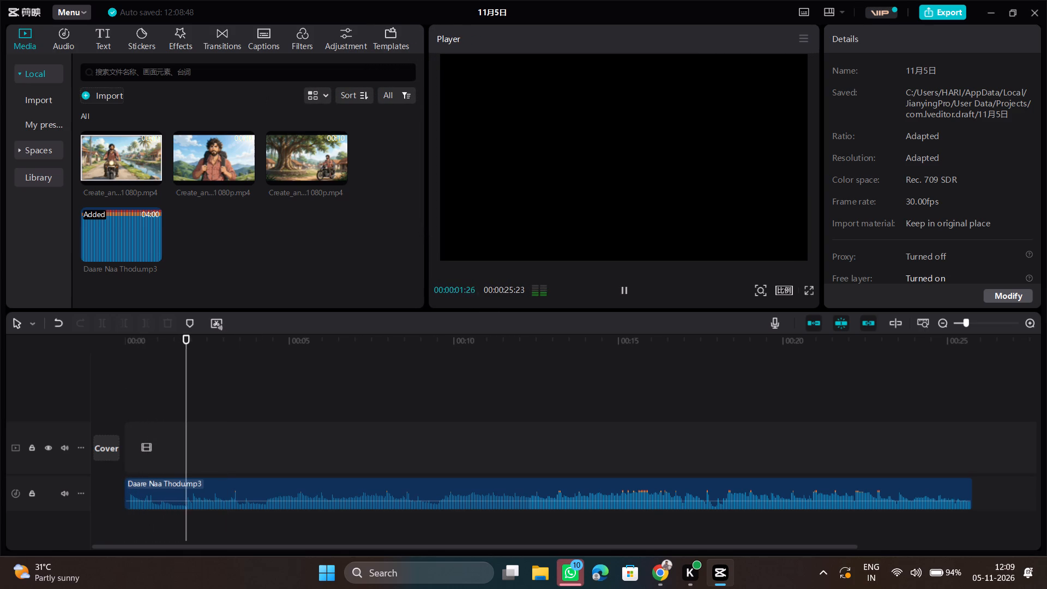
key(space)
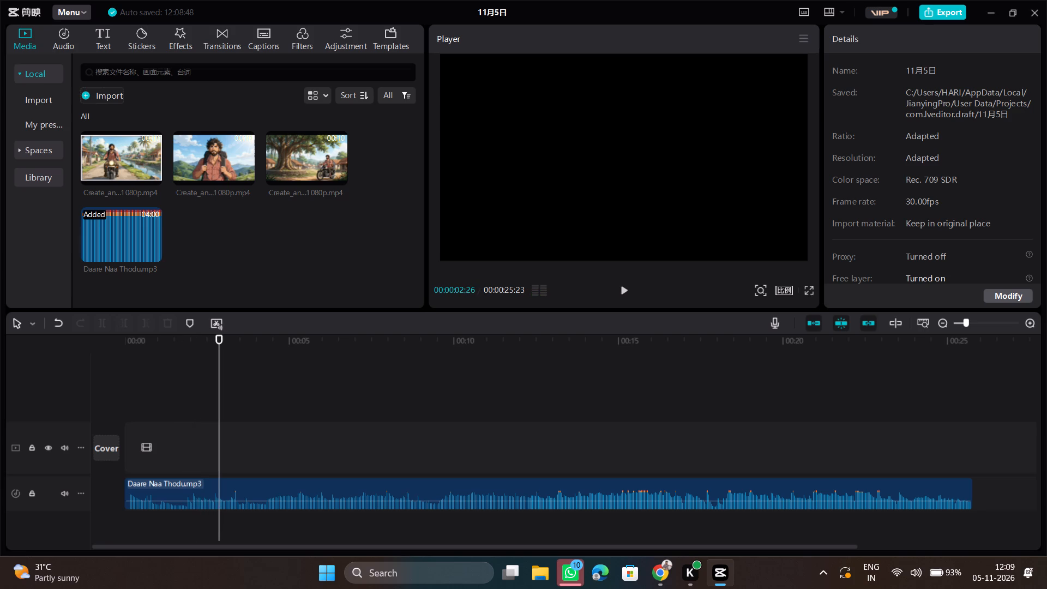
click(98, 97)
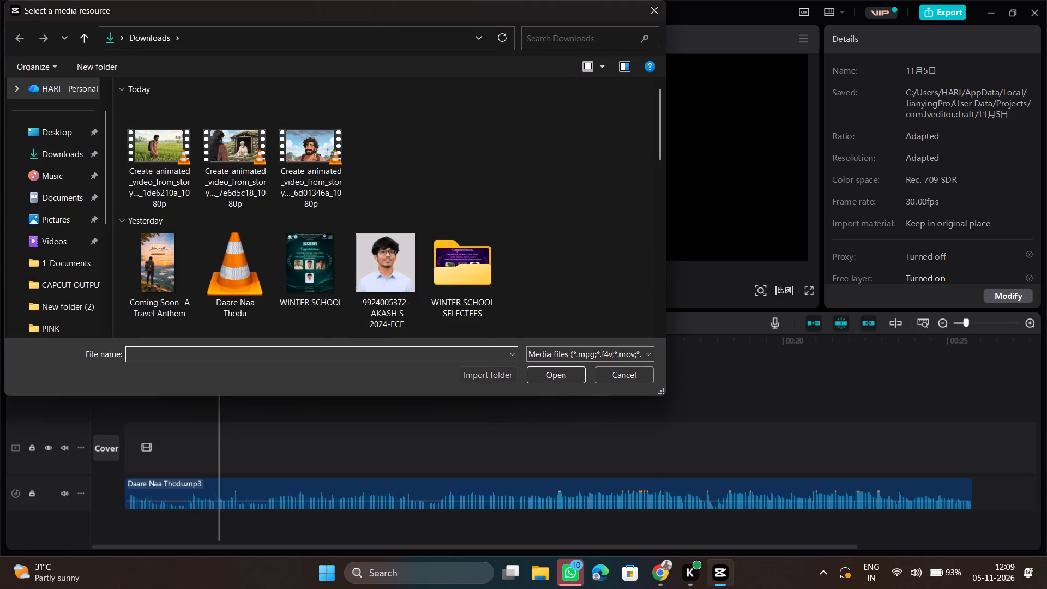
scroll(423, 260, down, 12)
scroll(501, 221, left, 2)
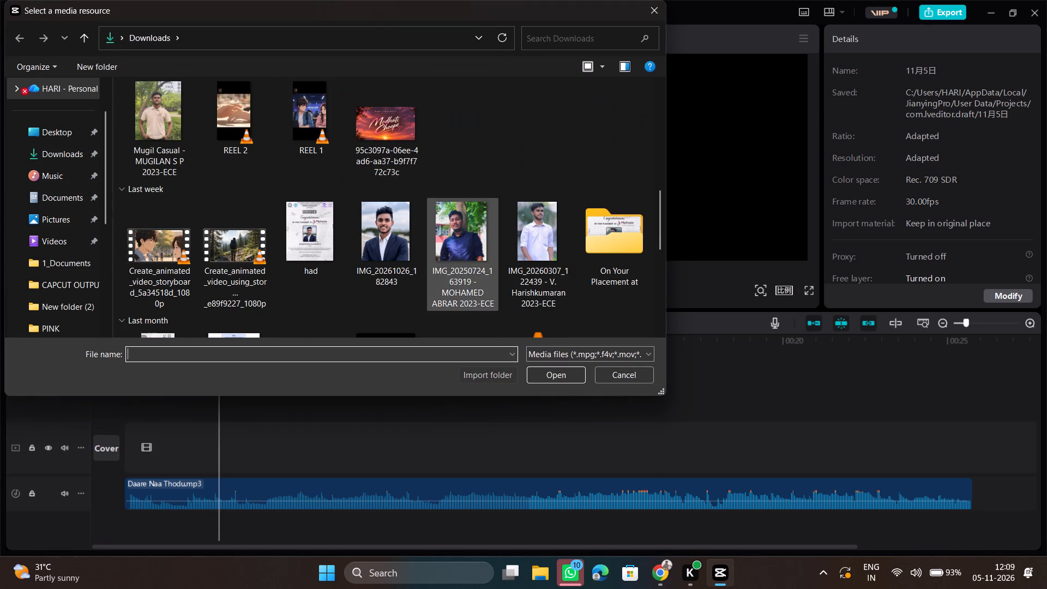
scroll(493, 224, left, 1)
click(317, 179)
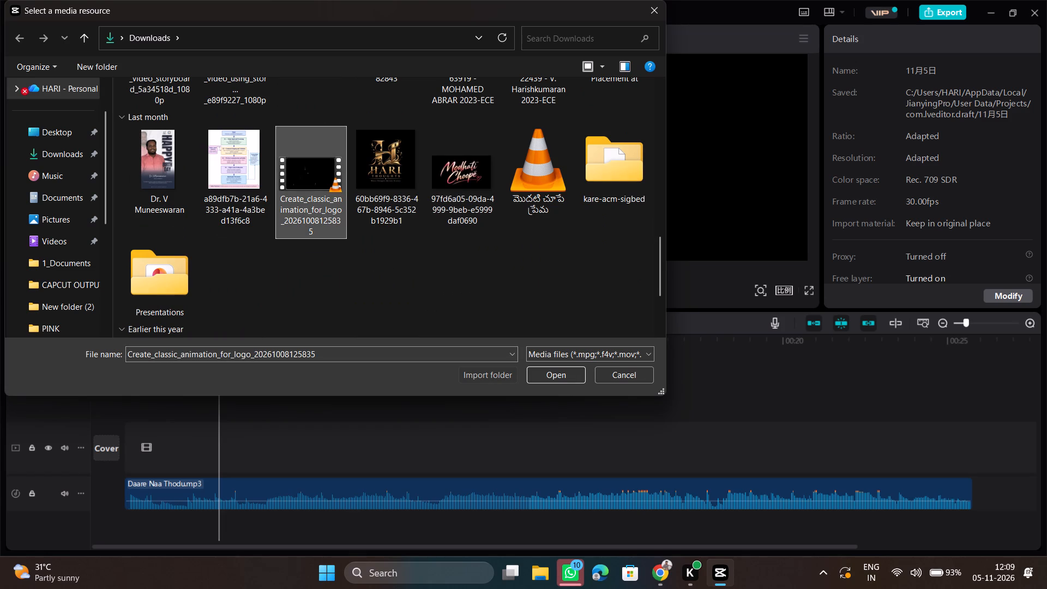
click(543, 376)
click(345, 247)
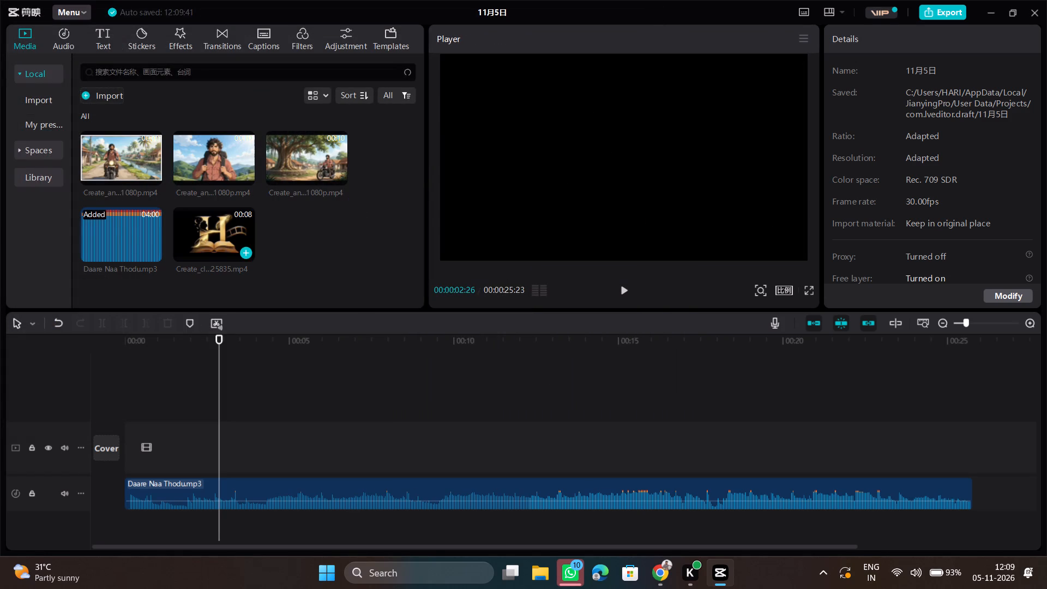
drag(222, 229, 123, 444)
Preview about the first two seconds of the logo animation together with the song from the start.
click(124, 399)
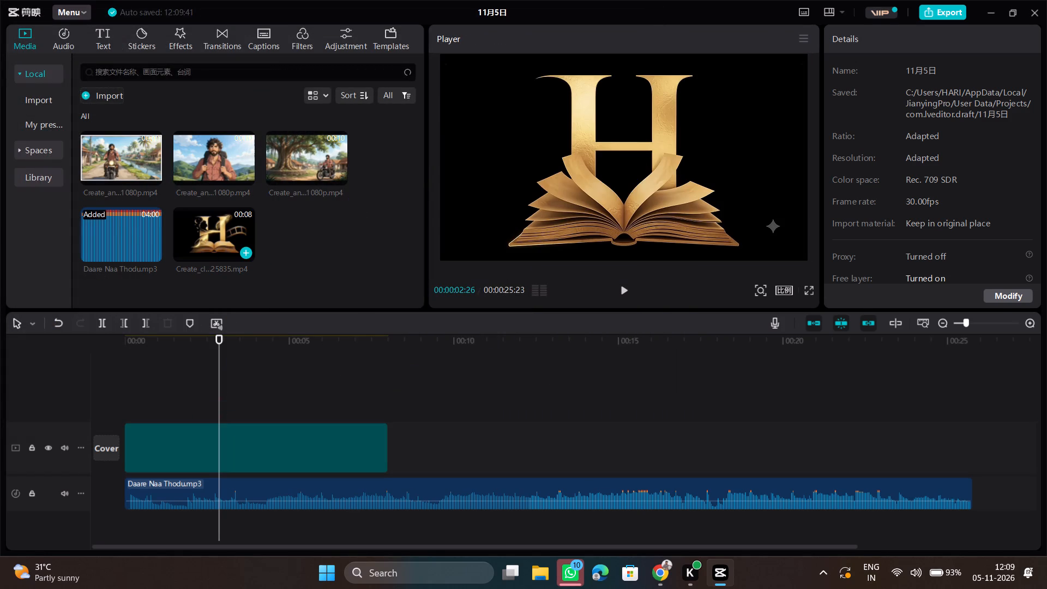
click(138, 399)
drag(138, 399, 127, 395)
key(space)
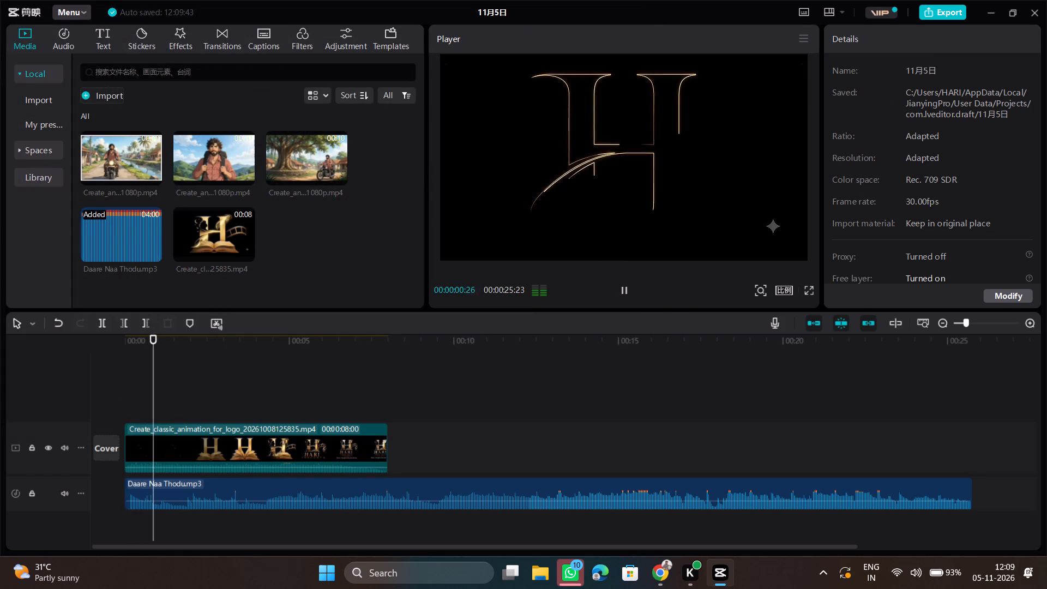
key(space)
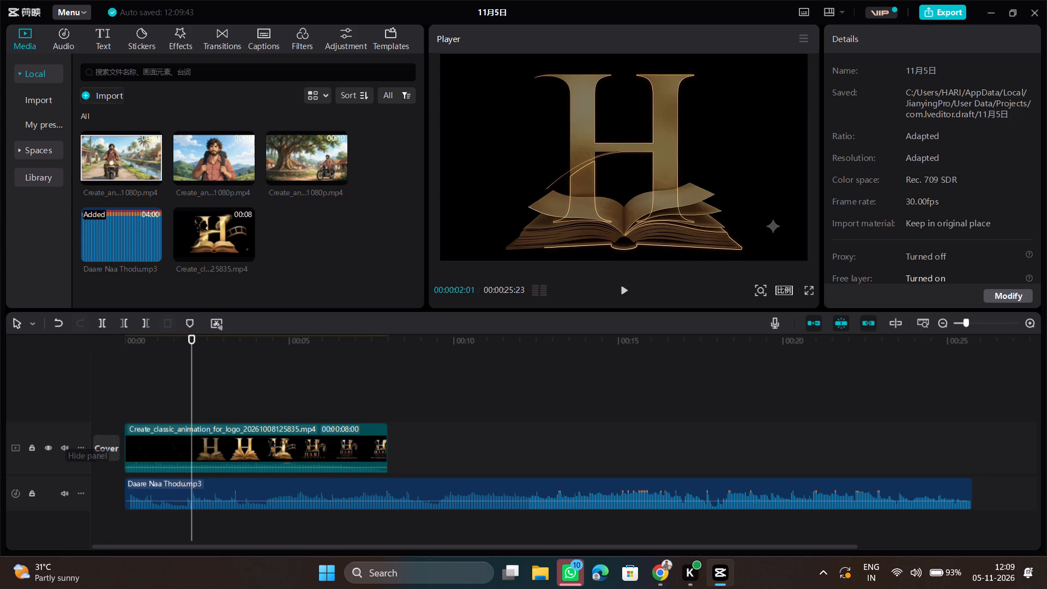
Mute the main video track holding the logo animation and play a short section to check the sound.
click(67, 448)
click(172, 412)
key(space)
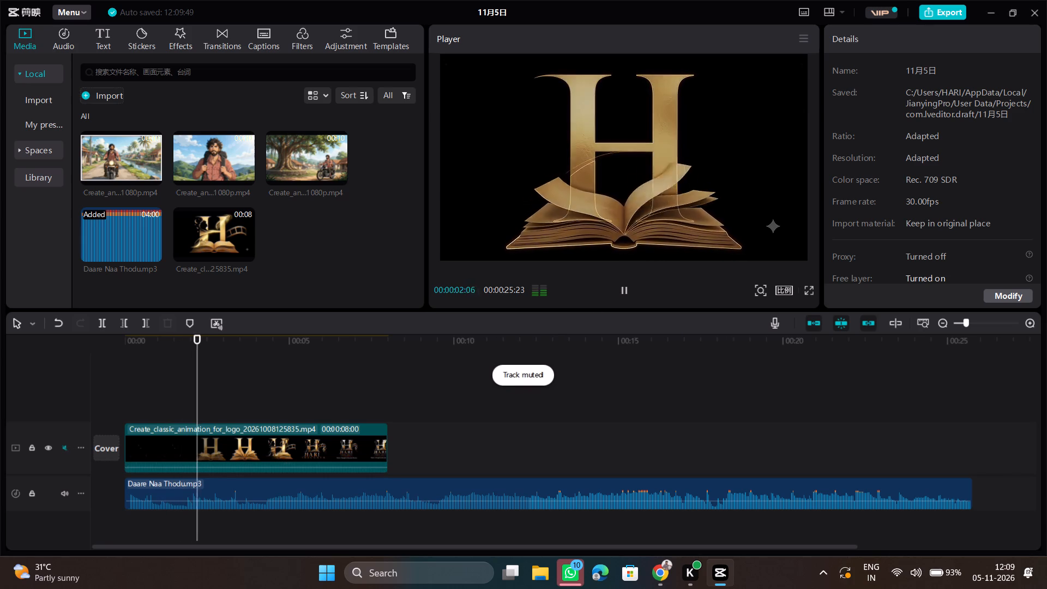
key(space)
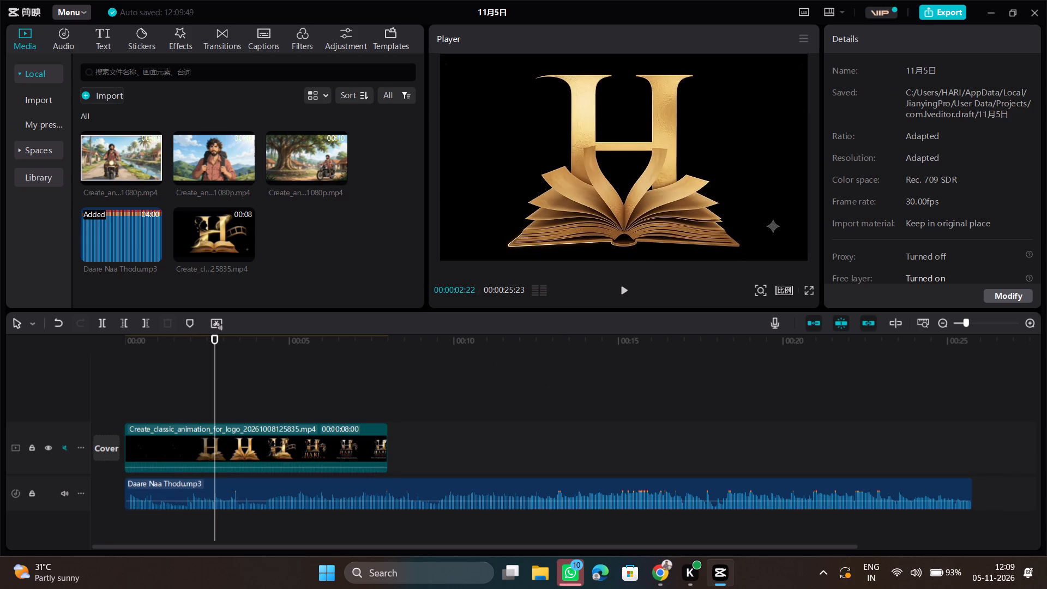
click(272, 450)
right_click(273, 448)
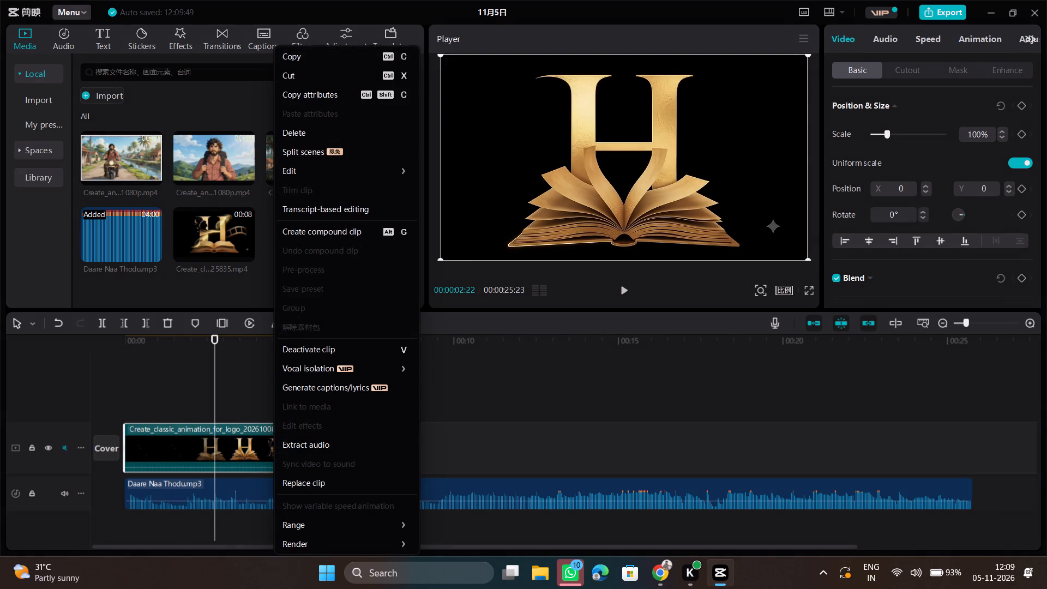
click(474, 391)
Replay and scrub through the opening seconds of the logo animation with the song, returning to the start.
click(186, 371)
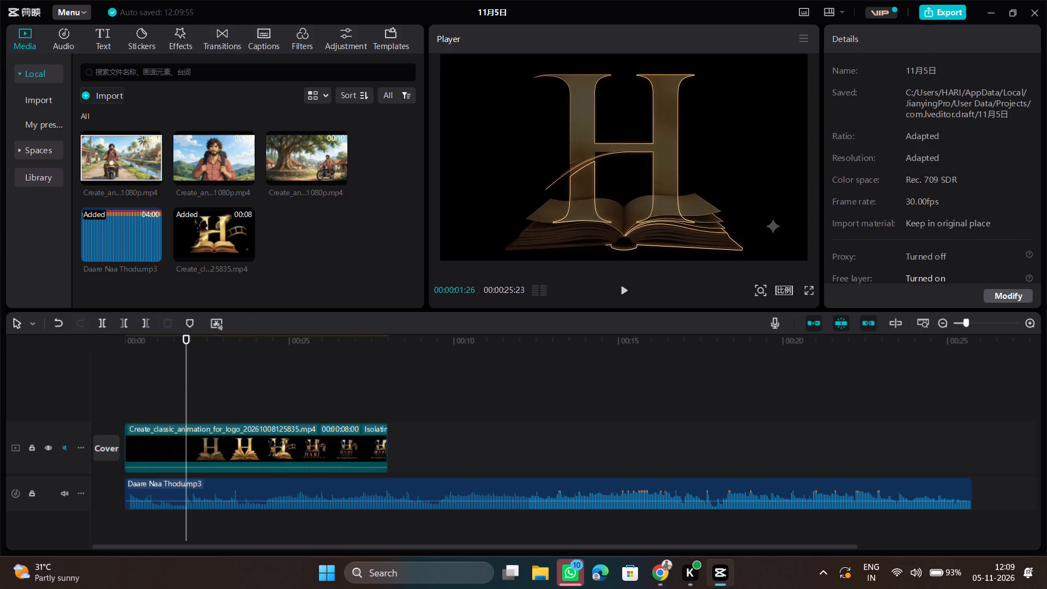
key(space)
click(174, 381)
drag(172, 380, 121, 376)
key(space)
key(space)
click(175, 369)
drag(170, 372, 137, 375)
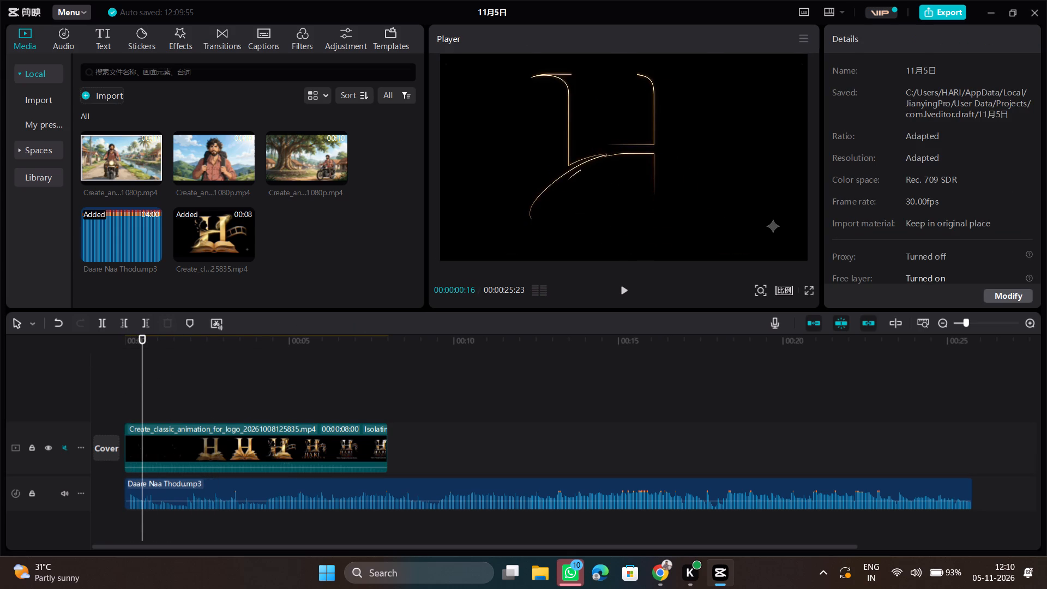
drag(151, 379, 135, 379)
drag(137, 383, 92, 381)
Preview the three imported story clips in the media library to compare their opening scenes.
click(121, 149)
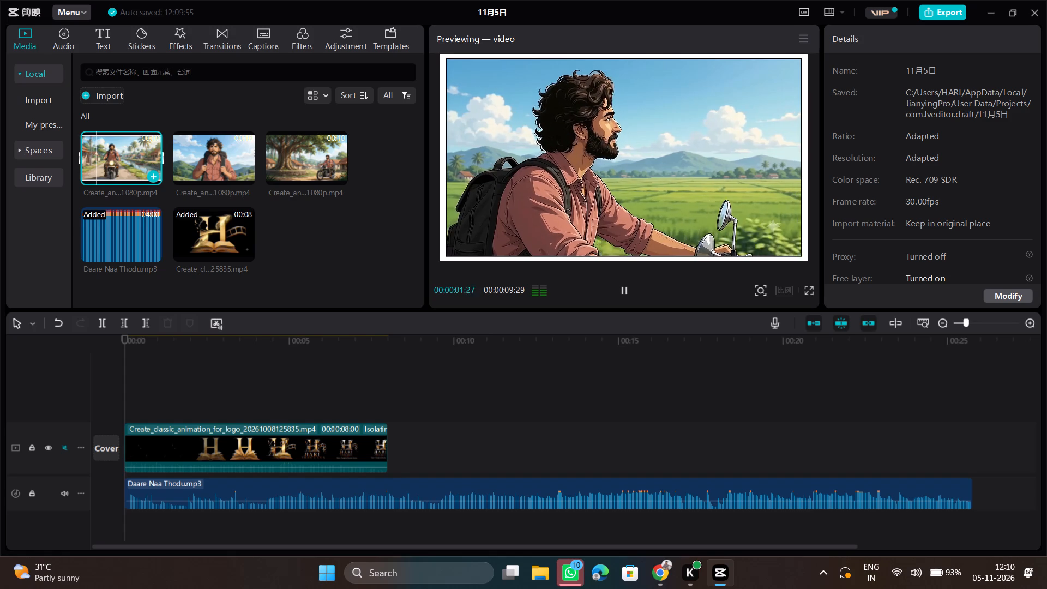
click(203, 143)
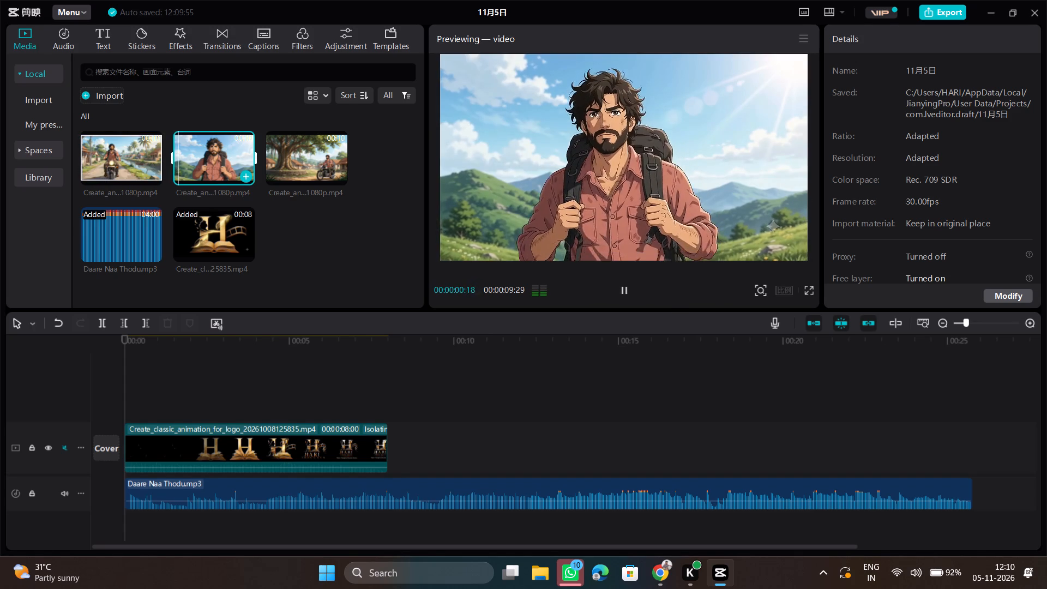
click(336, 164)
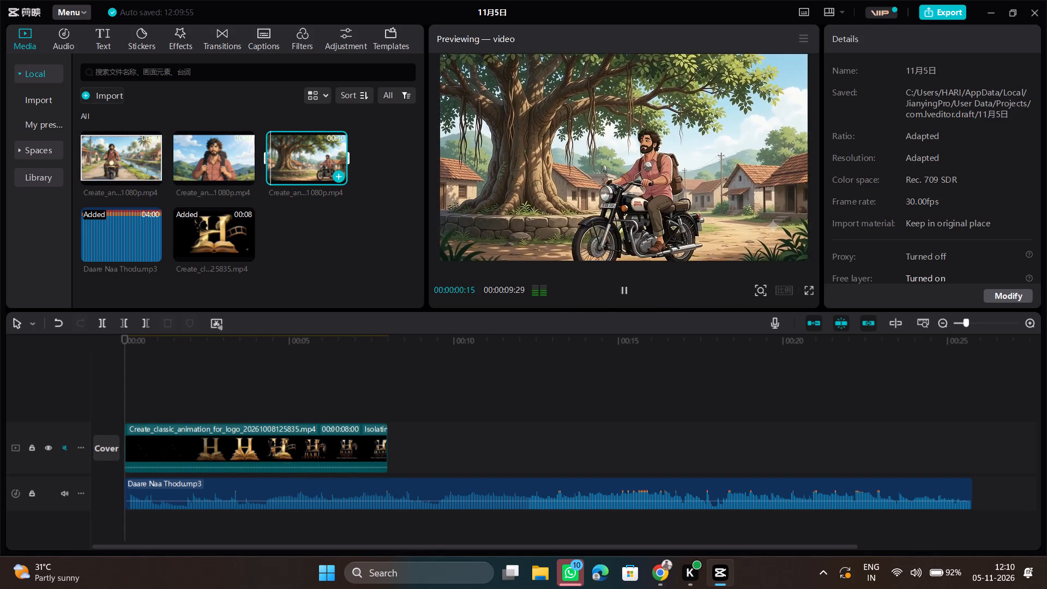
click(107, 159)
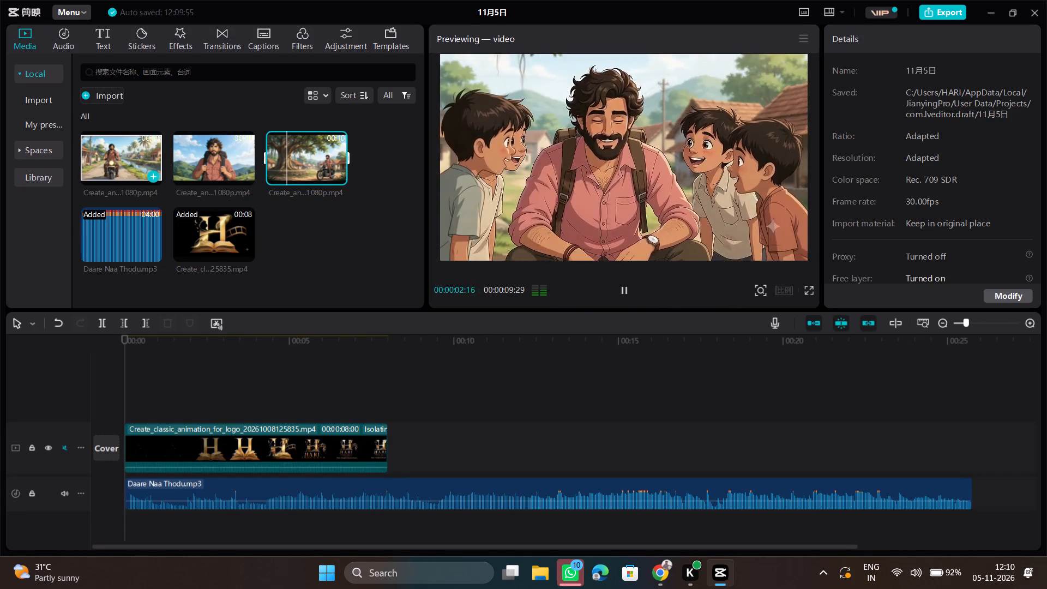
click(248, 152)
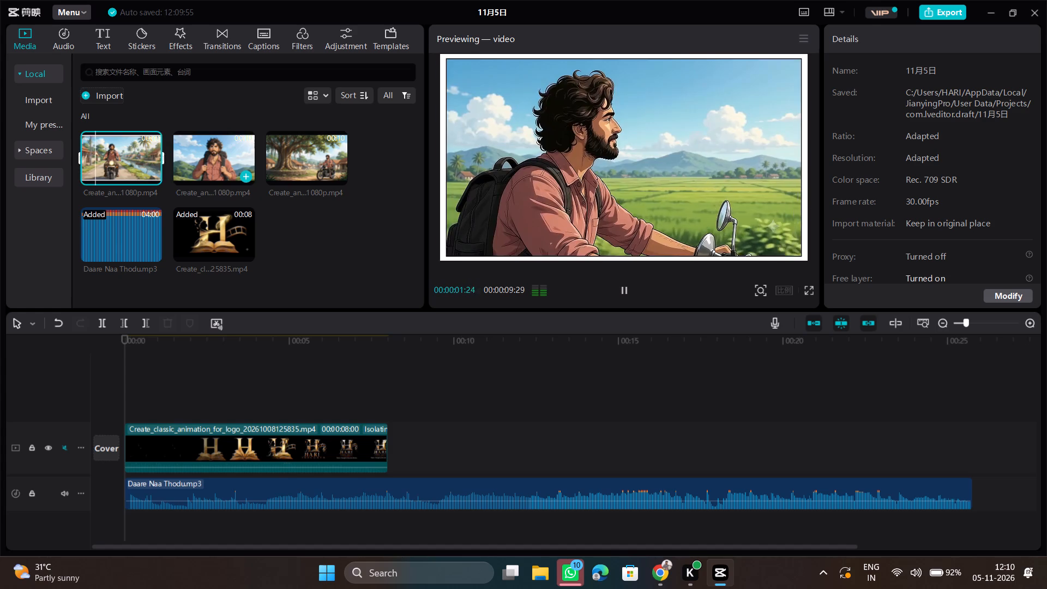
click(308, 169)
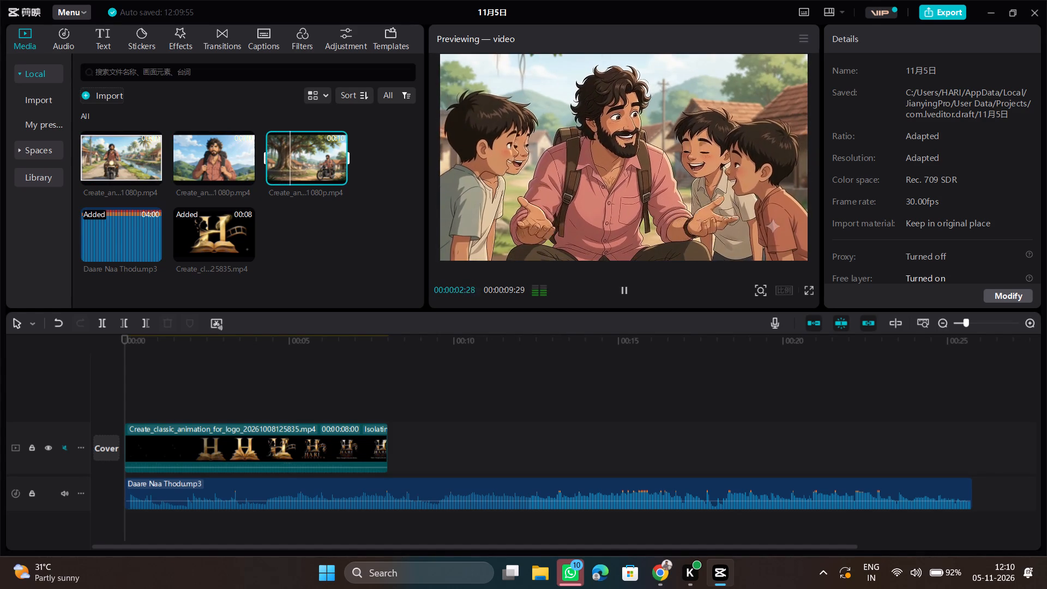
Insert the first story clip, showing the motorcycle rider, at the start of the main video track ahead of the logo animation.
click(94, 157)
drag(125, 149, 136, 399)
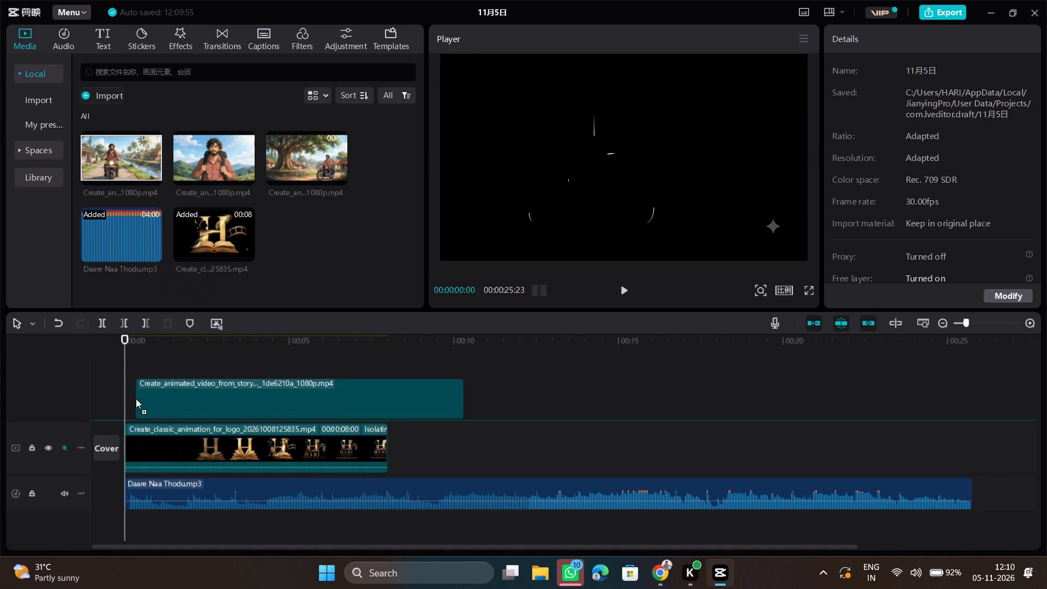
drag(136, 399, 123, 450)
double_click(138, 390)
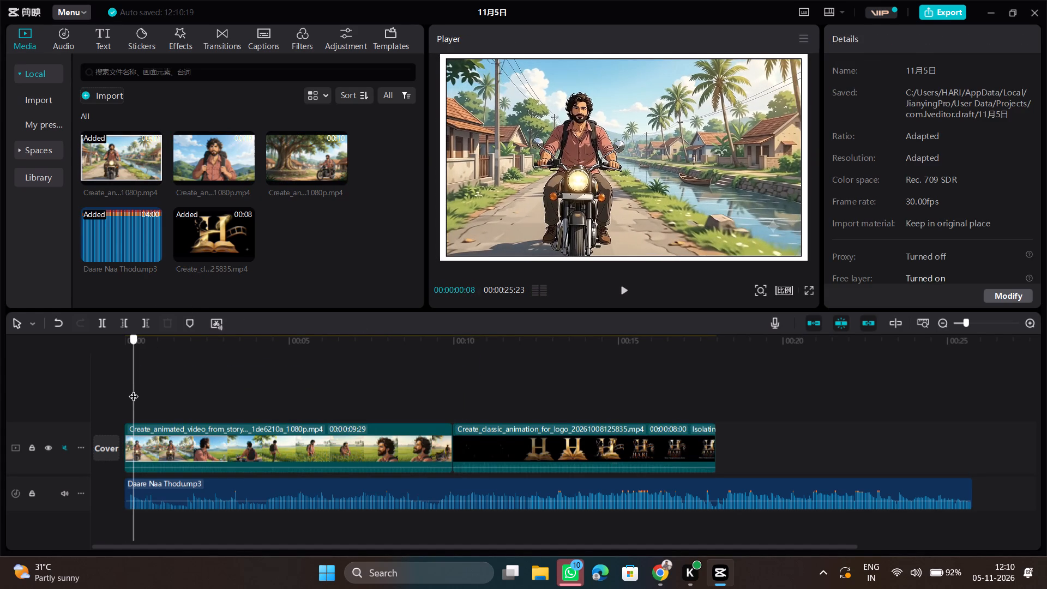
Crop the motorcycle story clip with a 16:9 ratio, cutting off its right and bottom edges.
right_click(189, 447)
click(227, 188)
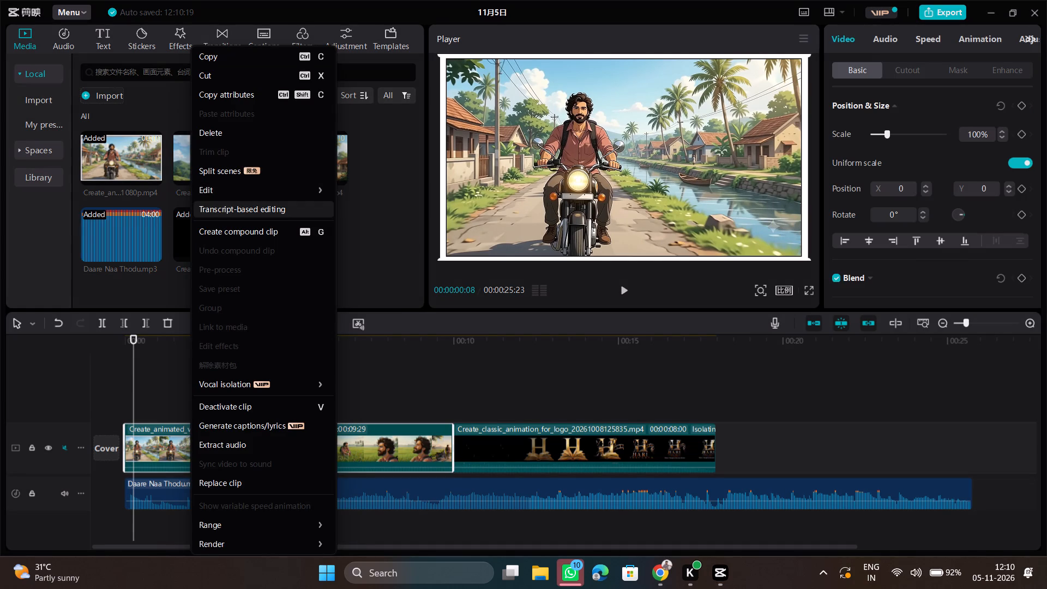
click(267, 191)
click(281, 184)
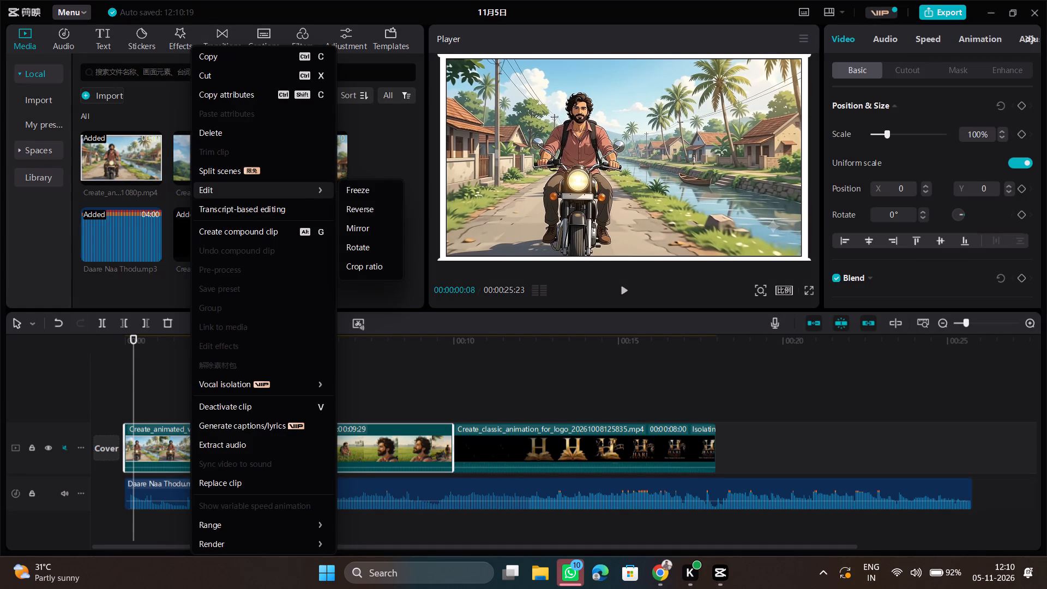
click(361, 266)
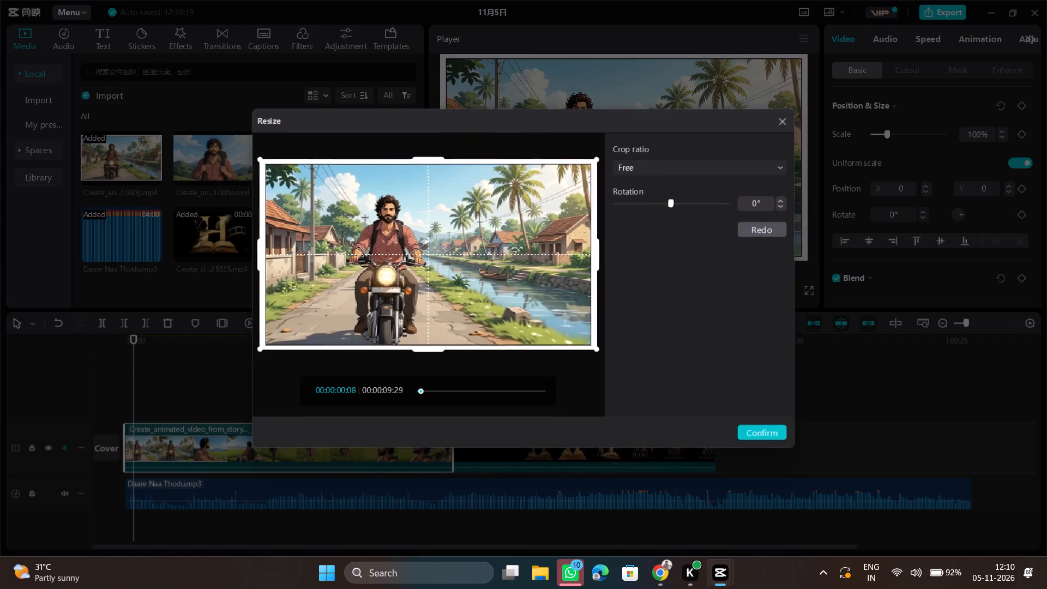
click(653, 165)
click(666, 282)
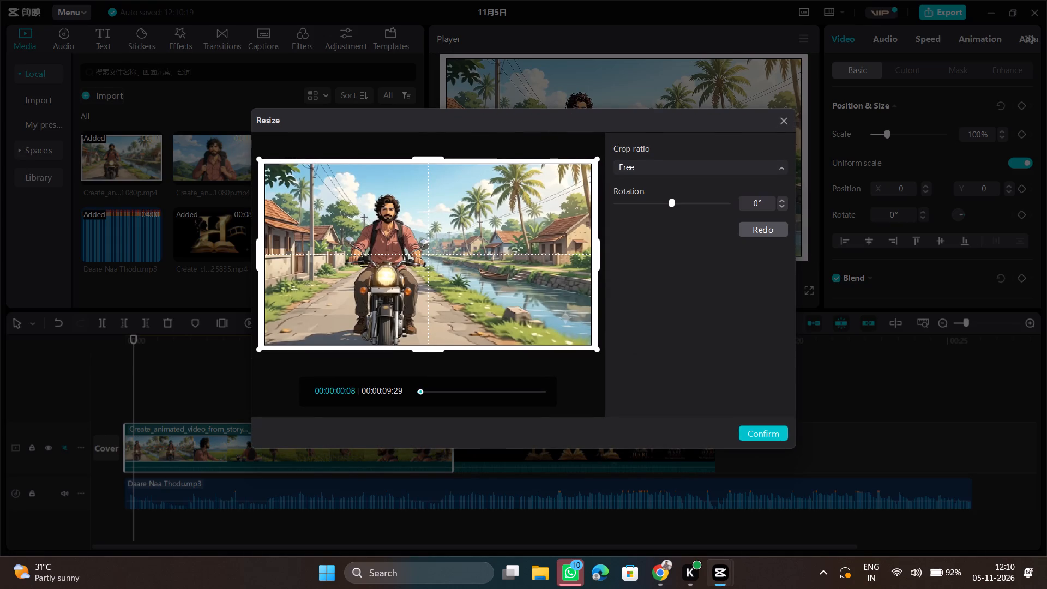
drag(594, 348, 564, 330)
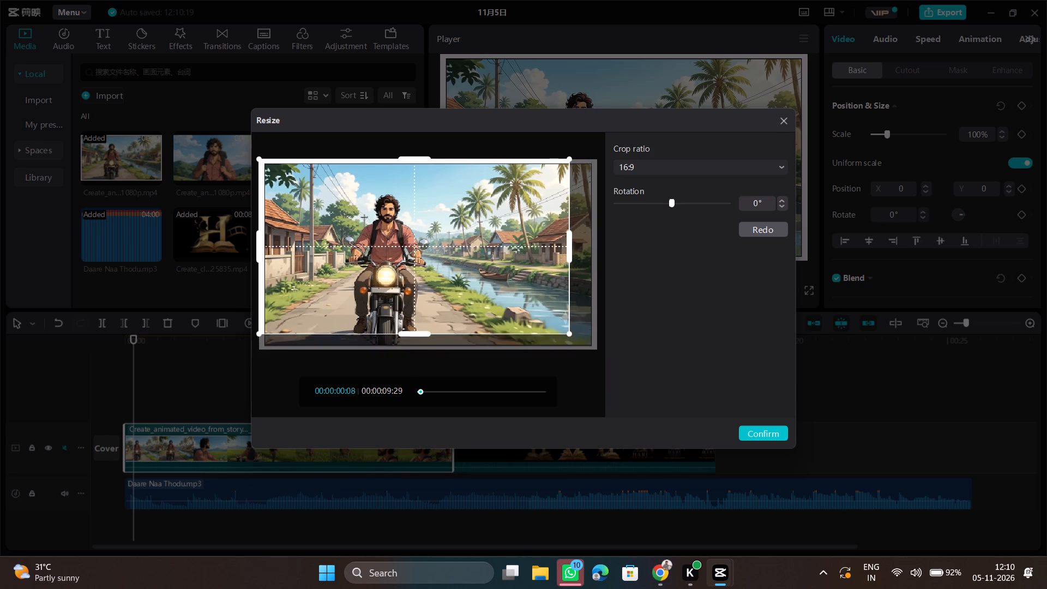
drag(564, 330, 556, 327)
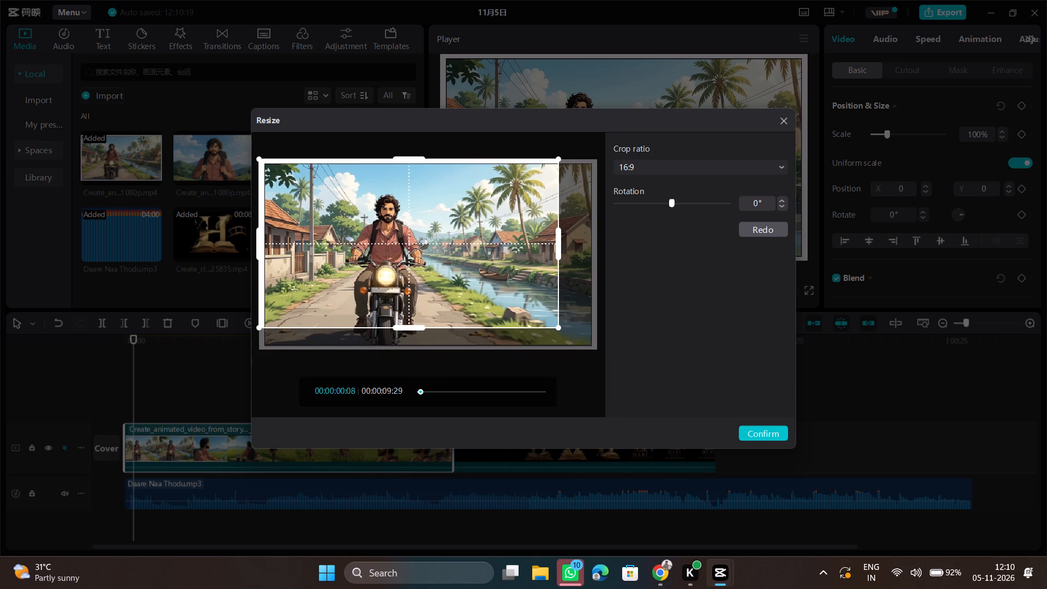
click(746, 431)
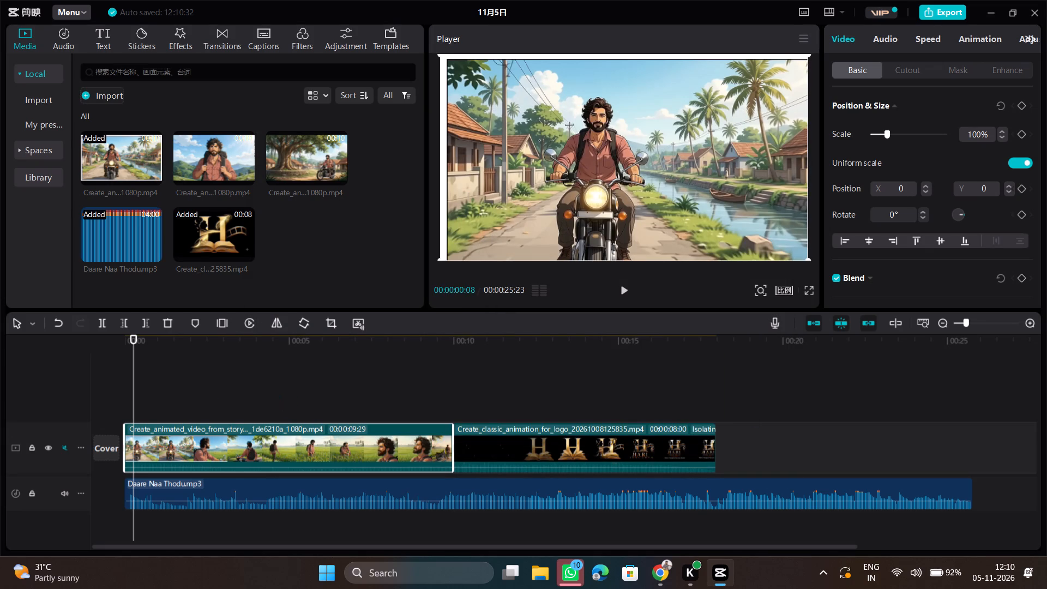
Play about the first second of the cropped story clip from the start to check its framing.
click(124, 390)
click(124, 390)
drag(126, 402, 121, 402)
click(122, 402)
key(space)
key(space)
key(space)
key(space)
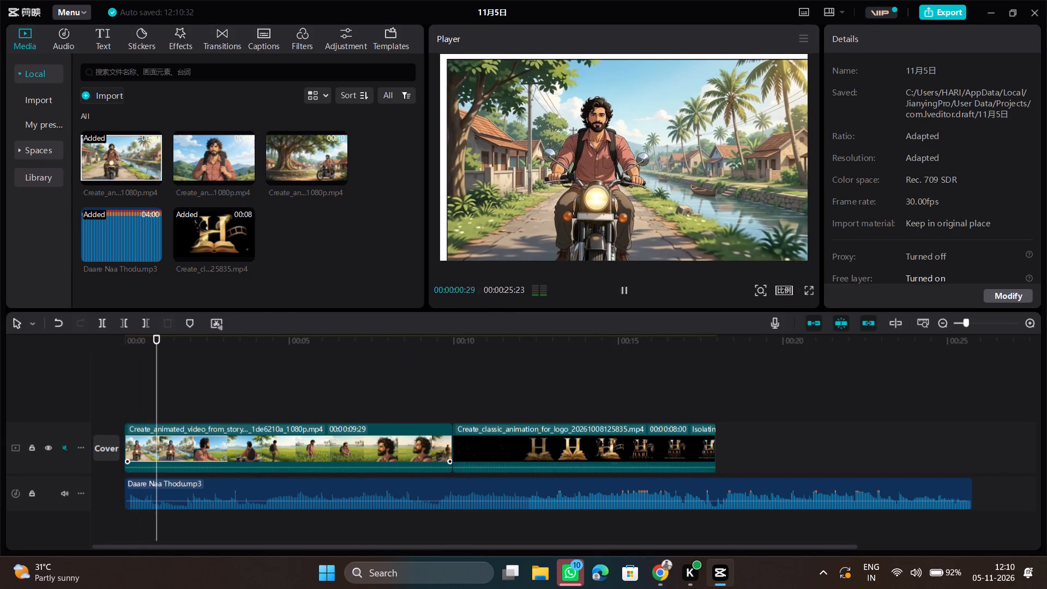
Split the motorcycle story clip into separate clips with Split scenes.
right_click(182, 434)
click(267, 173)
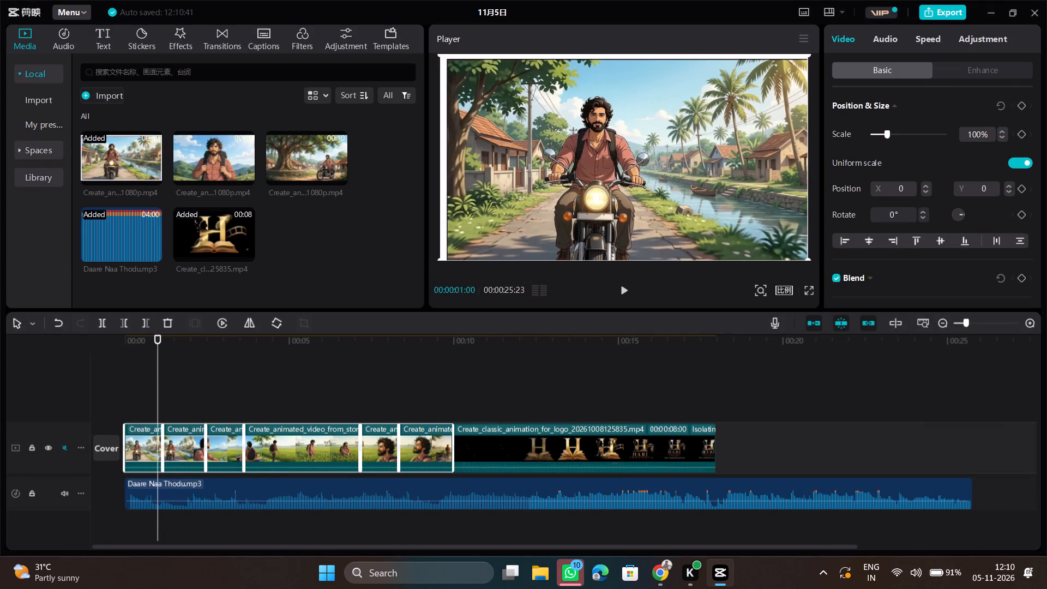
Play roughly the first three seconds of the split scenes with the song from the start.
click(122, 380)
click(135, 393)
key(space)
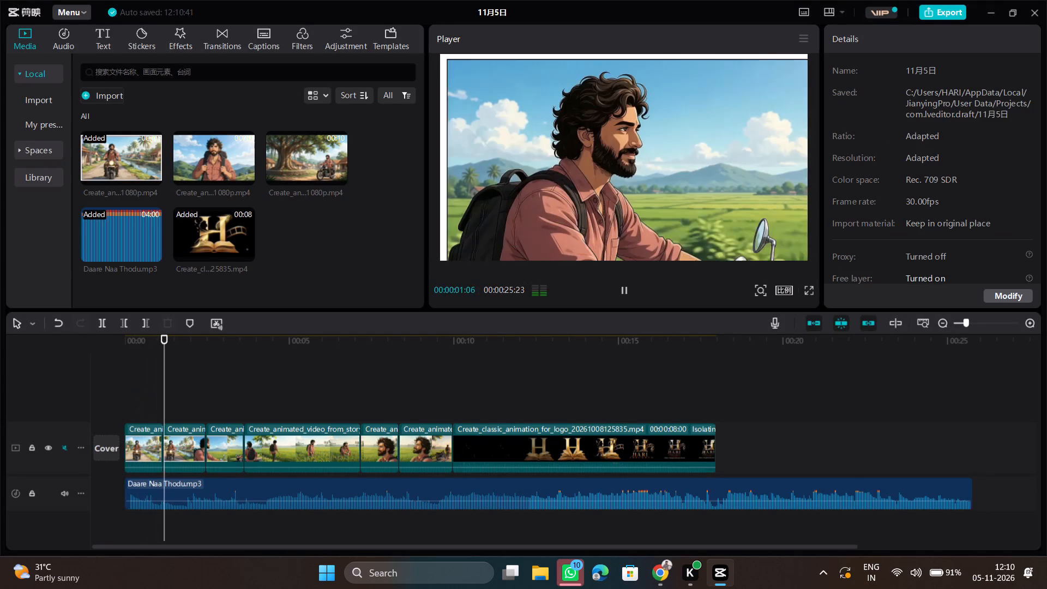
key(space)
key(space)
key(space)
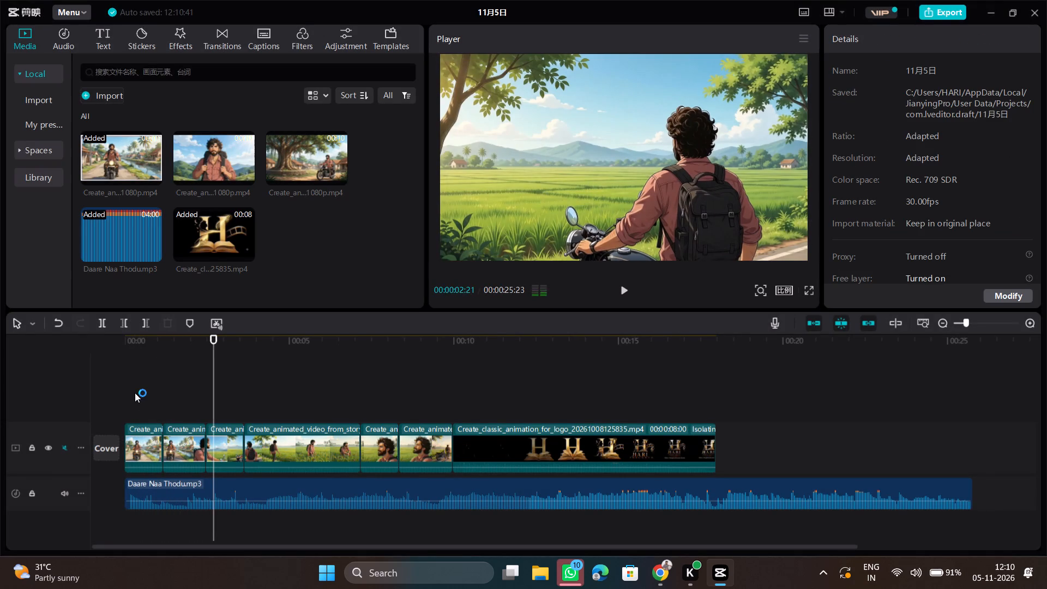
Enlarge the first scene, with the rider facing forward on the motorcycle, to 106% scale to push its white border out of frame.
click(173, 404)
click(152, 398)
click(148, 396)
click(152, 426)
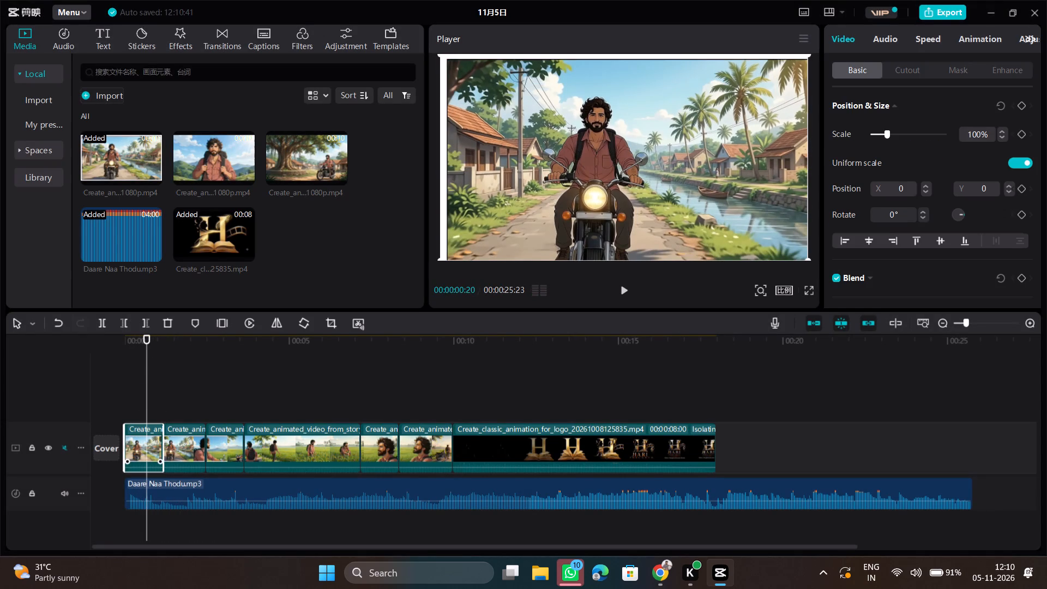
drag(436, 56, 423, 39)
Enlarge the second scene, the rider's side view, to 106% scale to push its white border out of frame.
click(189, 398)
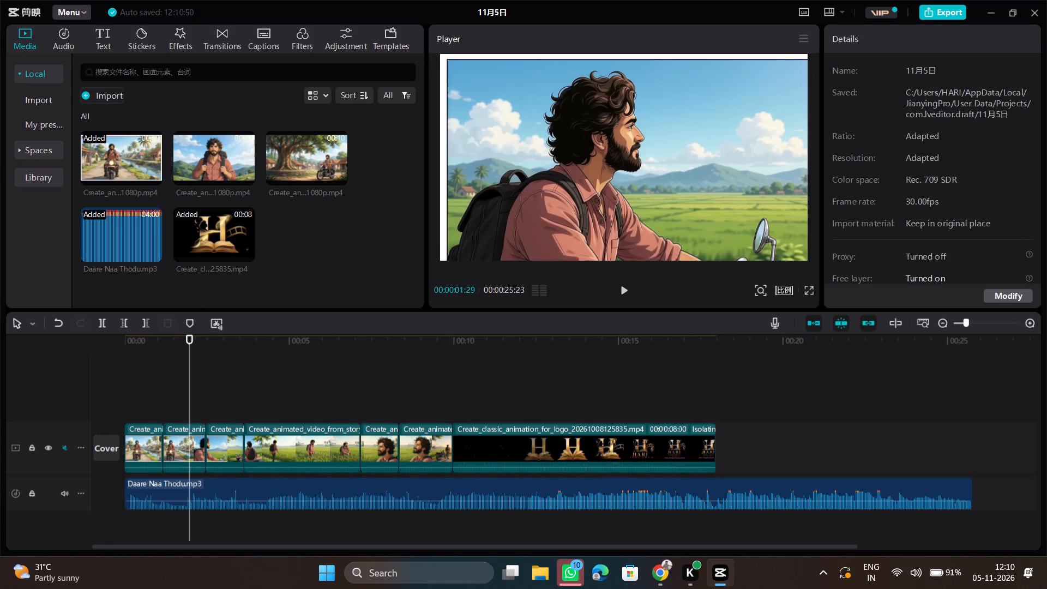
click(191, 429)
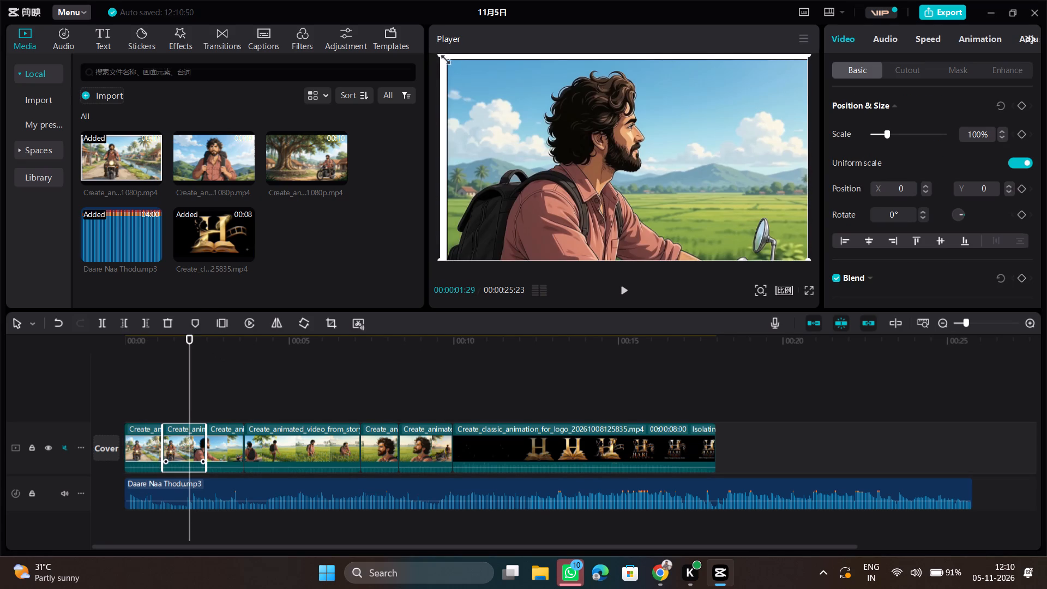
drag(442, 57, 425, 50)
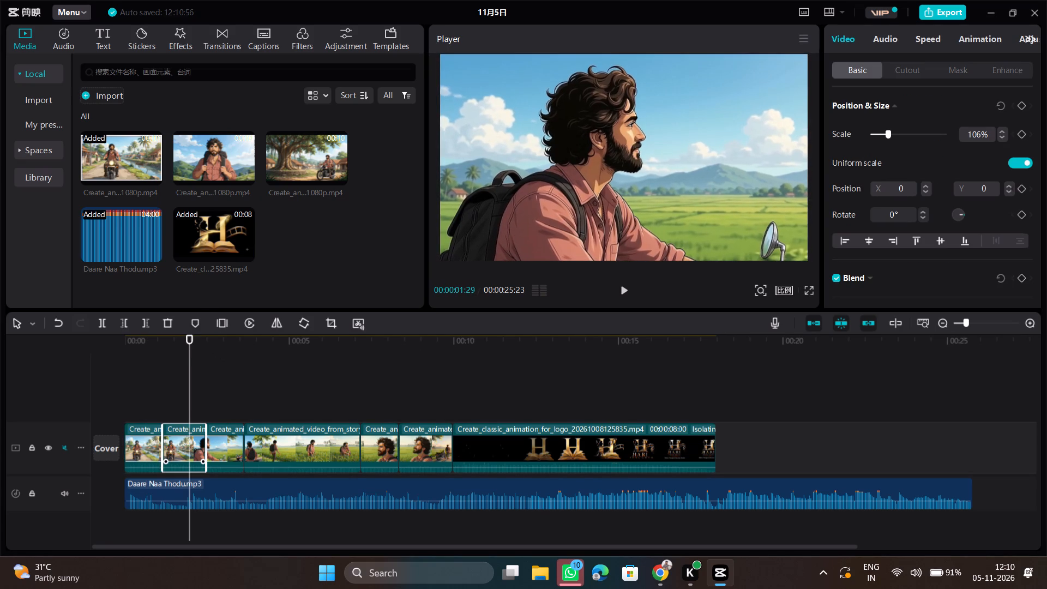
Play the story scenes with the song from the start to about six and a half seconds.
click(148, 382)
click(130, 385)
key(space)
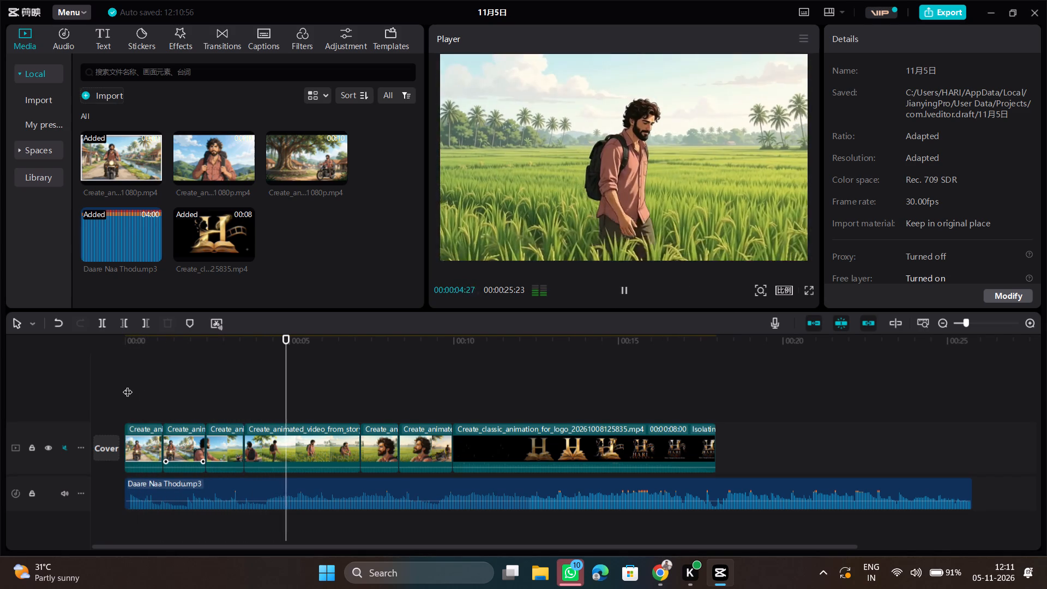
key(space)
key(space)
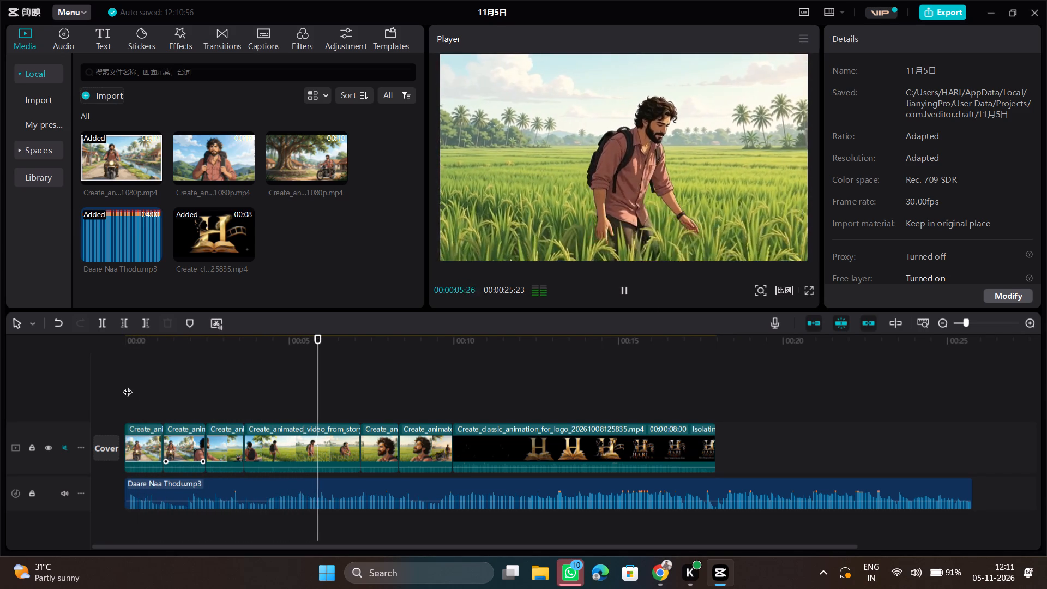
key(space)
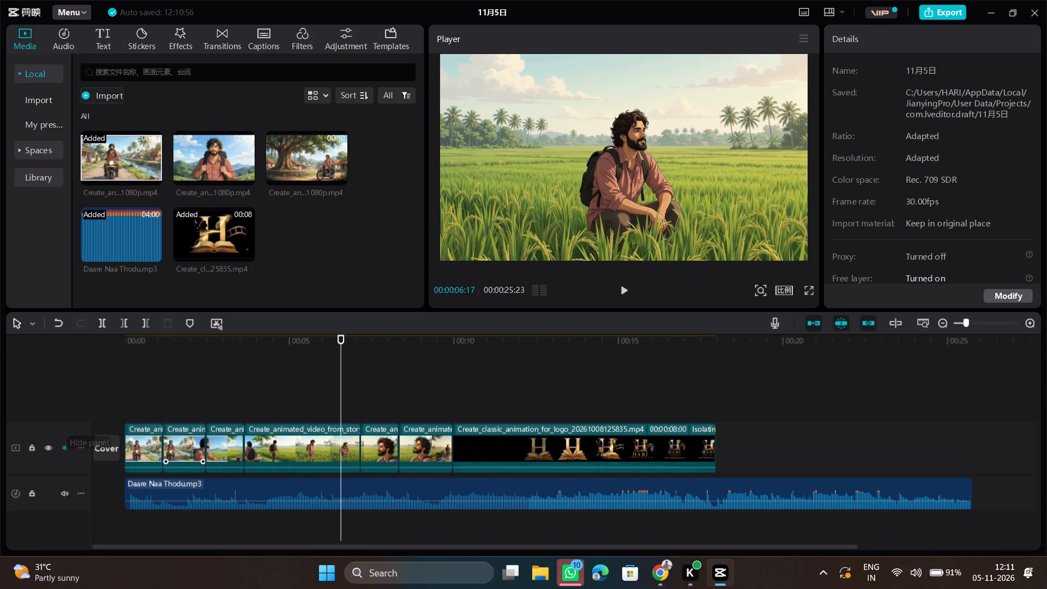
Replay about the first five seconds of the story scenes from the start to judge their pacing against the song.
click(110, 399)
click(131, 400)
key(space)
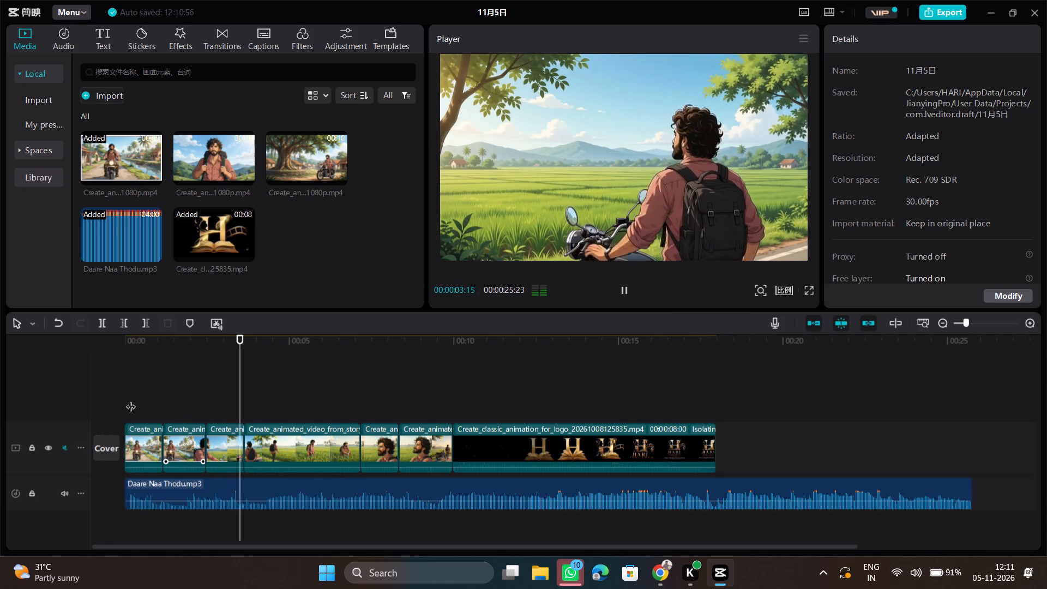
key(space)
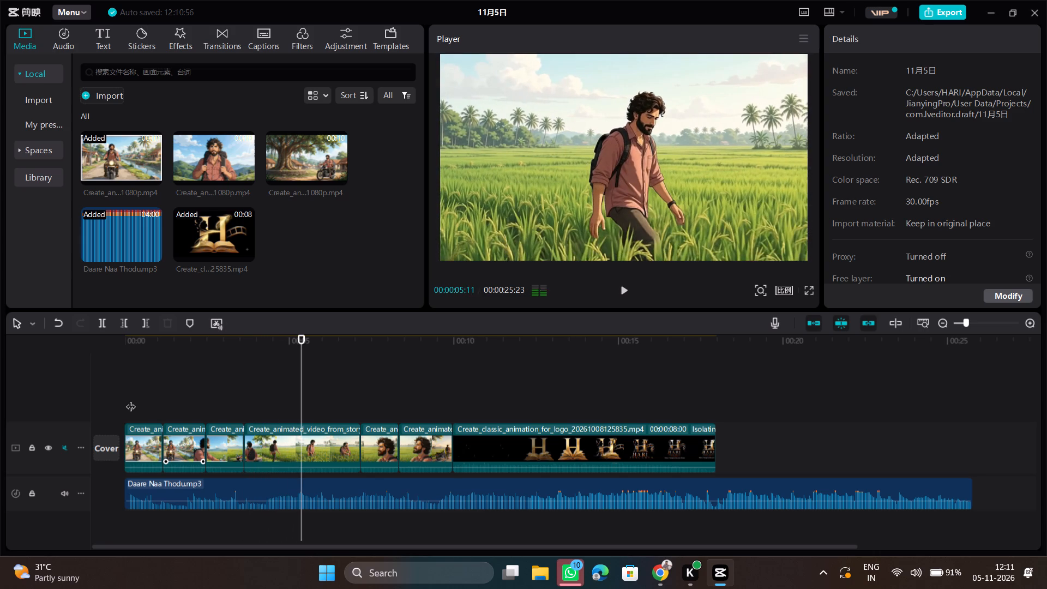
click(133, 391)
key(space)
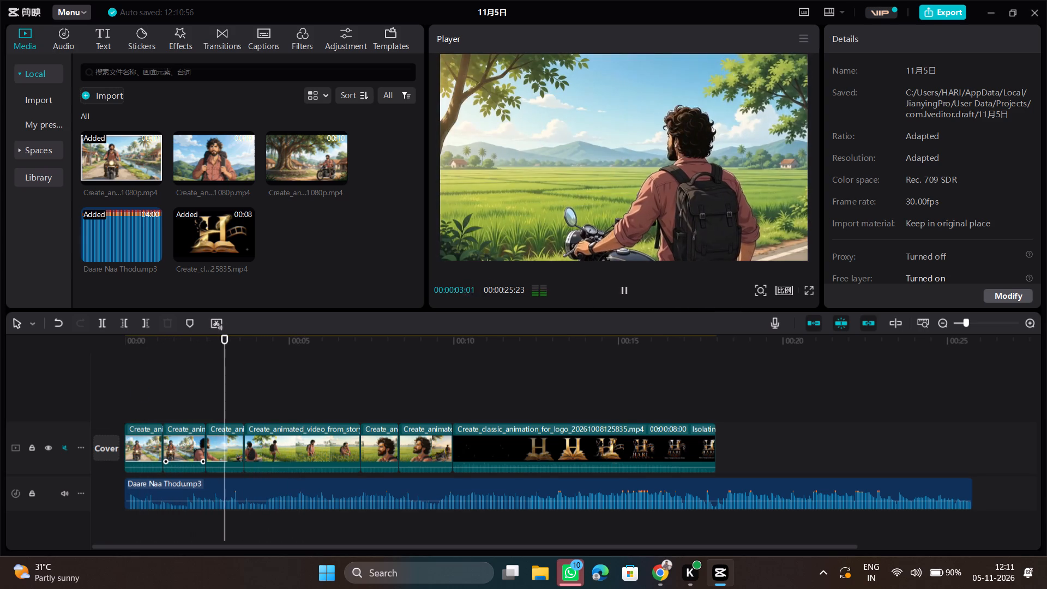
click(135, 393)
key(space)
Slow the first motorcycle scene down to 0.5x speed and return near the start of the timeline.
click(142, 436)
key(space)
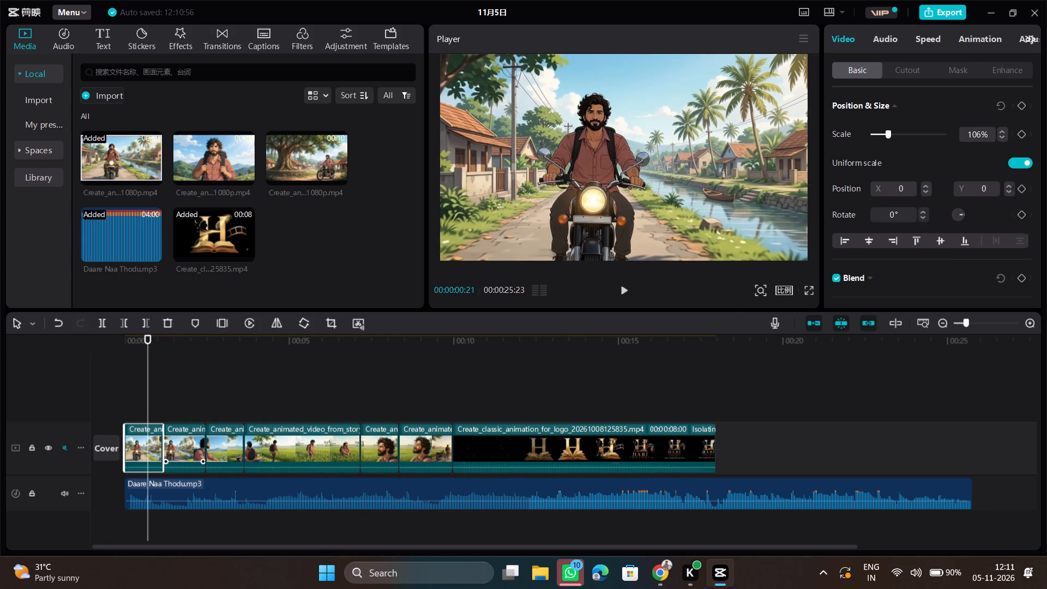
click(938, 31)
drag(859, 125, 851, 122)
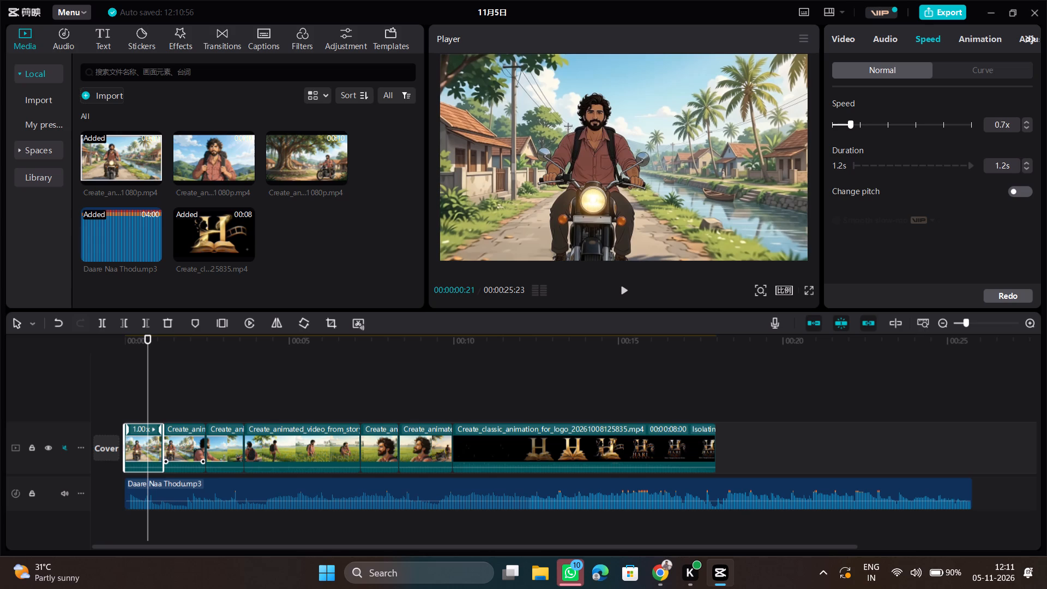
drag(851, 122, 846, 122)
click(130, 395)
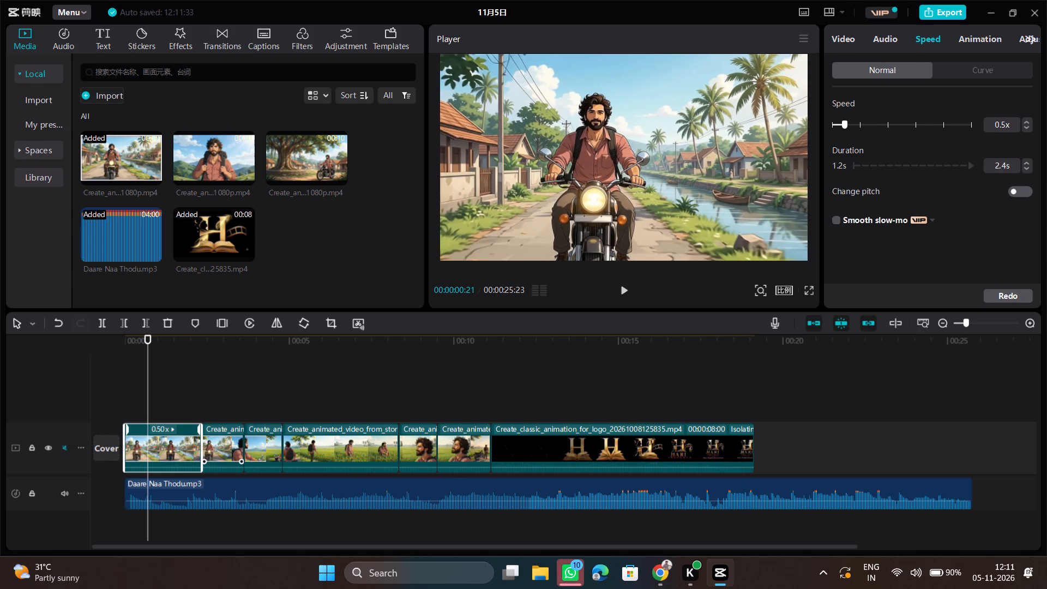
Check the playback into the second scene, the rider's side view, and slow that scene down to 0.6x speed.
key(space)
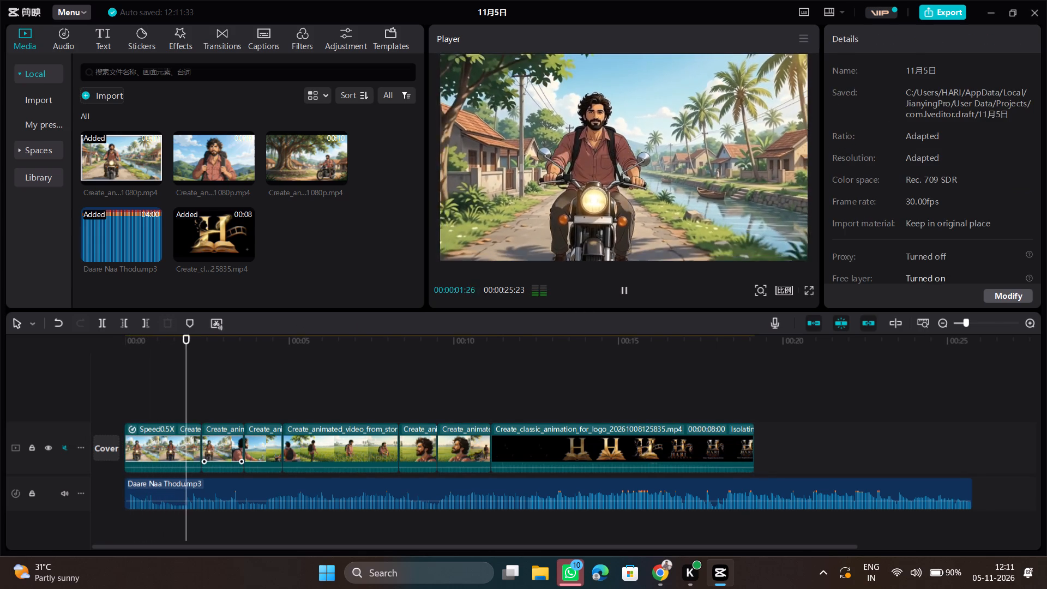
key(space)
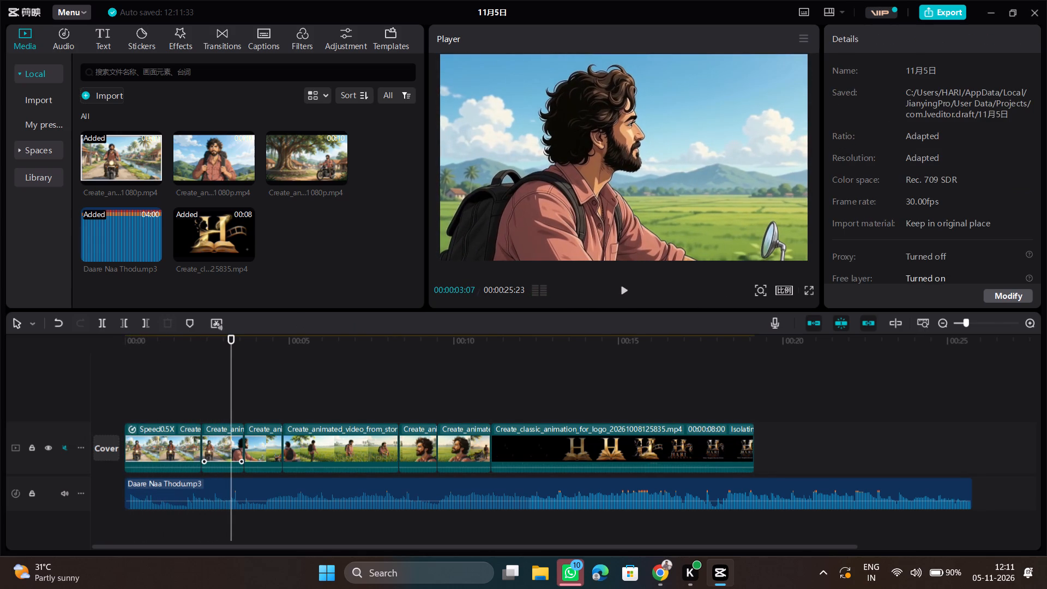
click(225, 426)
click(928, 41)
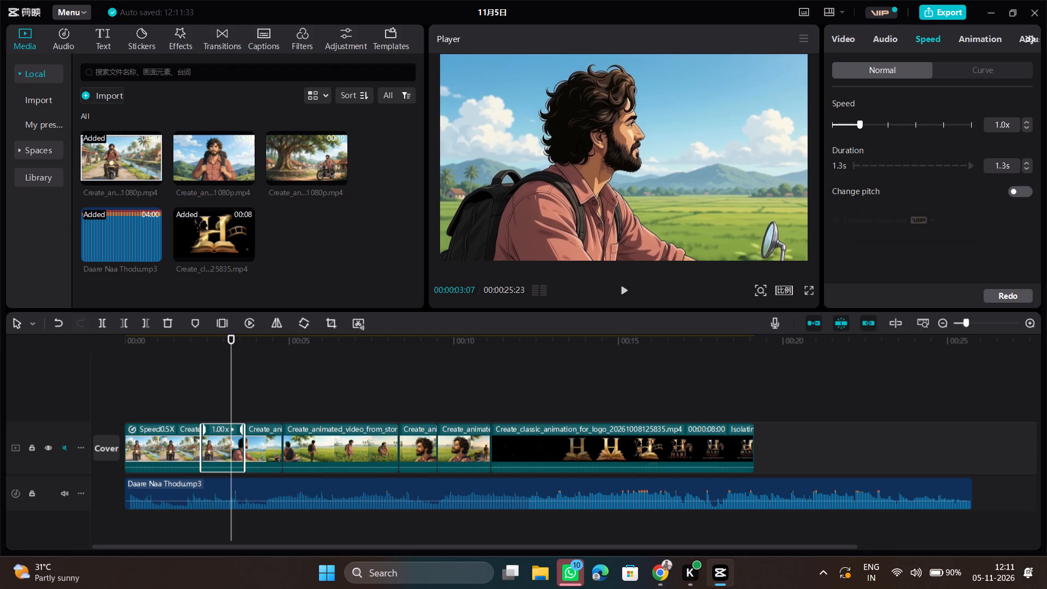
drag(859, 122, 849, 122)
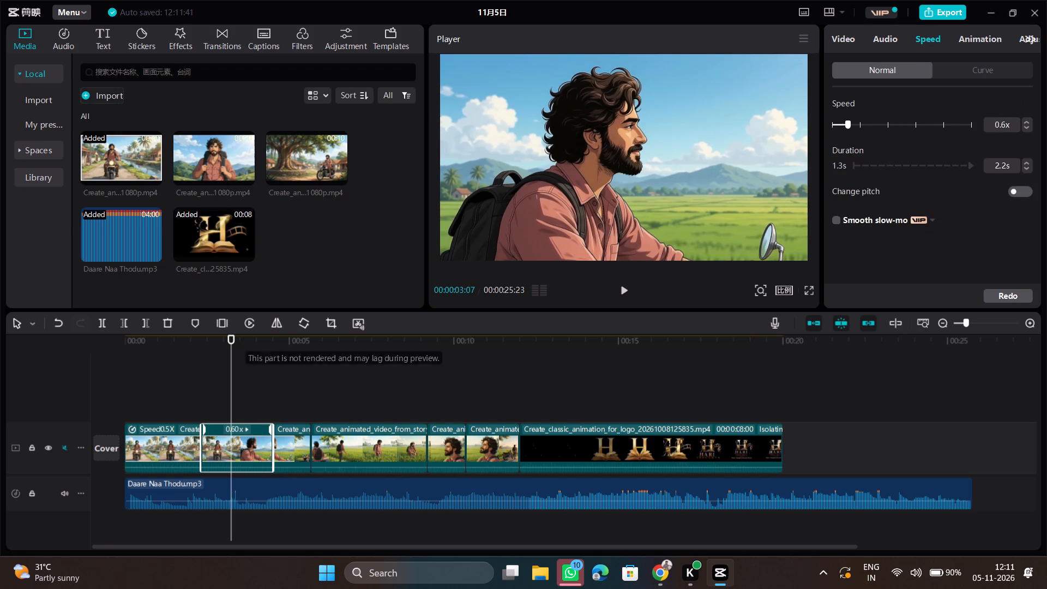
Play on into the third scene, the rider seen from behind, and slow it down to 0.7x speed.
click(203, 395)
key(space)
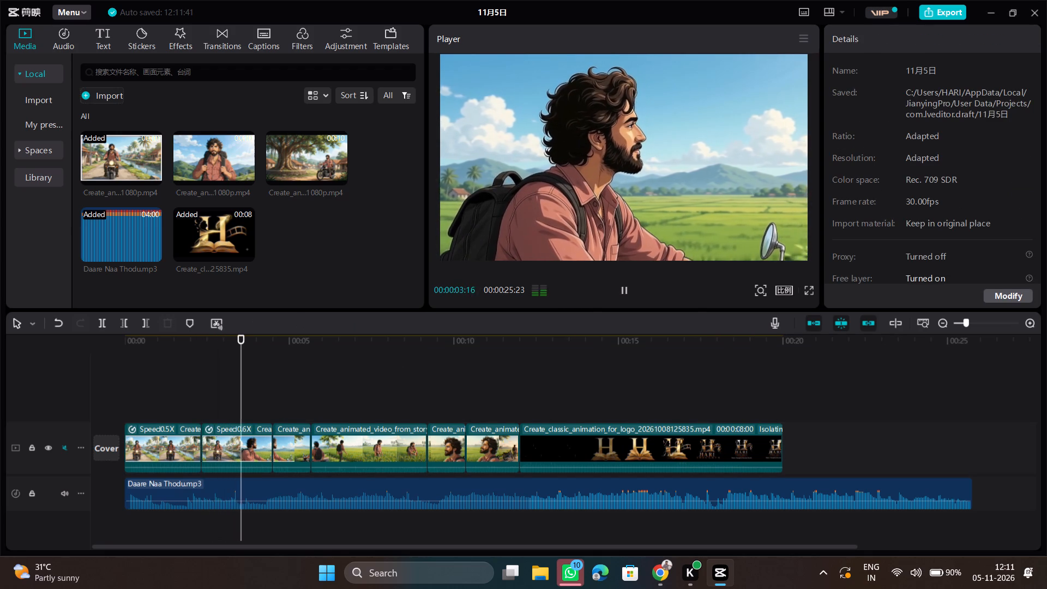
key(space)
key(space)
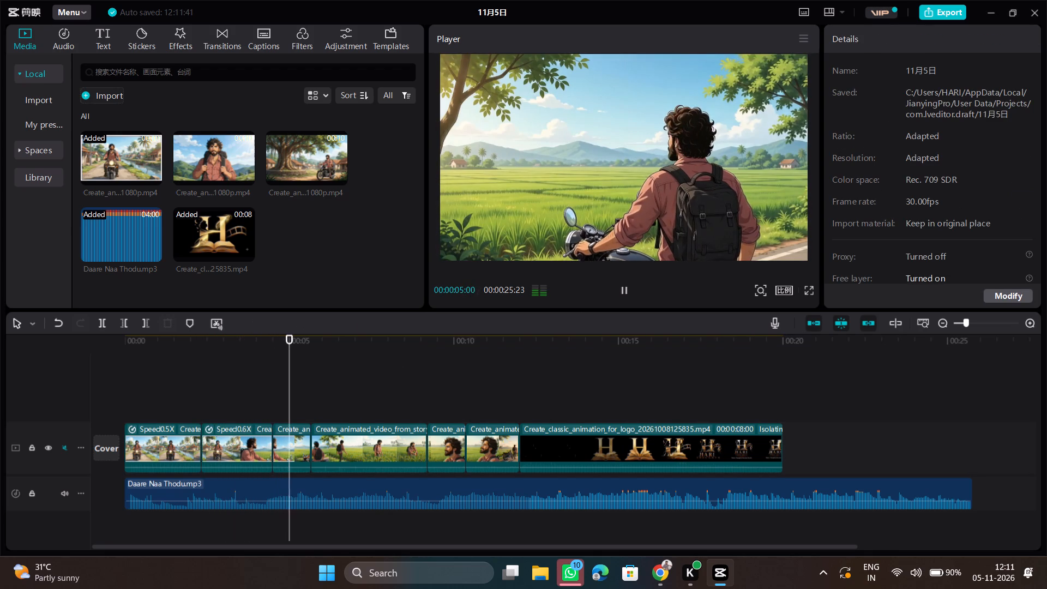
key(space)
click(293, 442)
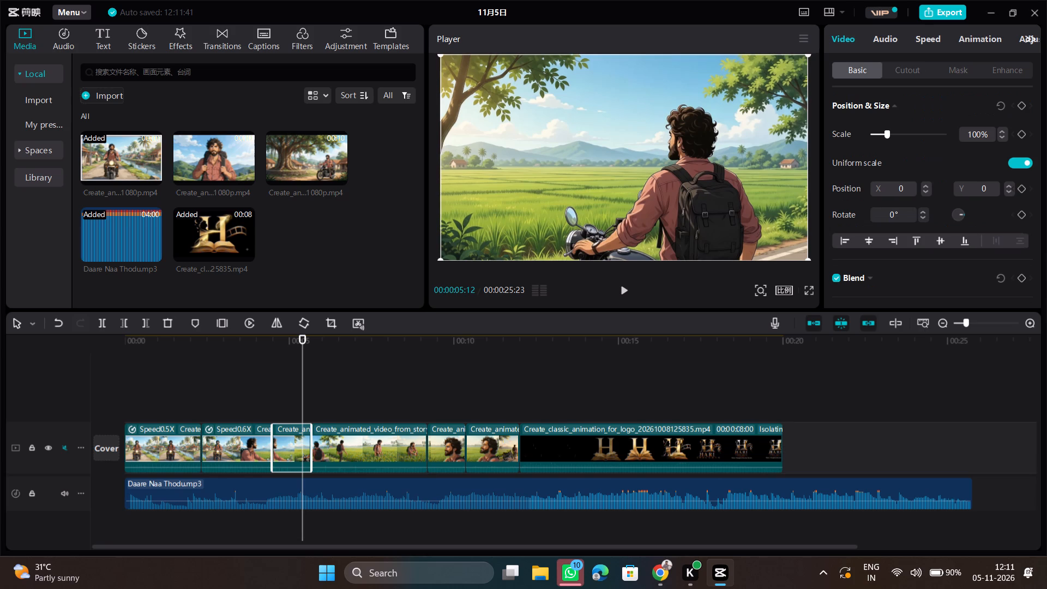
click(929, 41)
drag(861, 125, 853, 125)
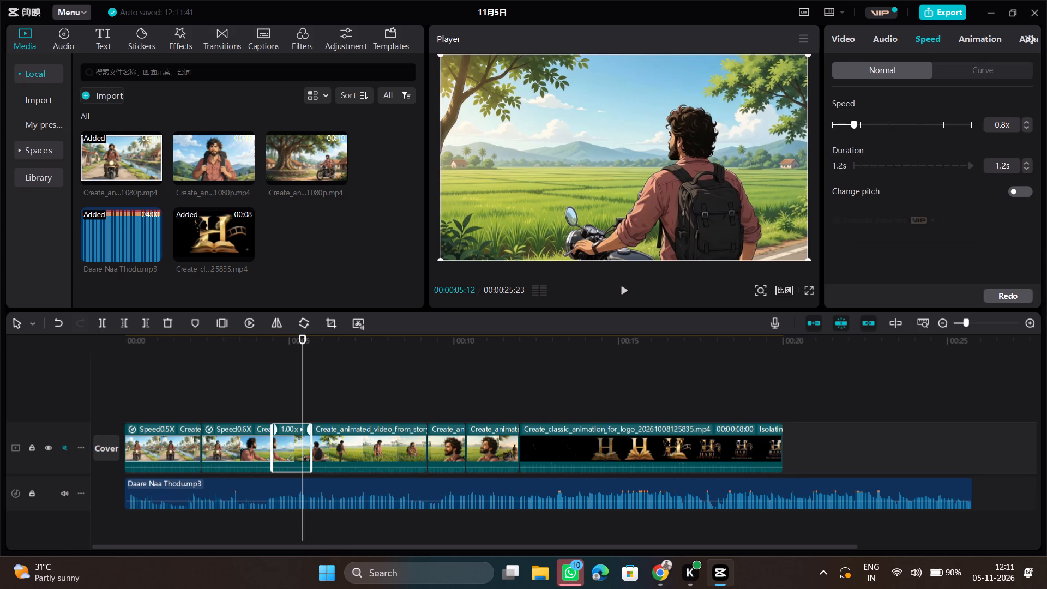
drag(853, 125, 851, 125)
Play from the start of the third scene through the paddy field walk, pausing to judge the pacing against the song.
click(272, 392)
key(space)
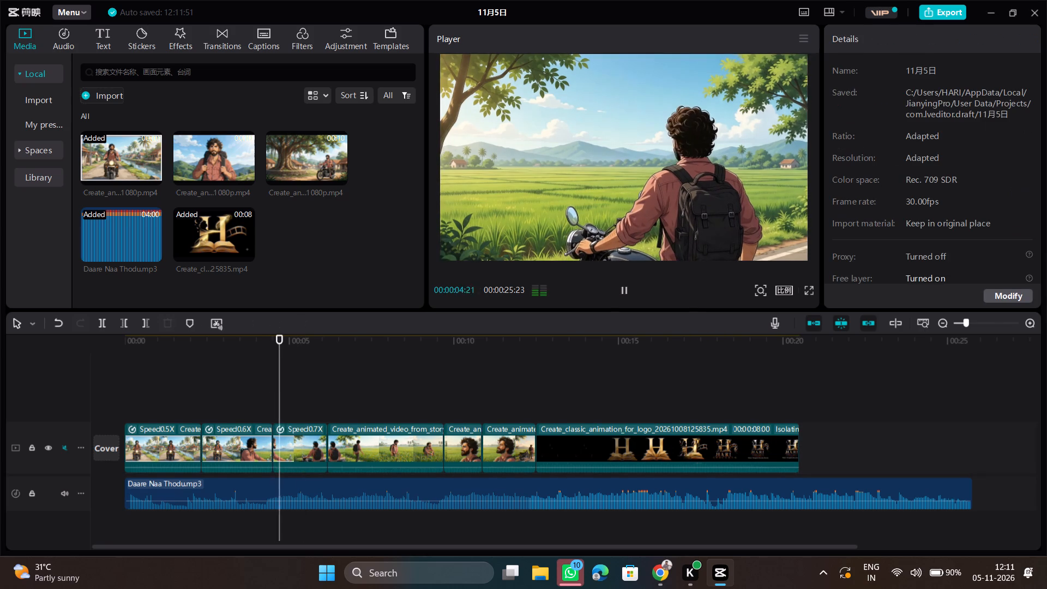
key(space)
key(space)
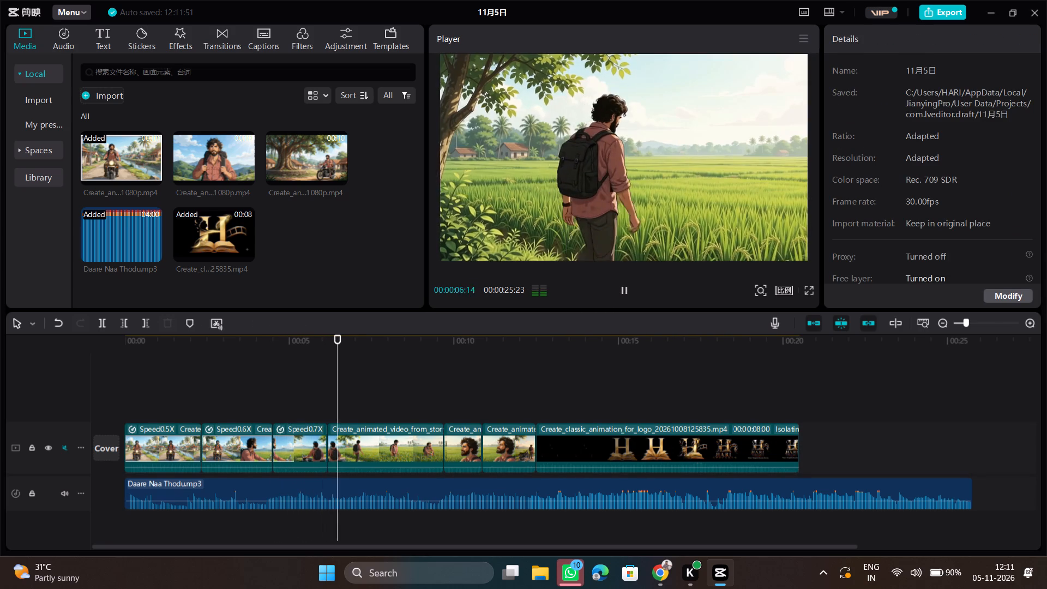
key(space)
key(space)
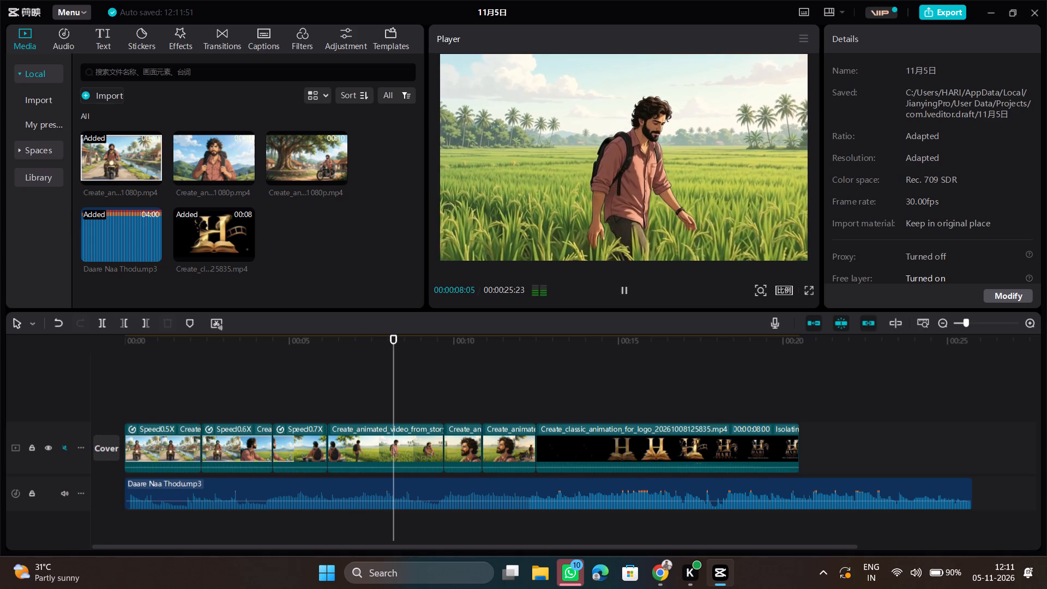
key(space)
key(space)
key(space)
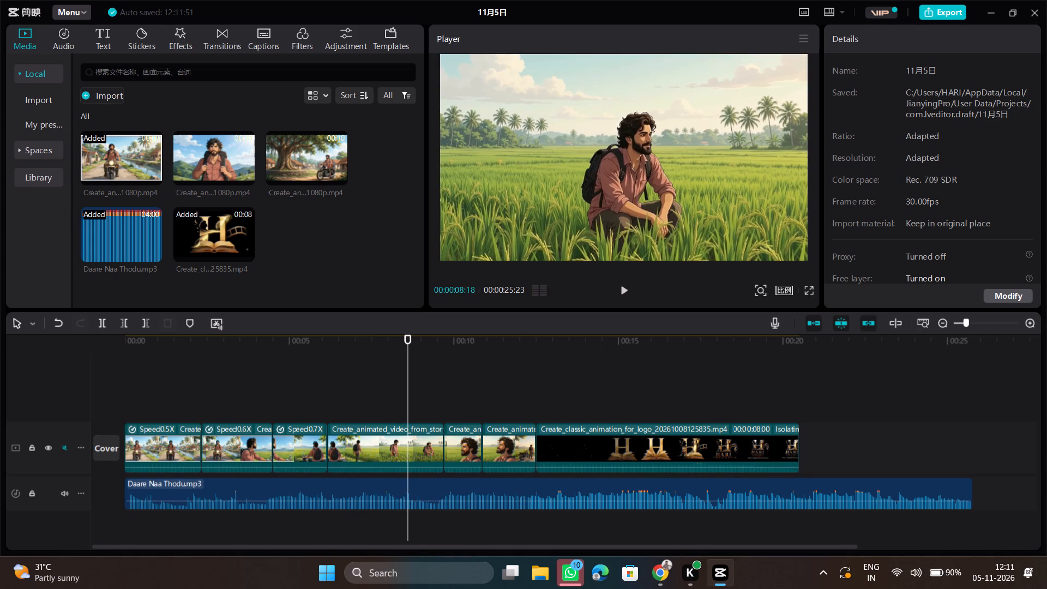
key(space)
Split the paddy field scene at 00:00:08:14, where the man bends down after walking.
click(382, 392)
click(377, 390)
drag(377, 390, 398, 398)
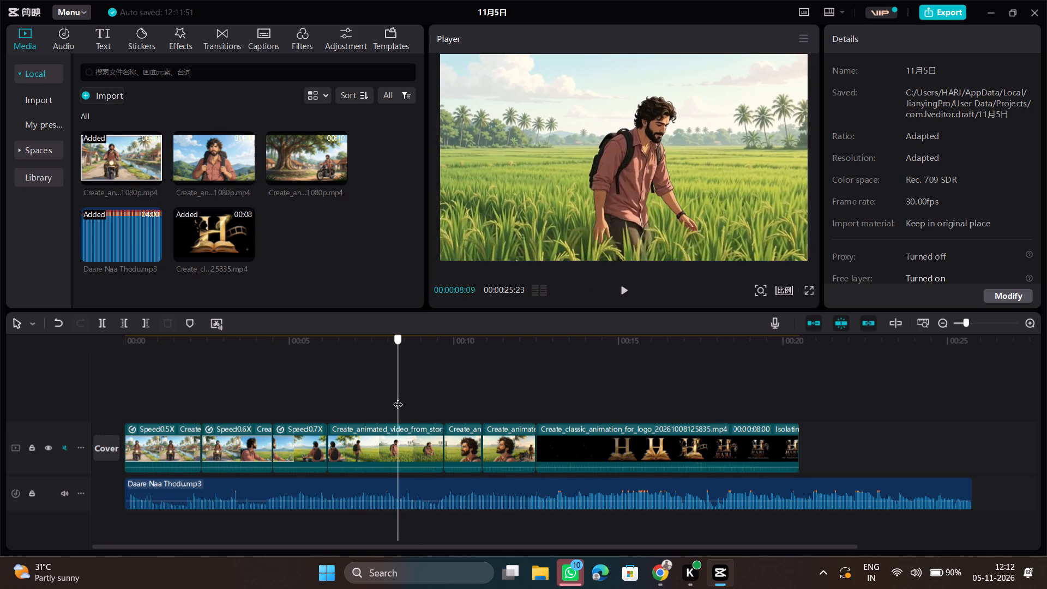
drag(398, 398, 403, 400)
key(b)
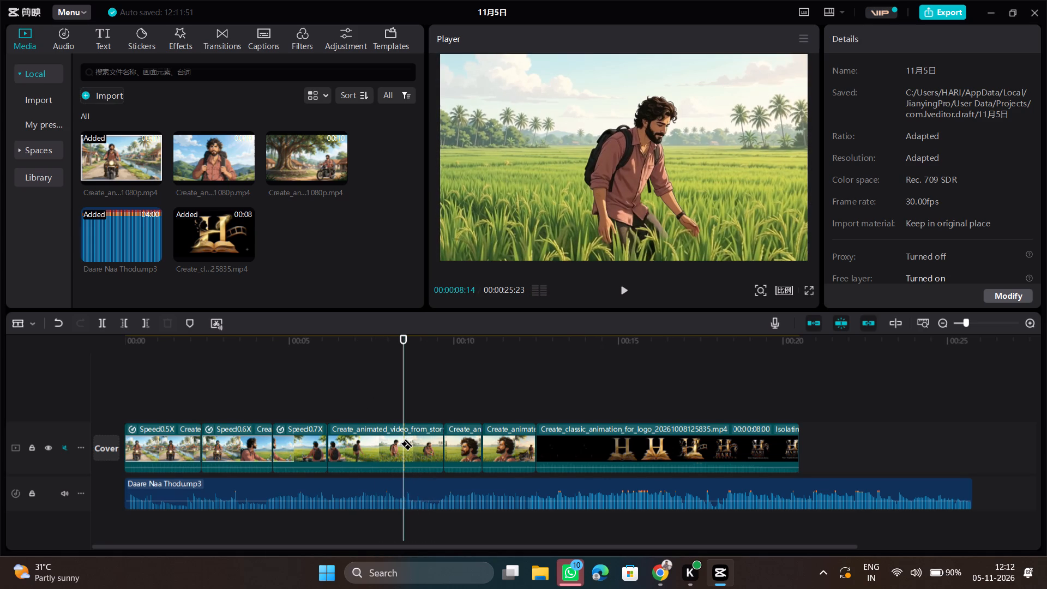
click(407, 438)
key(a)
Slow the walking part of the paddy field scene down to 0.7x speed.
click(380, 435)
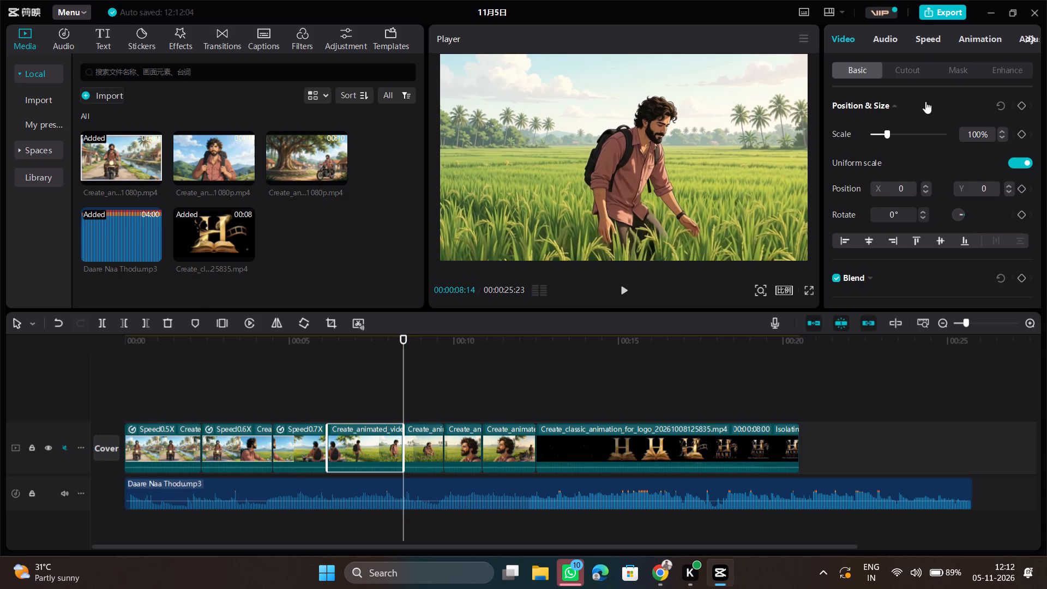
click(919, 46)
drag(859, 125, 851, 124)
Replay the slowed scenes with the song, from the third scene onward and again from about two seconds.
click(305, 376)
key(space)
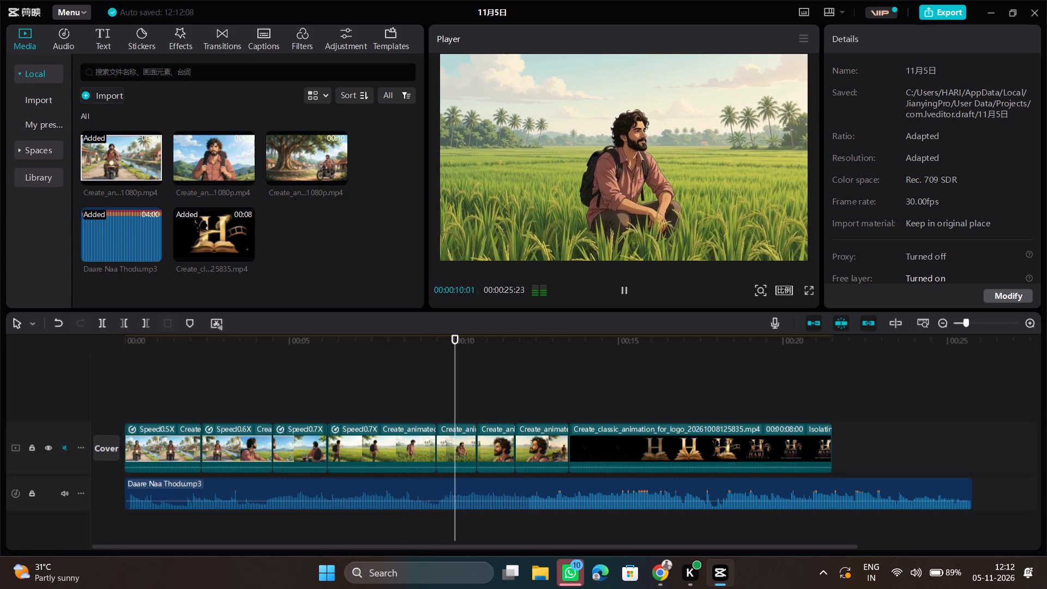
click(188, 369)
key(space)
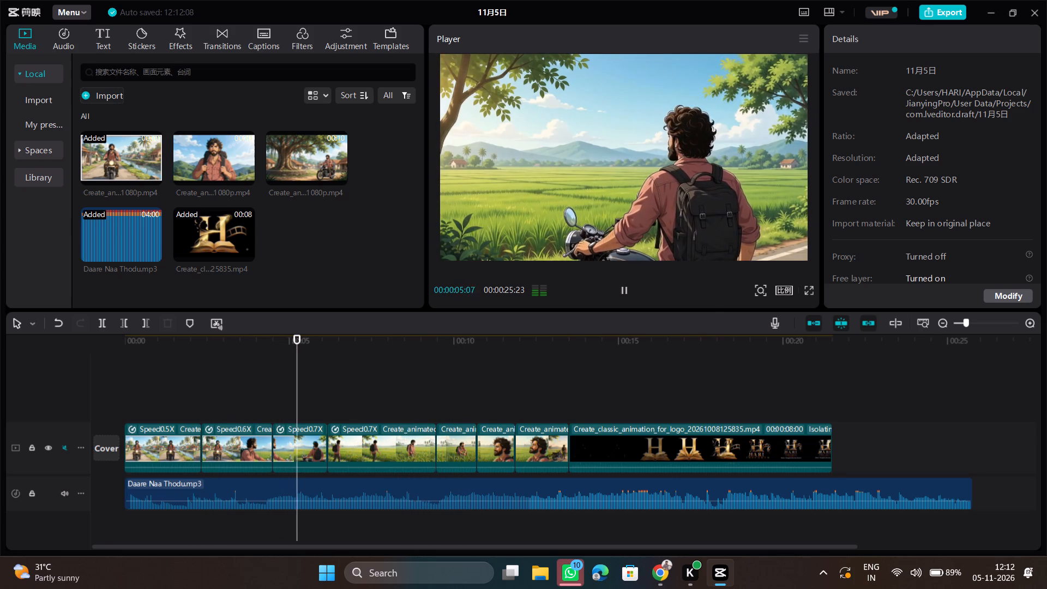
click(276, 395)
key(space)
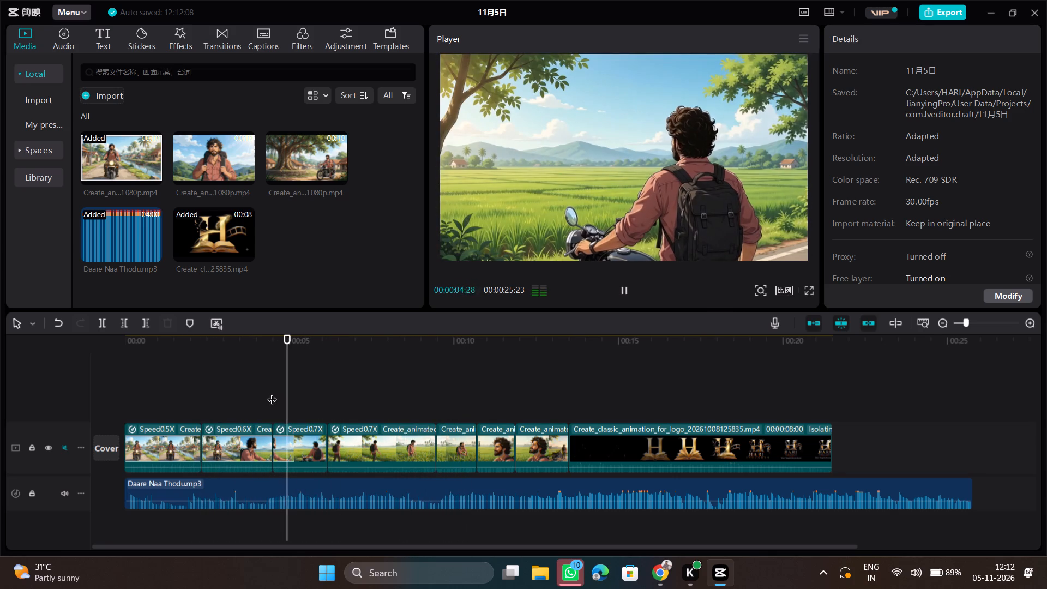
Move the logo animation clip from the end to between the second and third scenes, at 00:00:04:15.
click(272, 393)
drag(614, 438, 386, 419)
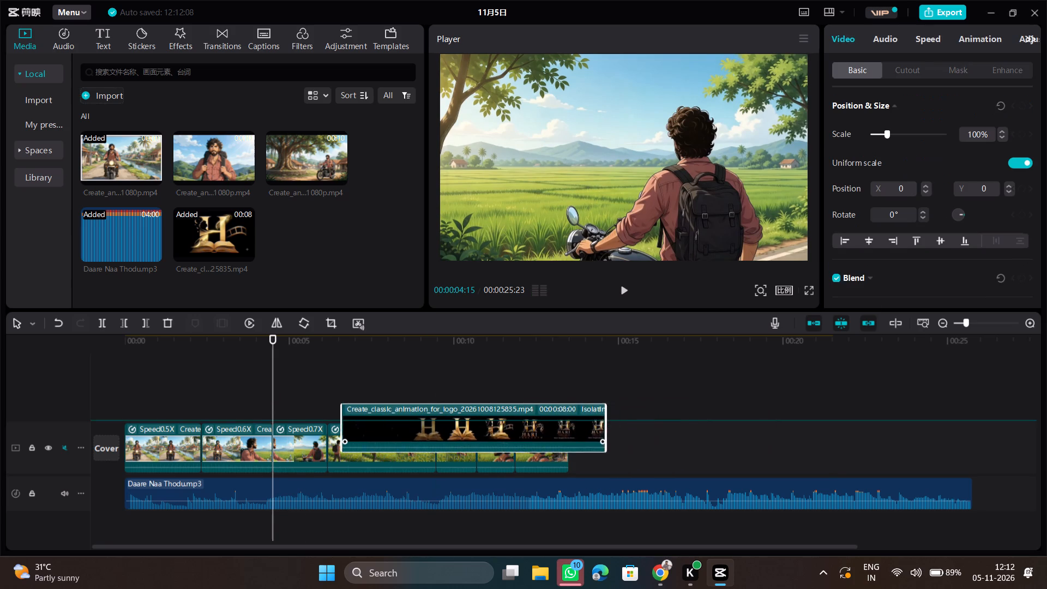
drag(386, 419, 298, 447)
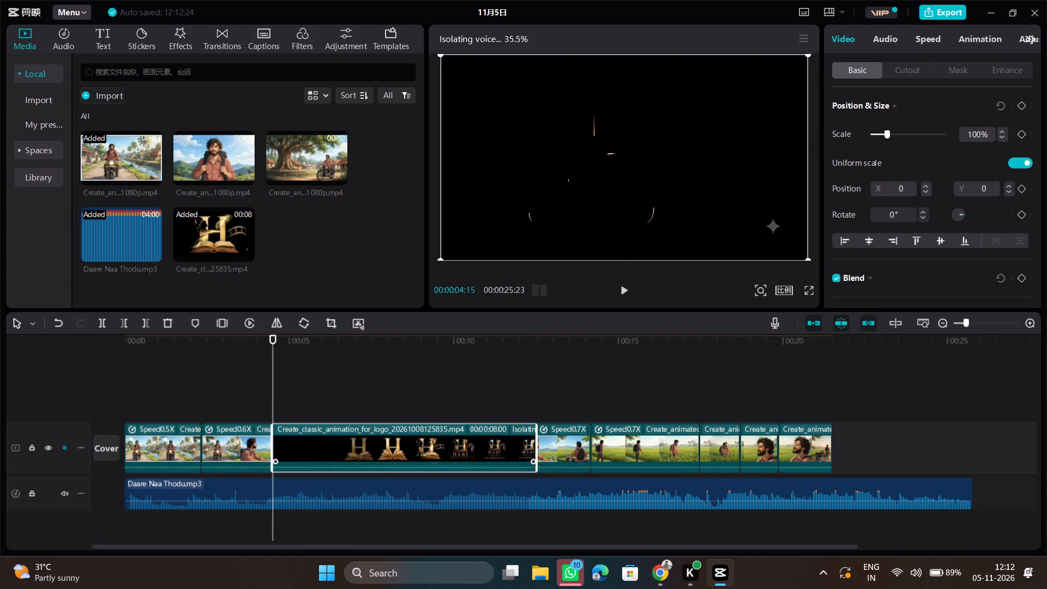
click(270, 402)
Open the logo animation for cropping and preview it at about 00:00:02:26, where the H and book are visible.
click(358, 459)
right_click(358, 459)
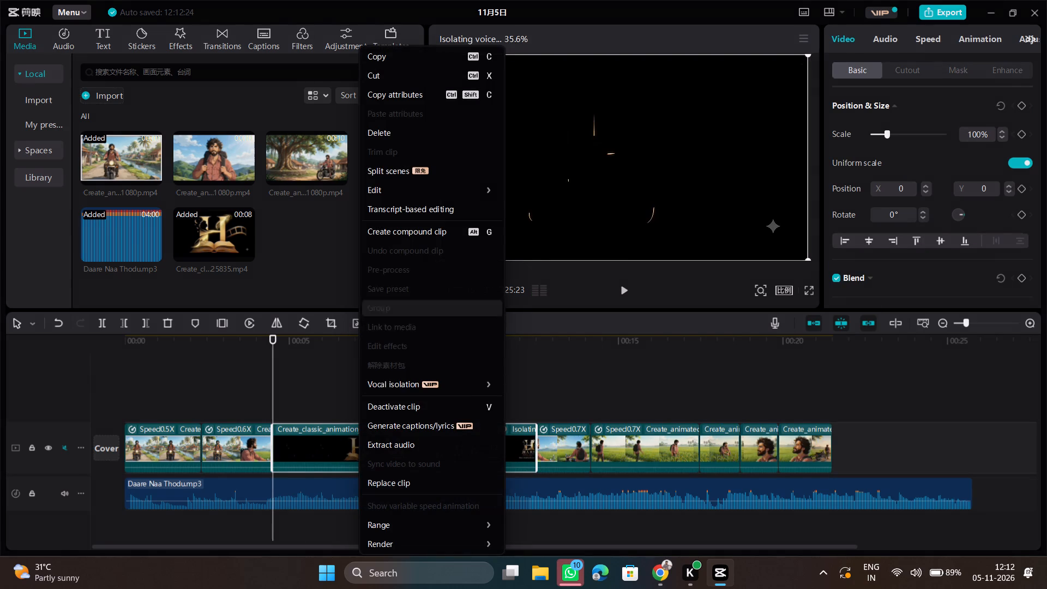
click(529, 259)
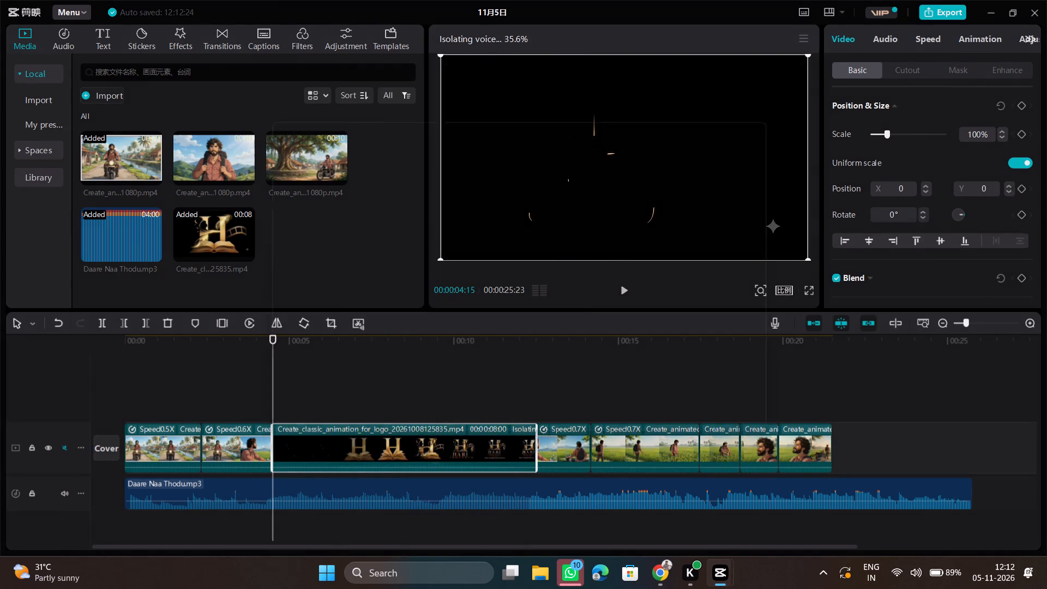
click(711, 169)
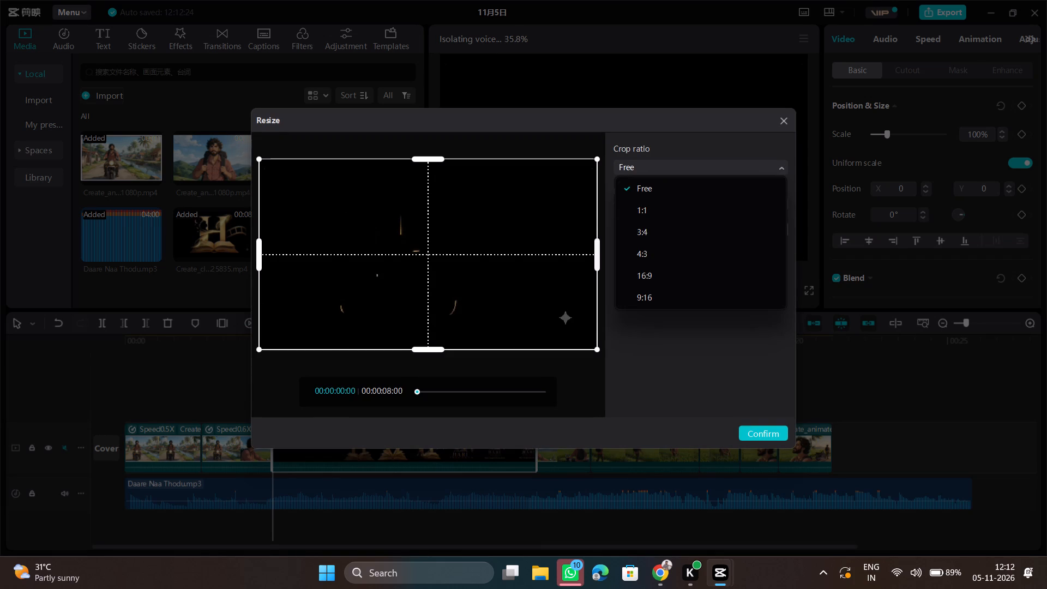
drag(442, 395, 461, 398)
drag(454, 394, 461, 394)
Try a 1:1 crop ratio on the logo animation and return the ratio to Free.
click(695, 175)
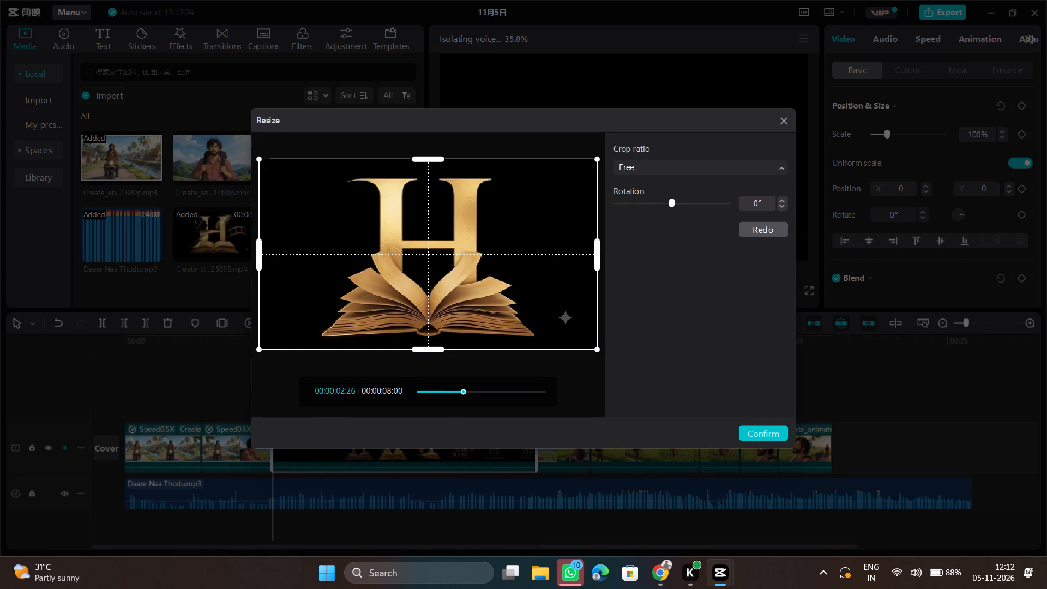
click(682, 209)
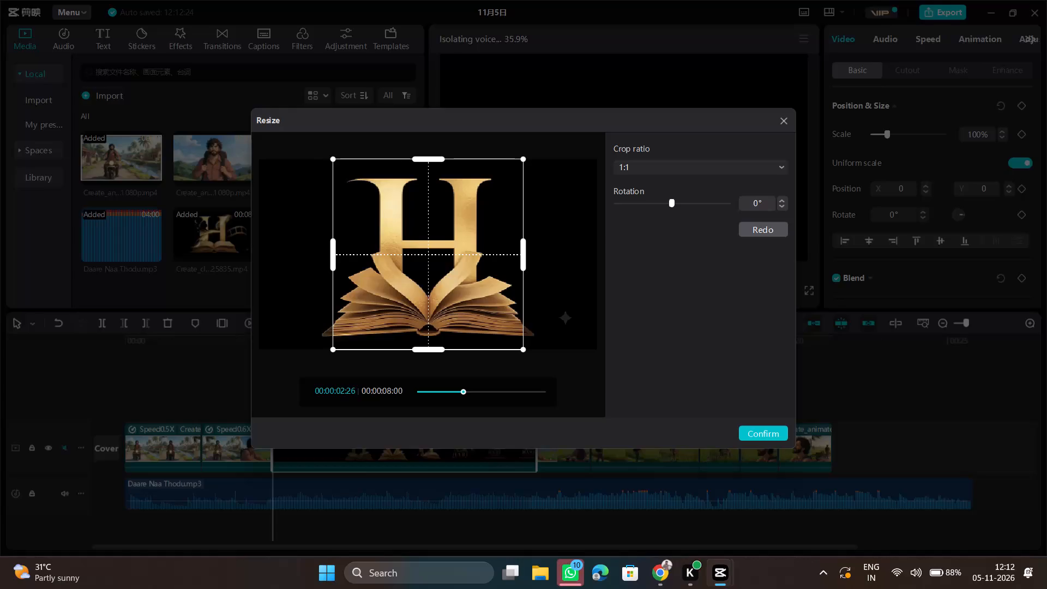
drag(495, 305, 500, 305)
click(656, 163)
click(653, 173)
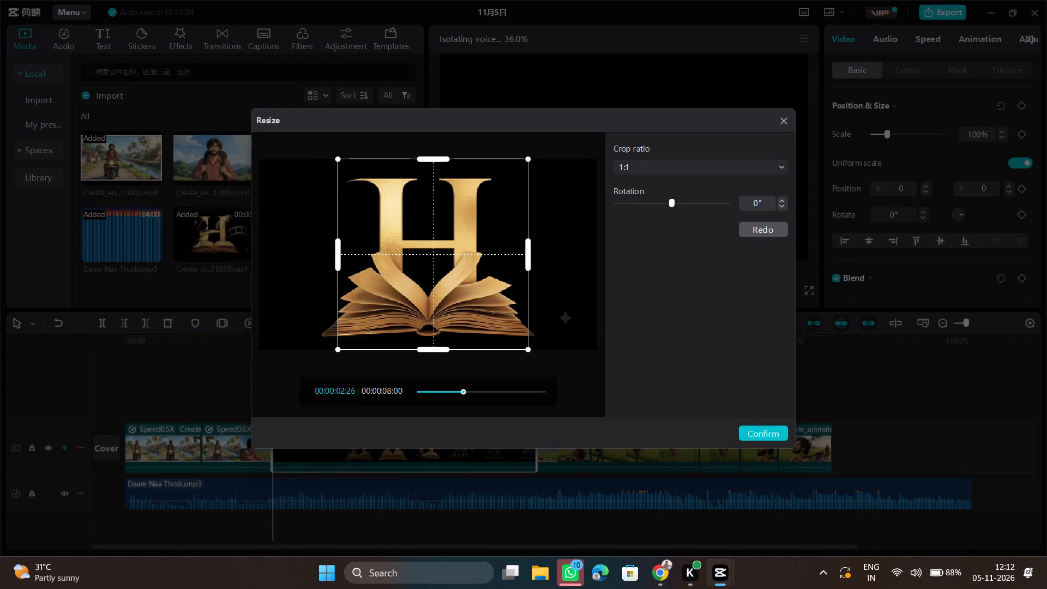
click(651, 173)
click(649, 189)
Crop both sides of the logo animation freely to cut out the sparkle watermark, checking the logo's later frames before applying.
drag(597, 255, 592, 253)
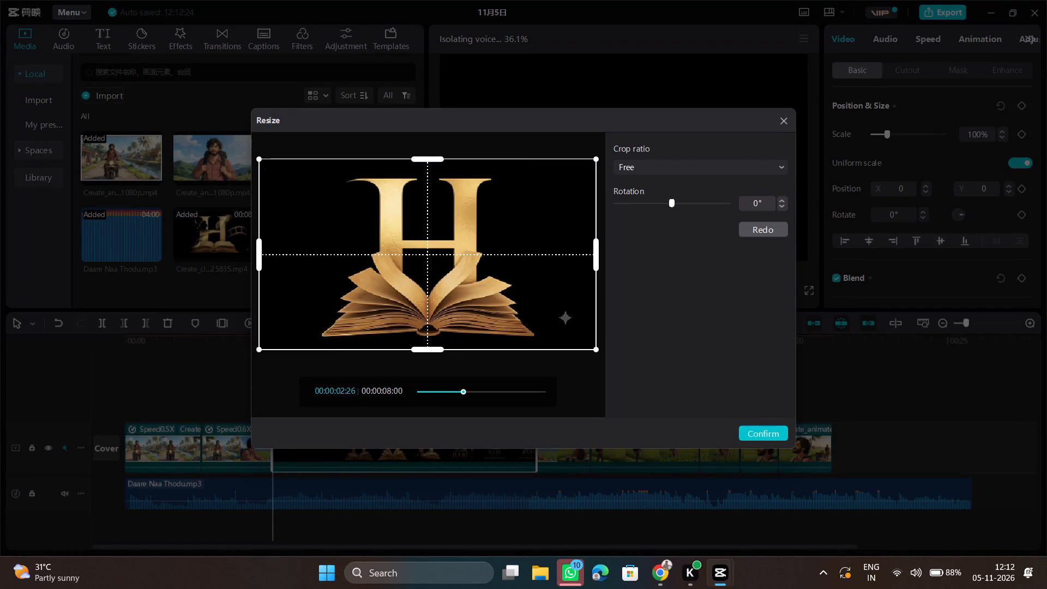
drag(592, 253, 555, 248)
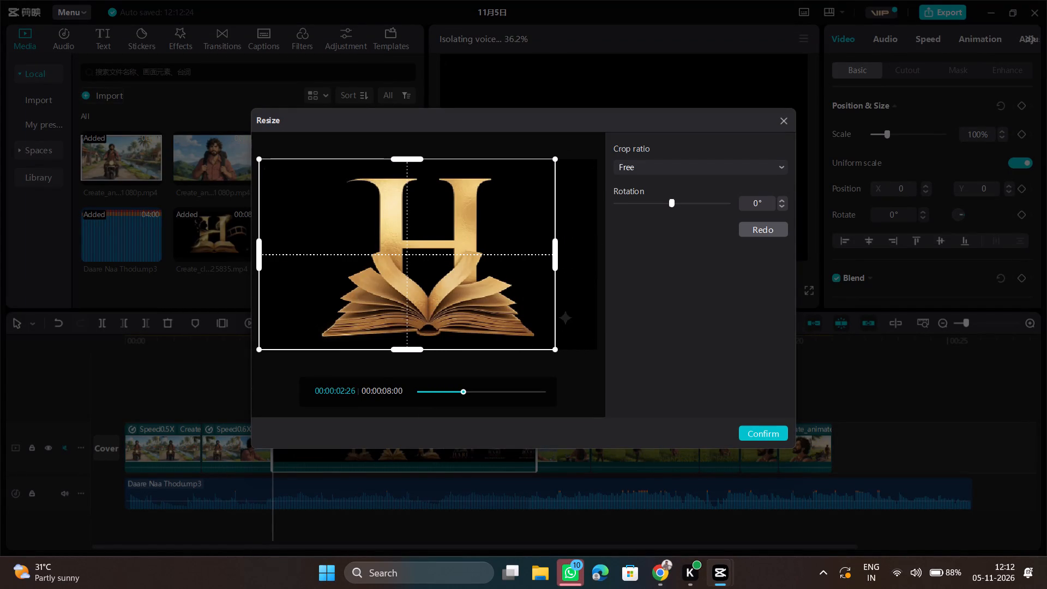
drag(259, 250, 300, 261)
click(452, 389)
drag(452, 389, 523, 393)
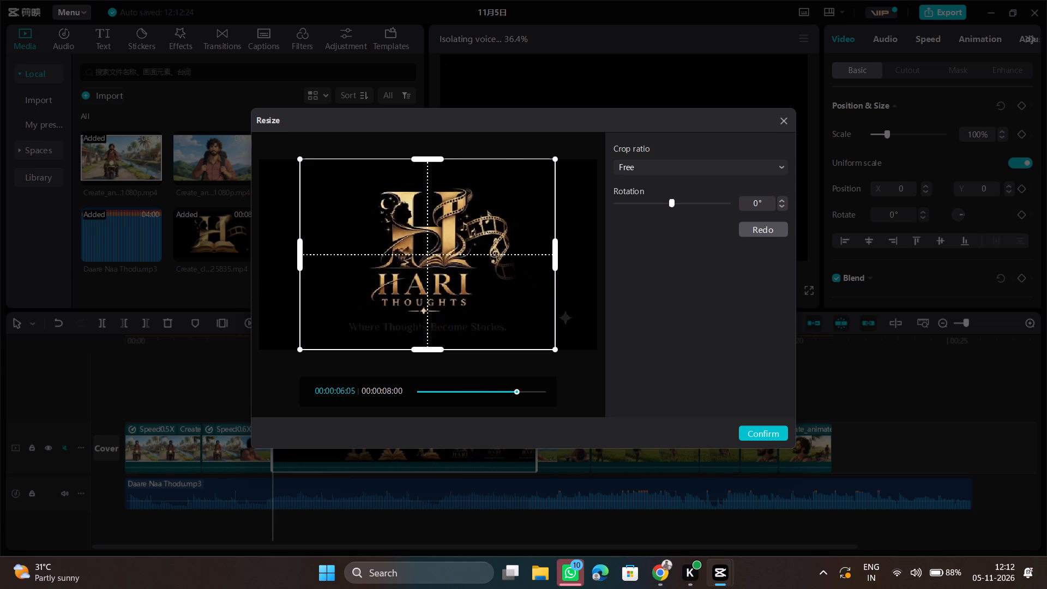
drag(523, 393, 574, 393)
click(751, 432)
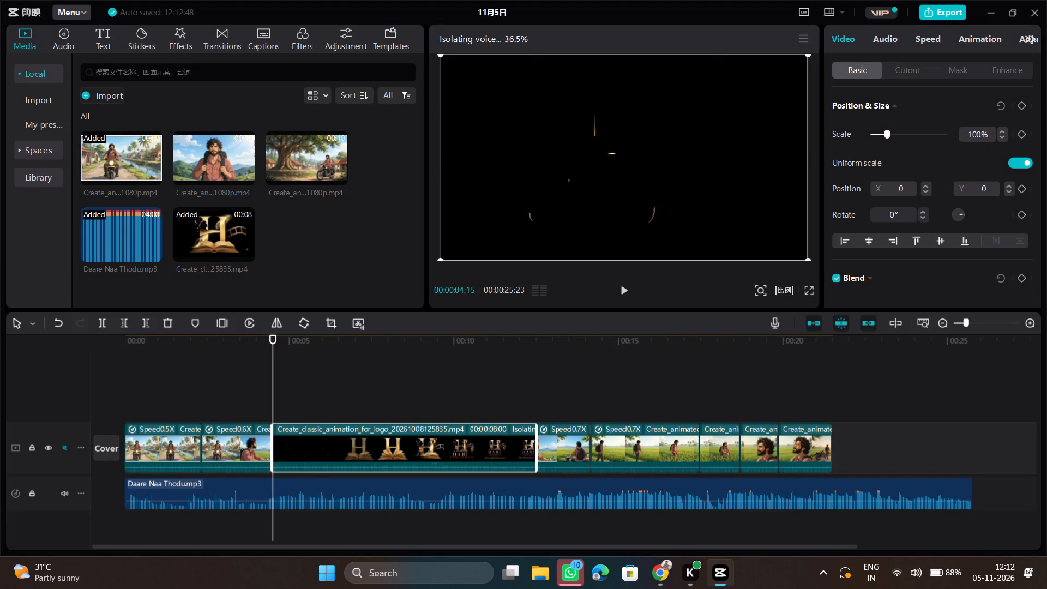
Scale the logo animation down to about 61% in the player frame.
drag(807, 260, 696, 208)
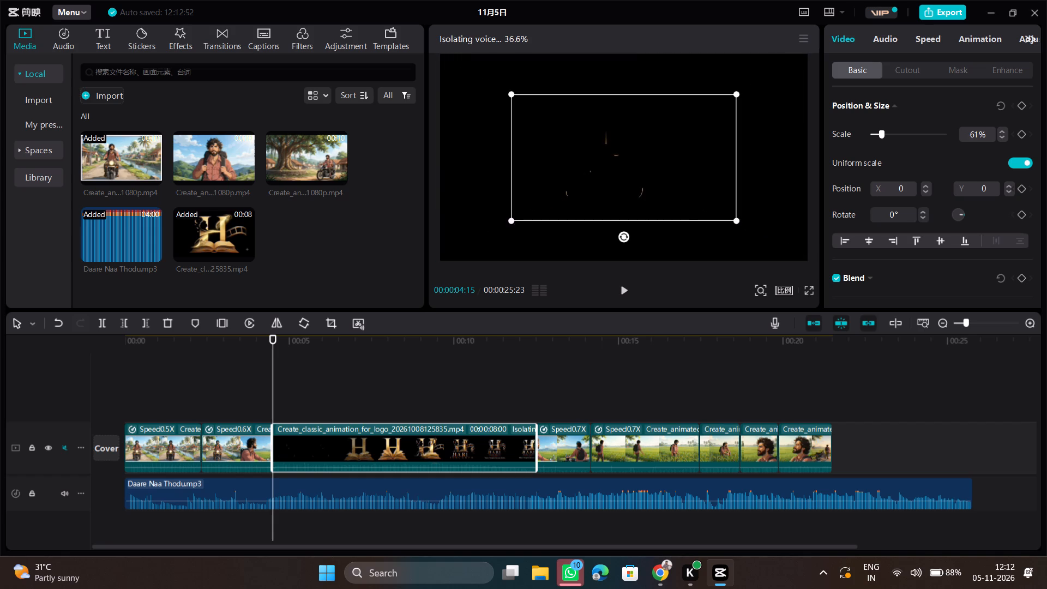
click(273, 385)
Play from about four seconds through the logo animation and field scenes, replaying the walk to check timing against the song.
click(257, 387)
key(space)
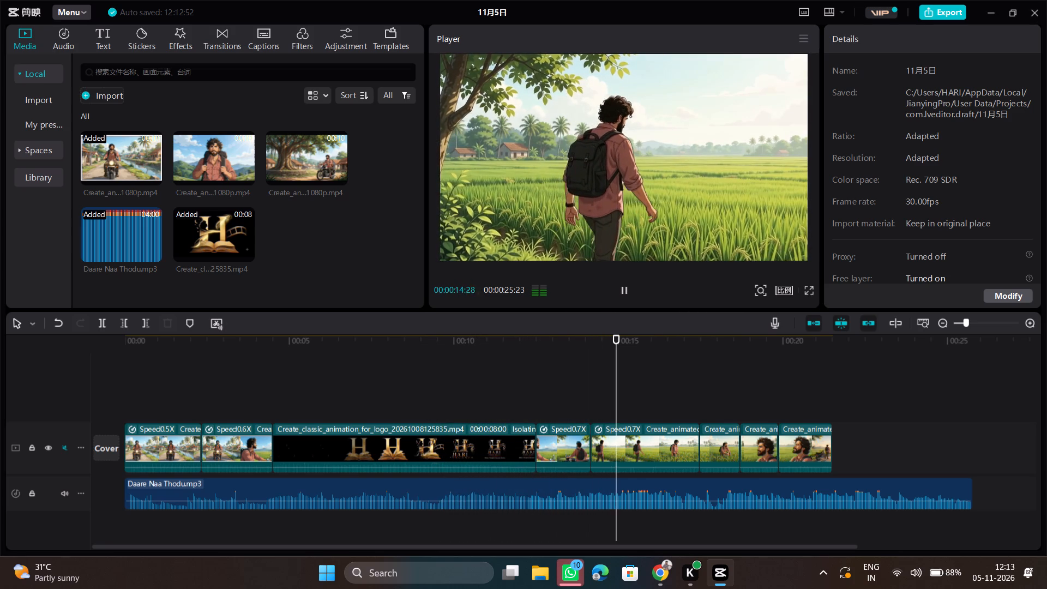
key(space)
key(space)
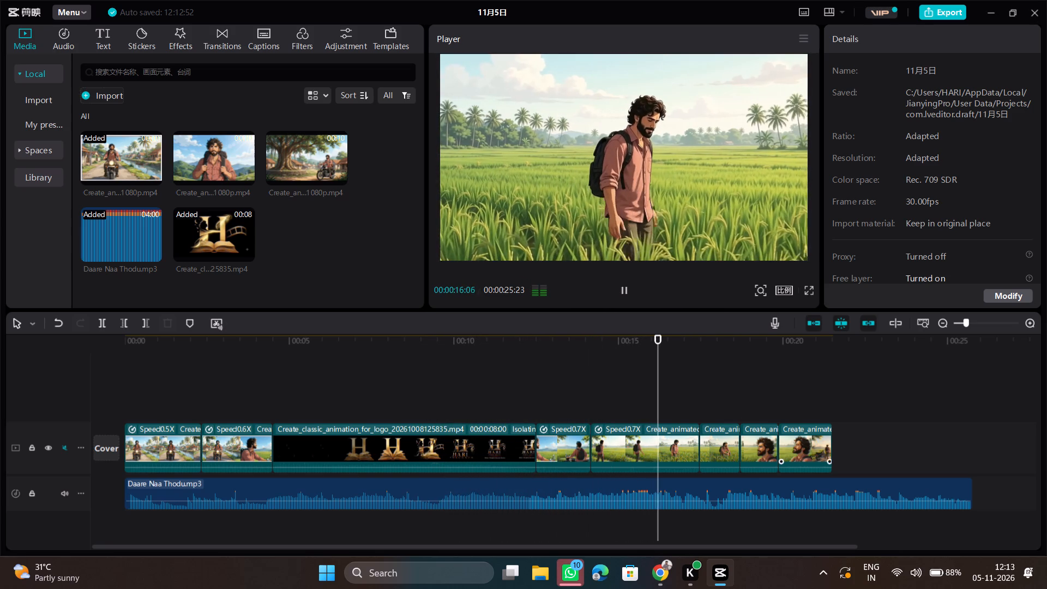
key(space)
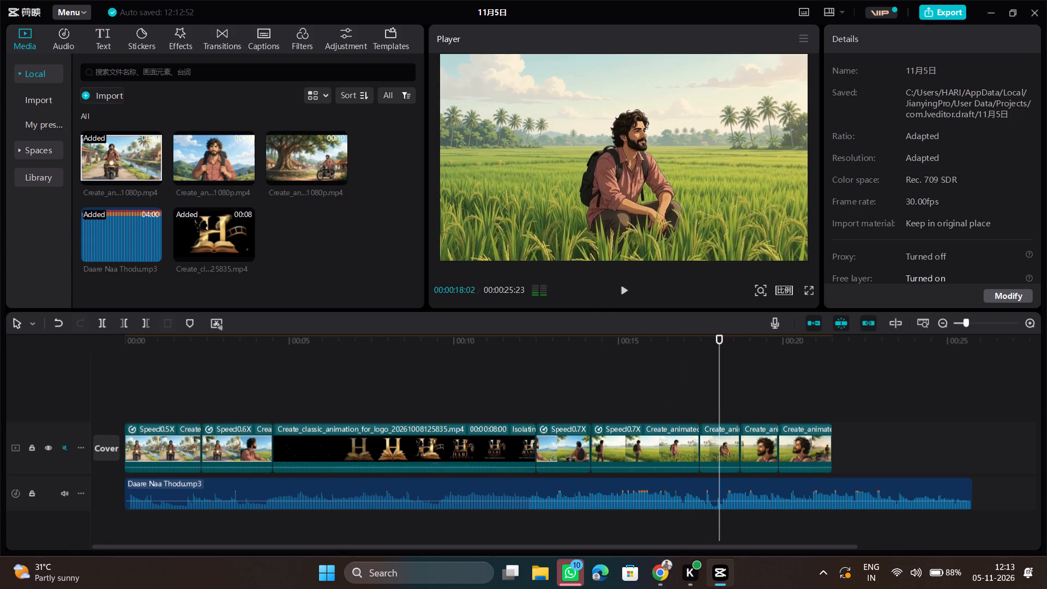
click(691, 388)
click(665, 375)
click(653, 368)
key(space)
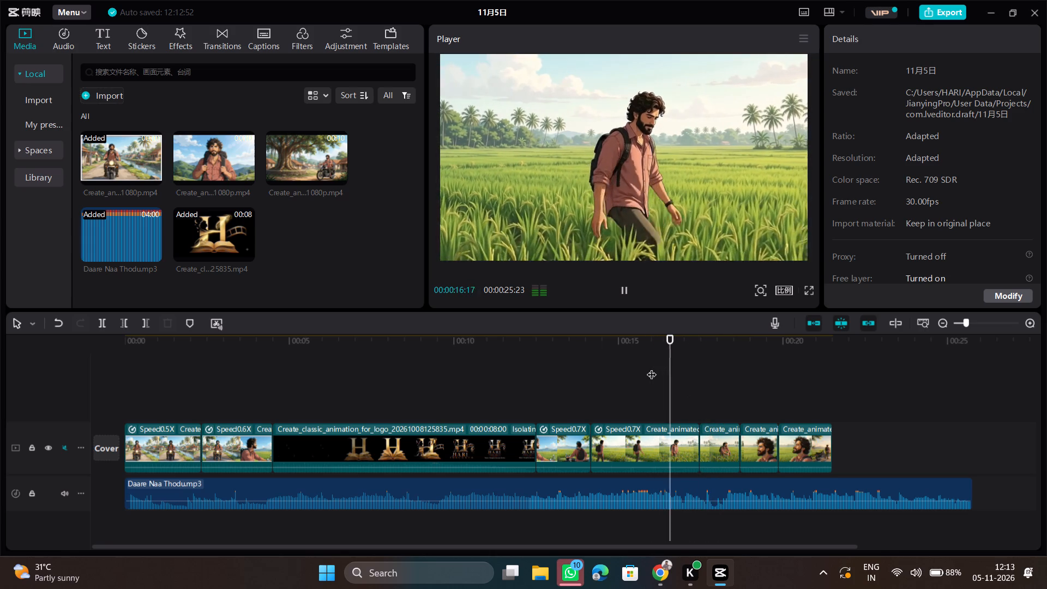
Delete the last three field clips, from the crouching scene at about 17 seconds through the two close-ups.
key(space)
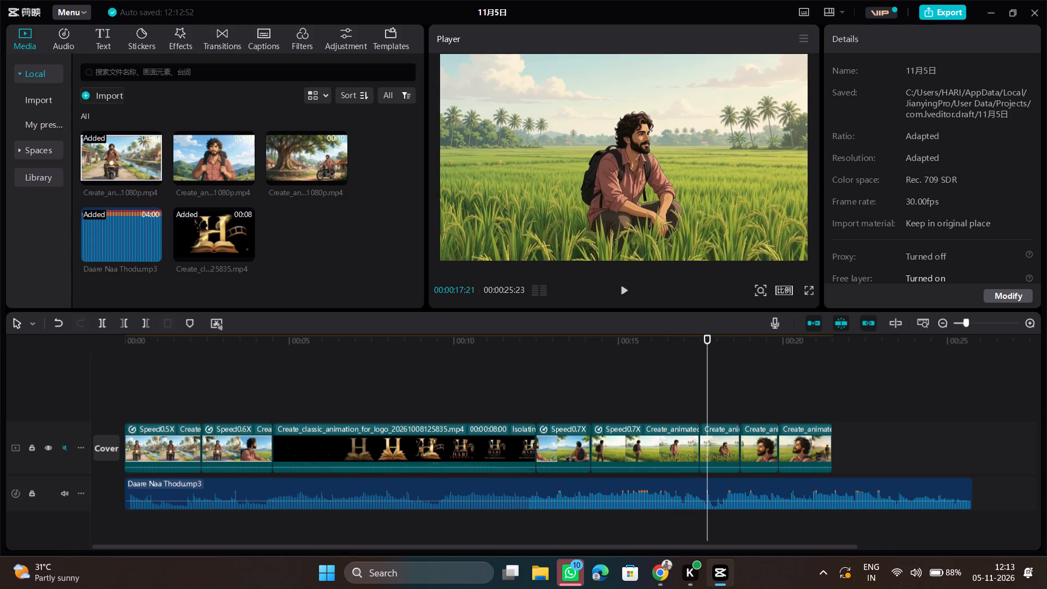
key(space)
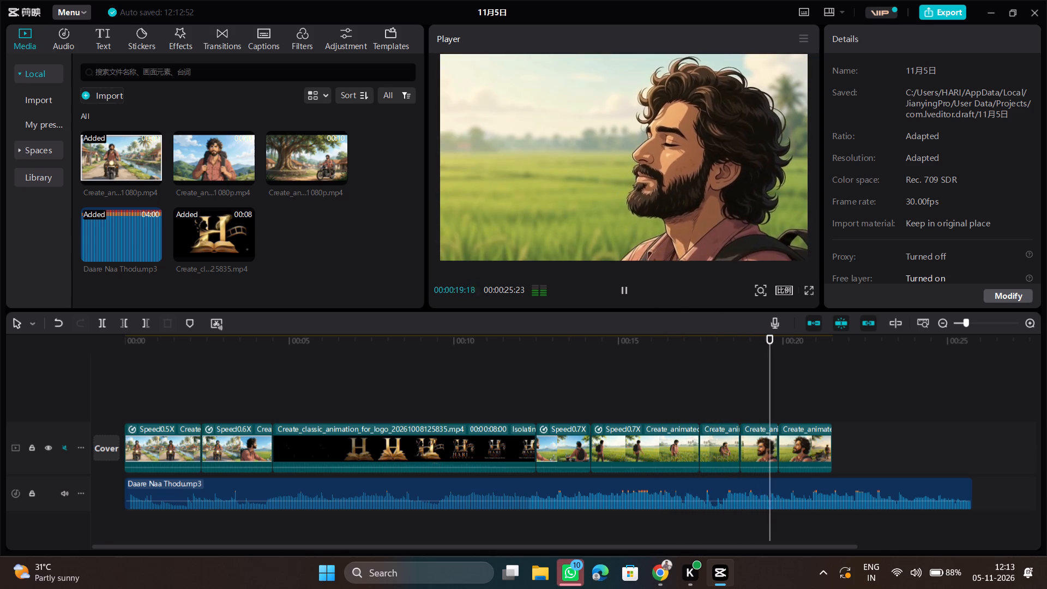
click(696, 382)
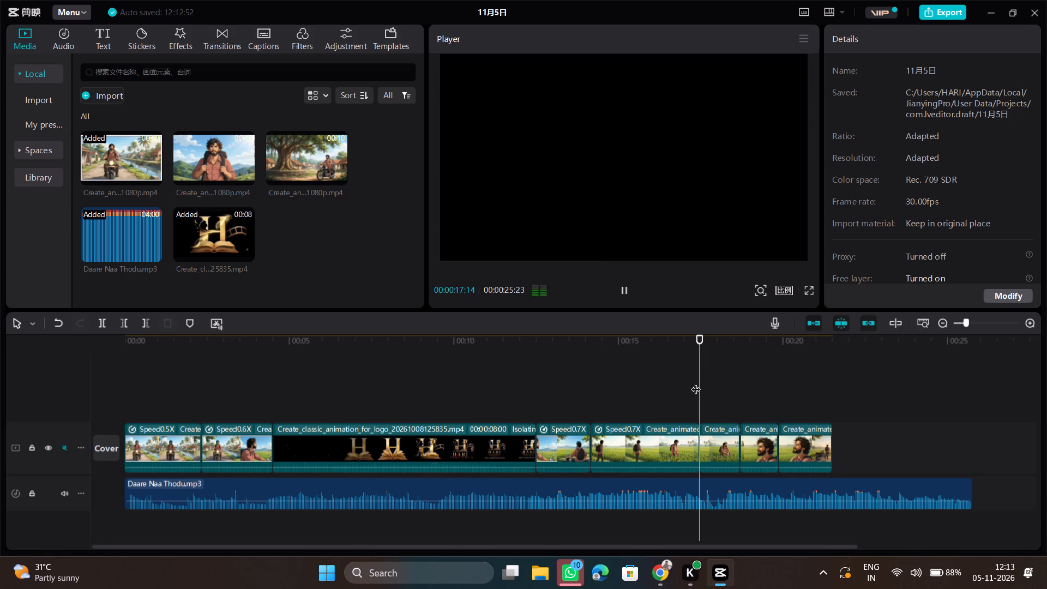
click(328, 138)
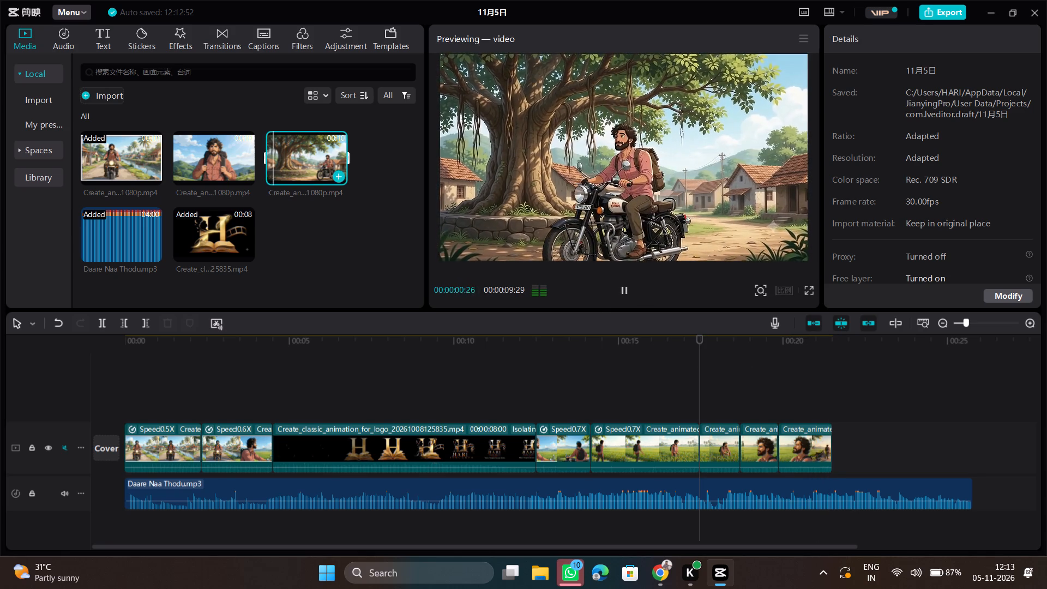
drag(858, 394, 743, 444)
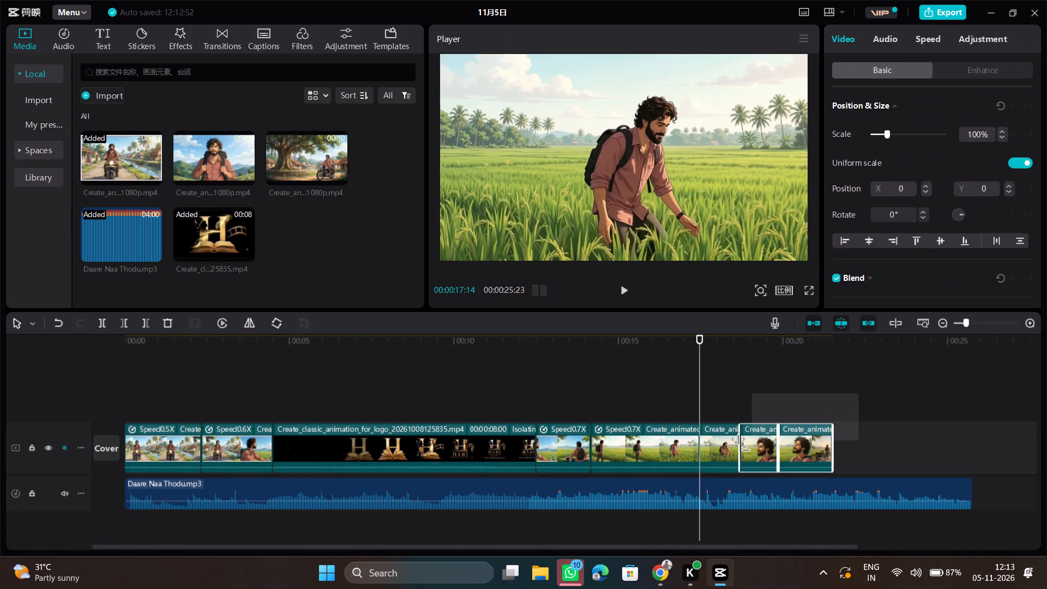
drag(743, 444, 733, 444)
key(Delete)
Preview the banyan tree and motorbike clip and append it to the main track after the field walk.
click(346, 161)
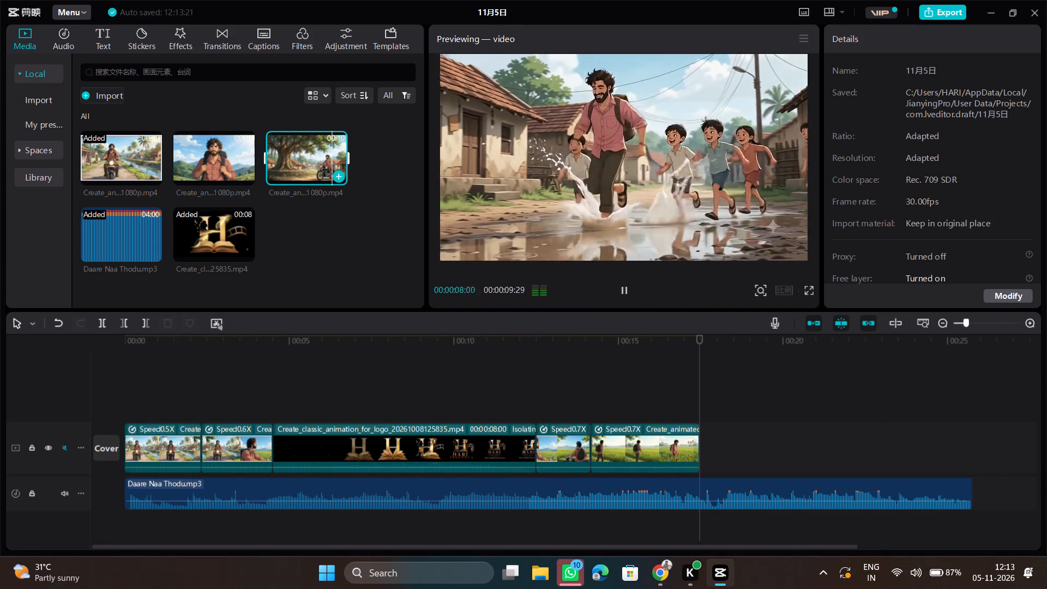
drag(309, 145, 663, 329)
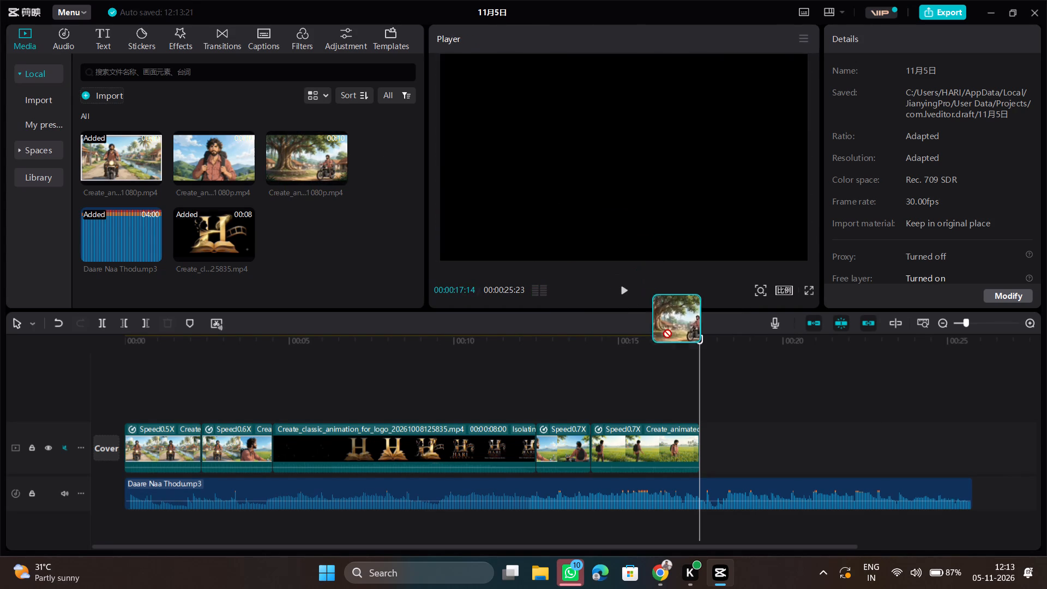
drag(663, 329, 717, 448)
Split the banyan tree clip at 00:00:24:16 and delete the part before the split.
click(750, 398)
drag(750, 398, 881, 418)
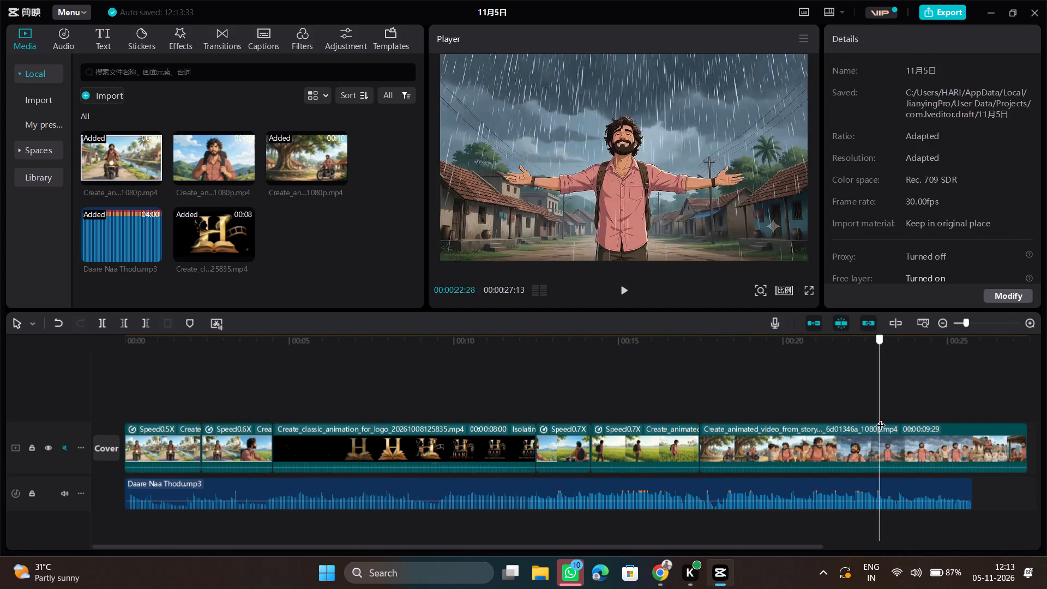
drag(881, 418, 931, 411)
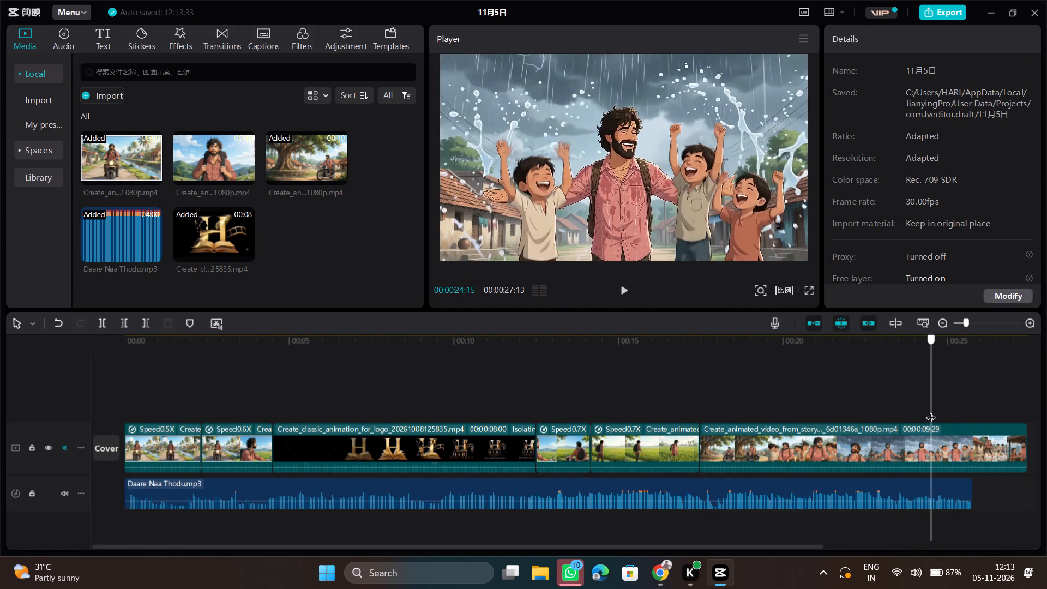
drag(931, 411, 932, 411)
key(b)
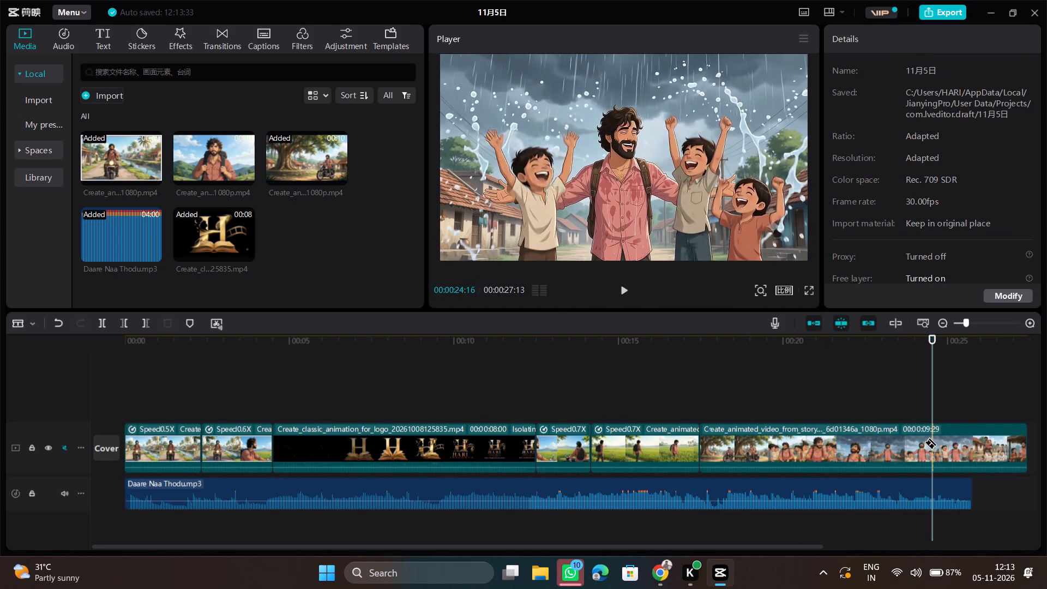
click(932, 445)
key(a)
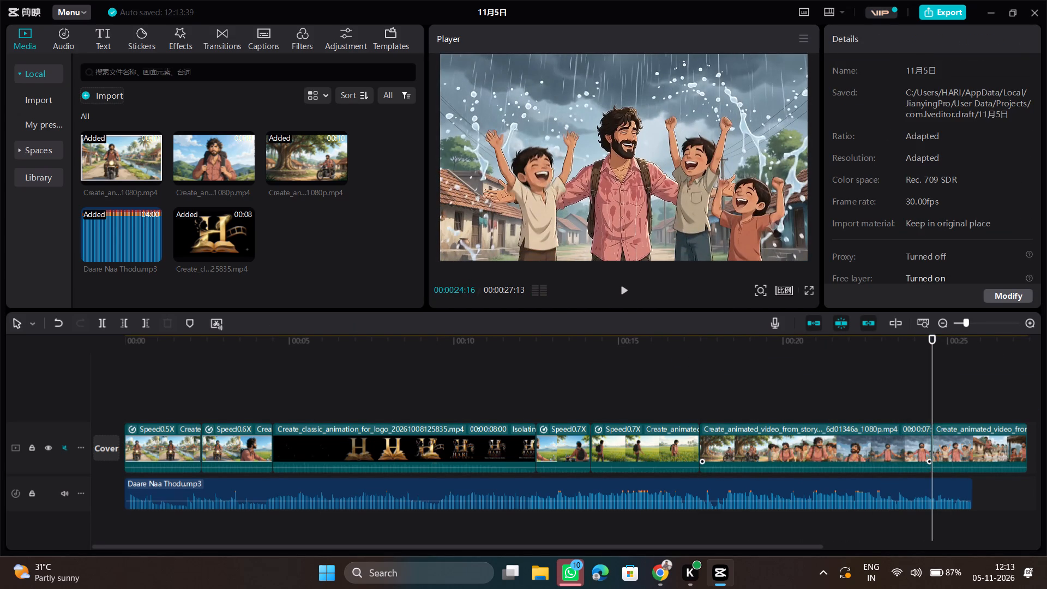
click(890, 439)
key(Delete)
Crop the puddle-running clip at a 16:9 ratio to cut out the sparkle watermark in its corner.
click(714, 400)
click(723, 446)
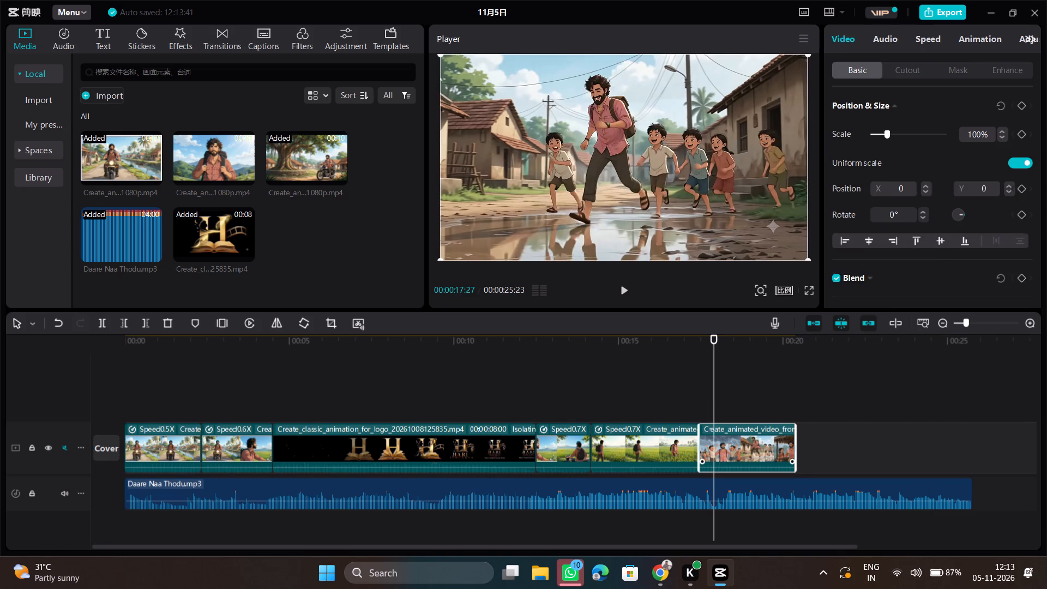
right_click(744, 442)
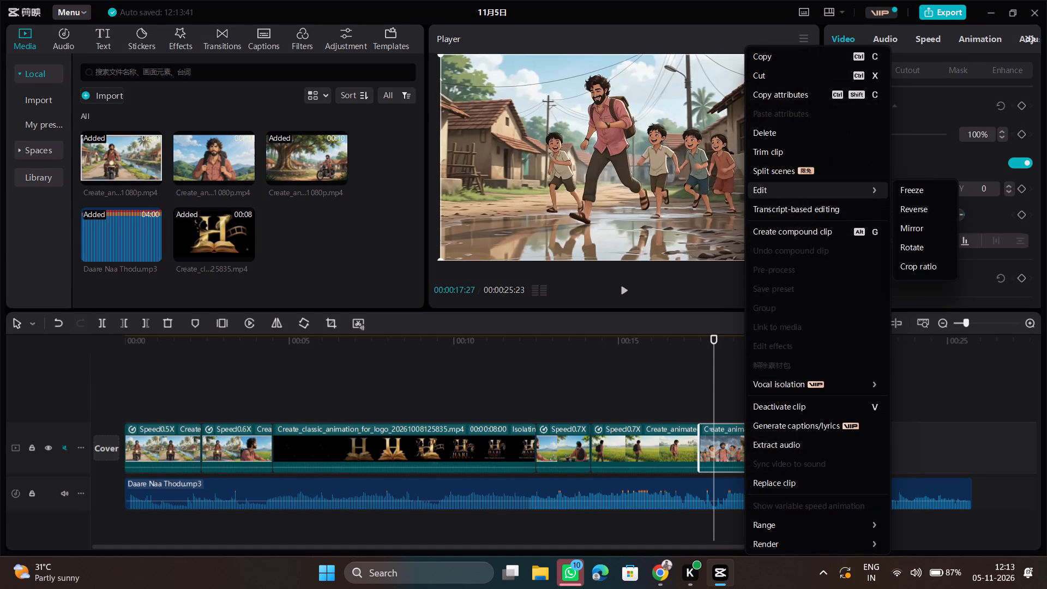
click(920, 263)
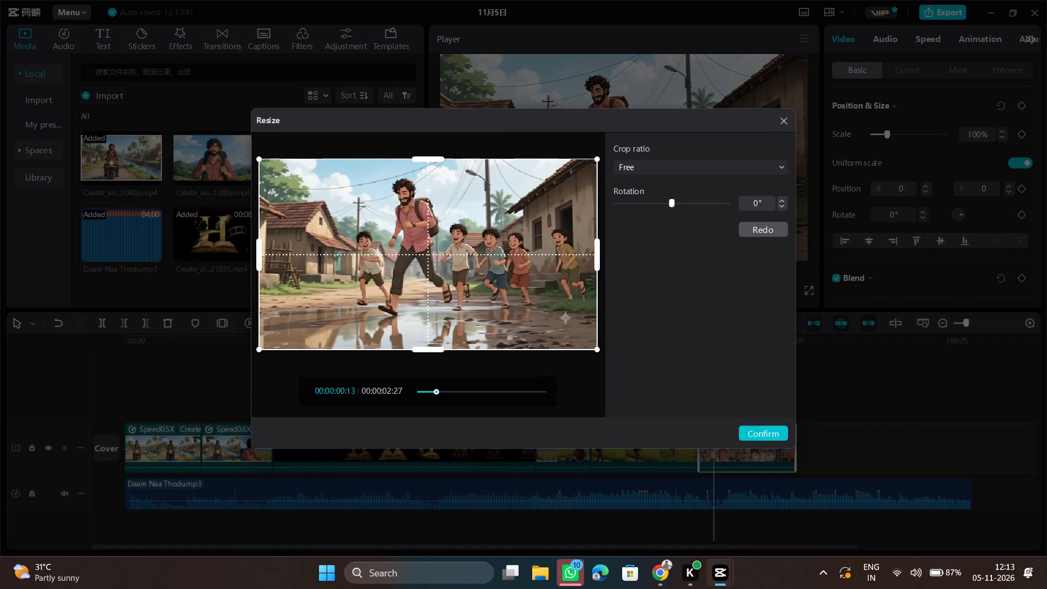
click(744, 177)
click(738, 171)
click(708, 281)
drag(597, 346, 565, 332)
drag(599, 351, 559, 331)
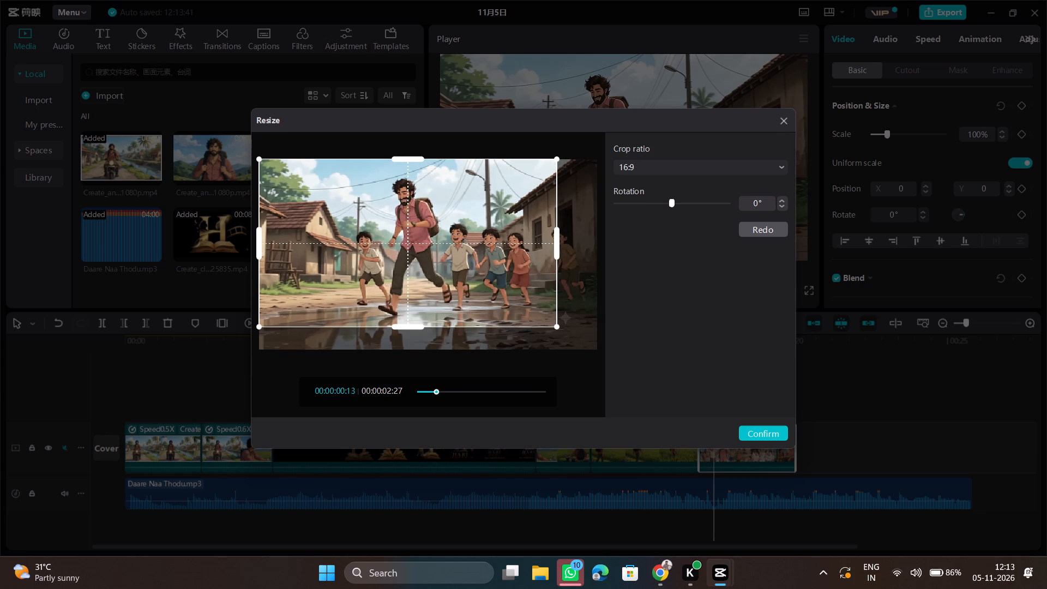
click(751, 437)
Play the cut from the field walk into the puddle-running clip and trim about 0.4 seconds off that clip's start.
click(677, 384)
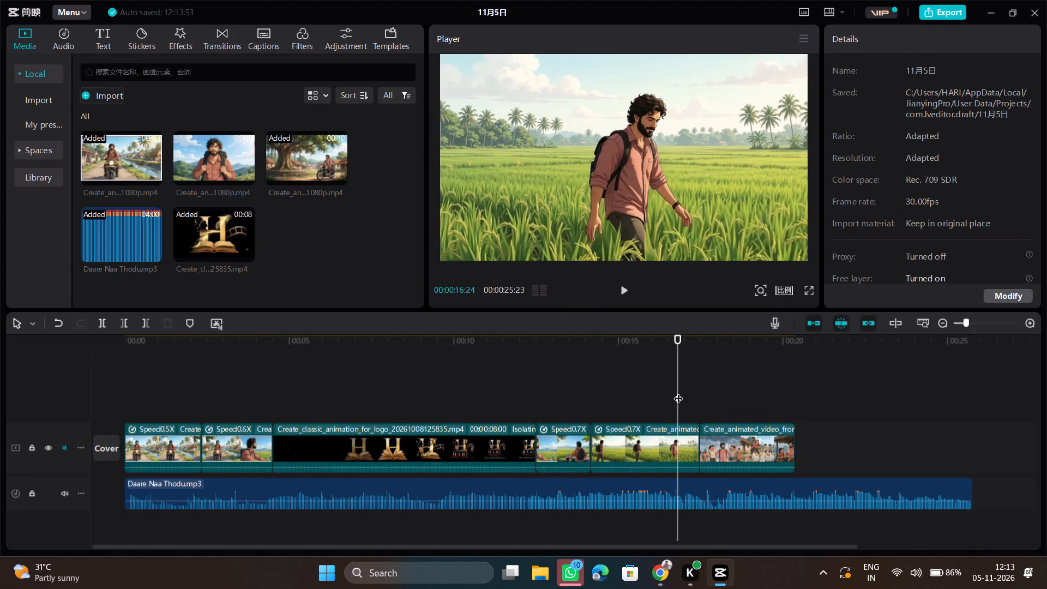
key(space)
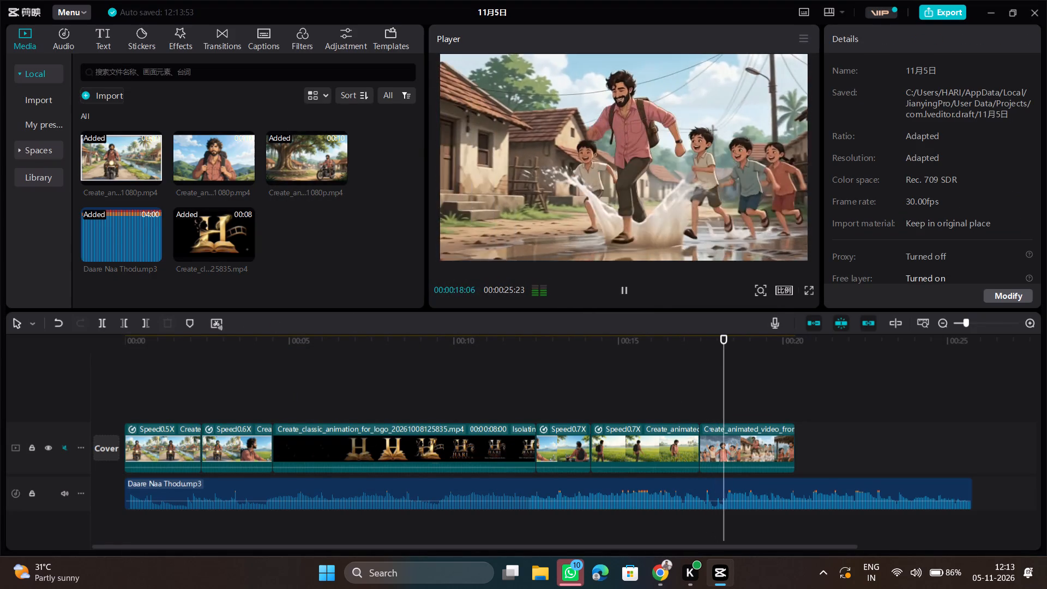
click(212, 392)
click(172, 392)
click(688, 387)
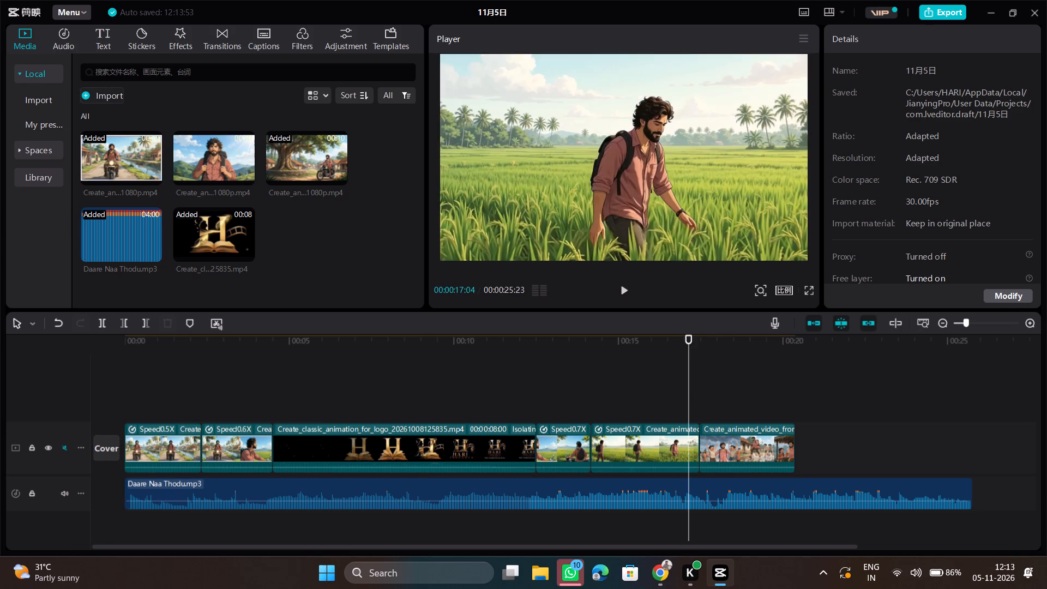
click(701, 394)
key(space)
key(space)
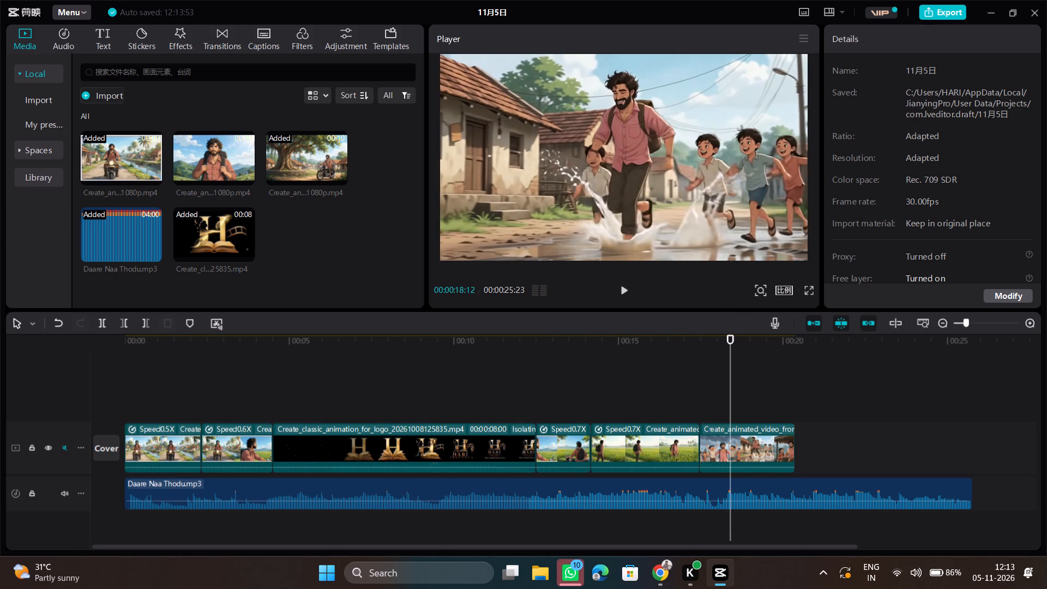
click(703, 399)
drag(700, 400, 712, 401)
click(718, 434)
drag(702, 429, 713, 430)
Check the puddle-running clip against the song and trim its end to about 18.5 seconds, removing the tea-drinking scene.
click(700, 407)
key(space)
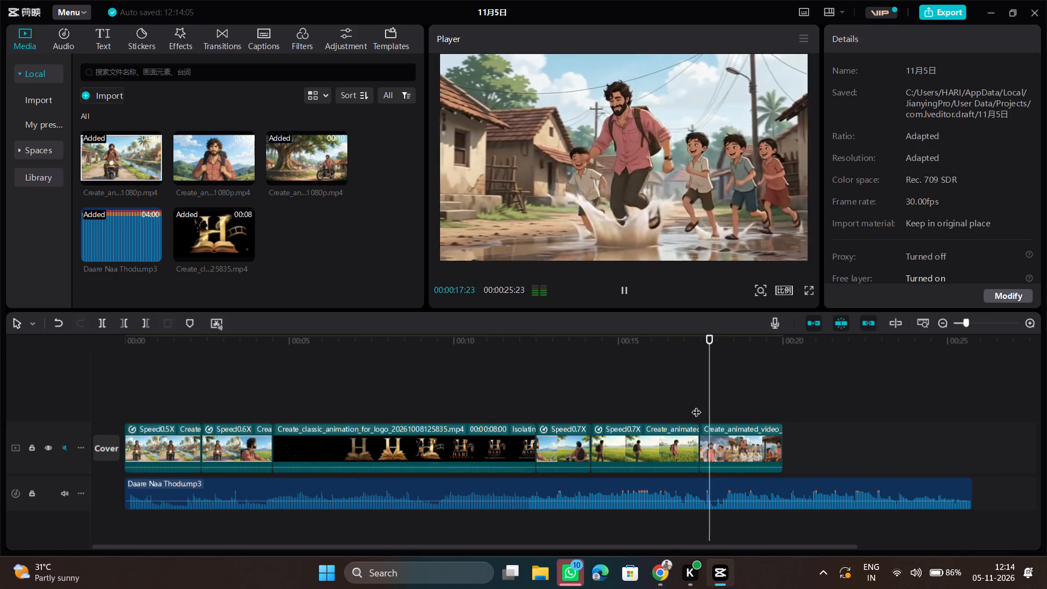
key(space)
key(space)
key(space)
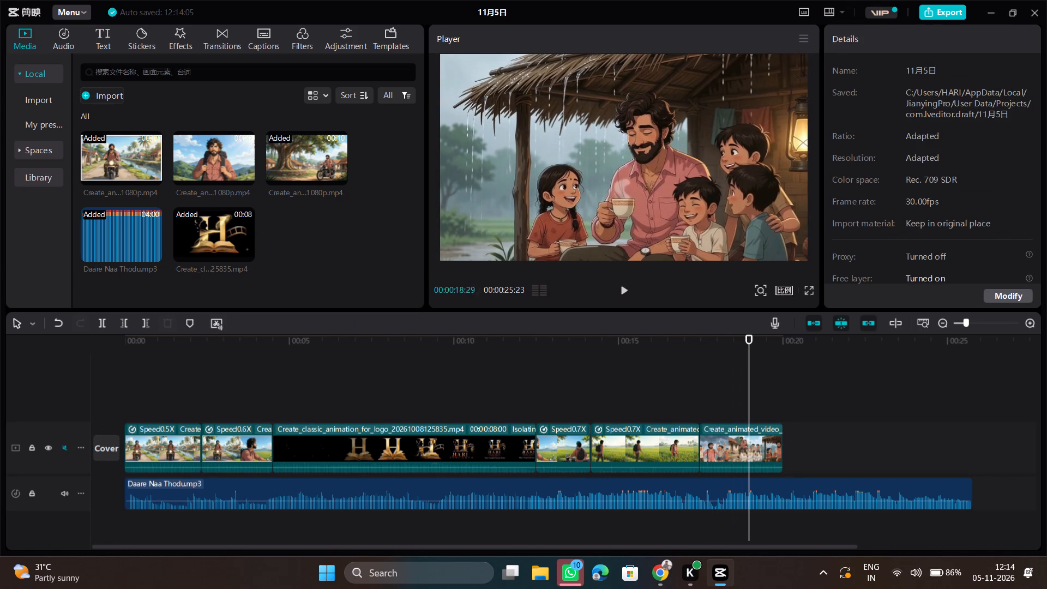
click(711, 398)
drag(711, 398, 735, 402)
click(739, 440)
drag(783, 445, 767, 443)
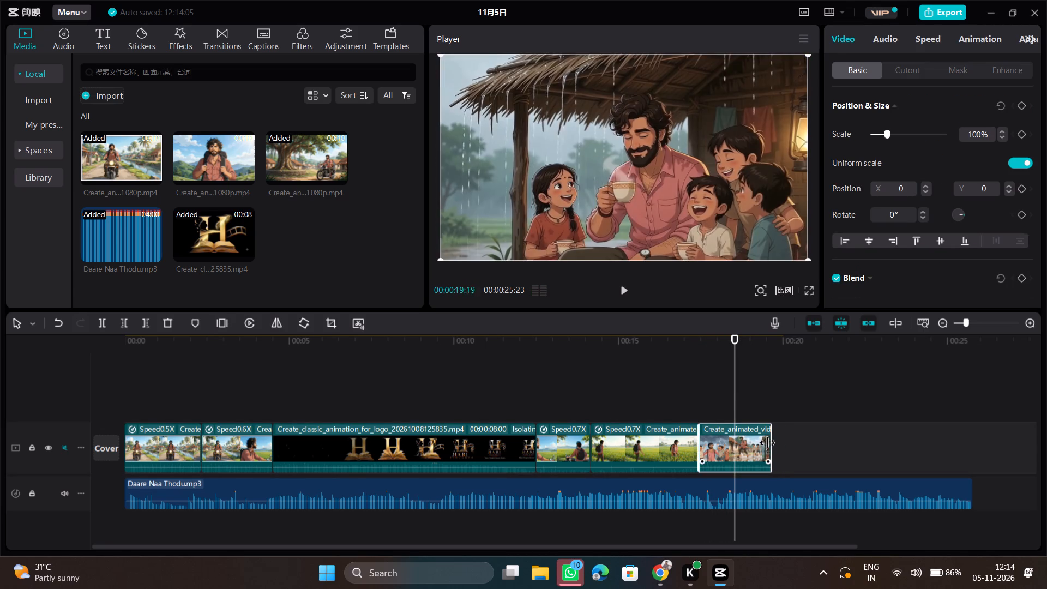
drag(767, 443, 733, 434)
Replay the shortened ending against the song and slow the puddle-running clip to 0.6x speed.
click(700, 404)
key(space)
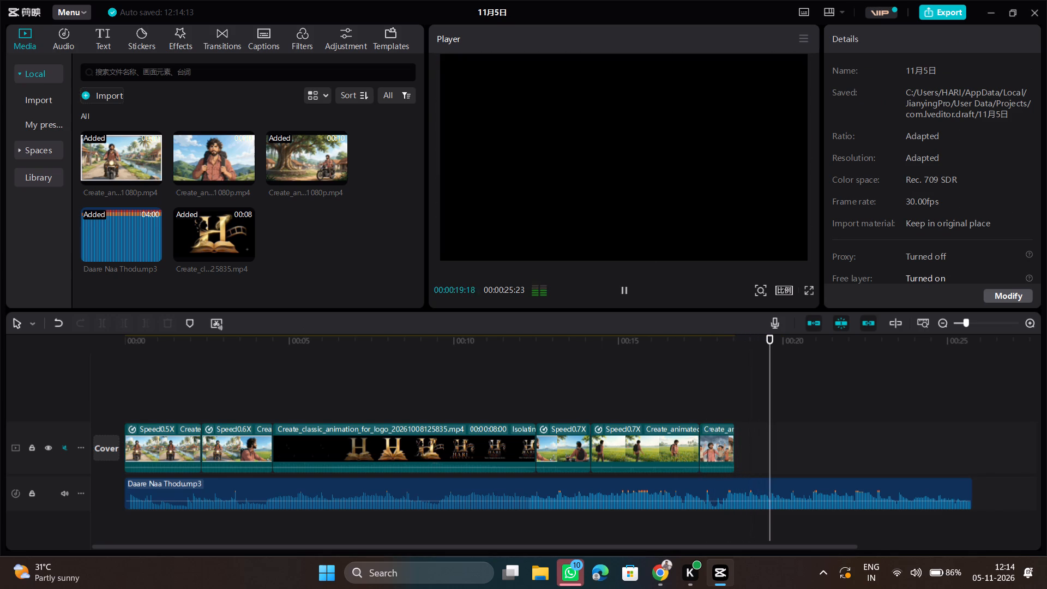
click(617, 394)
key(space)
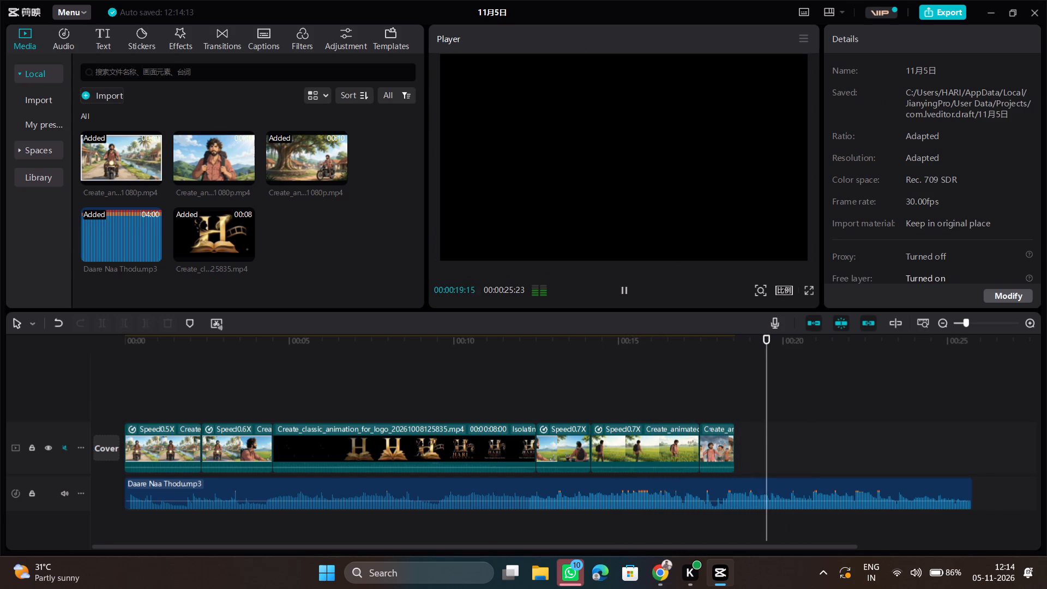
click(708, 406)
click(718, 439)
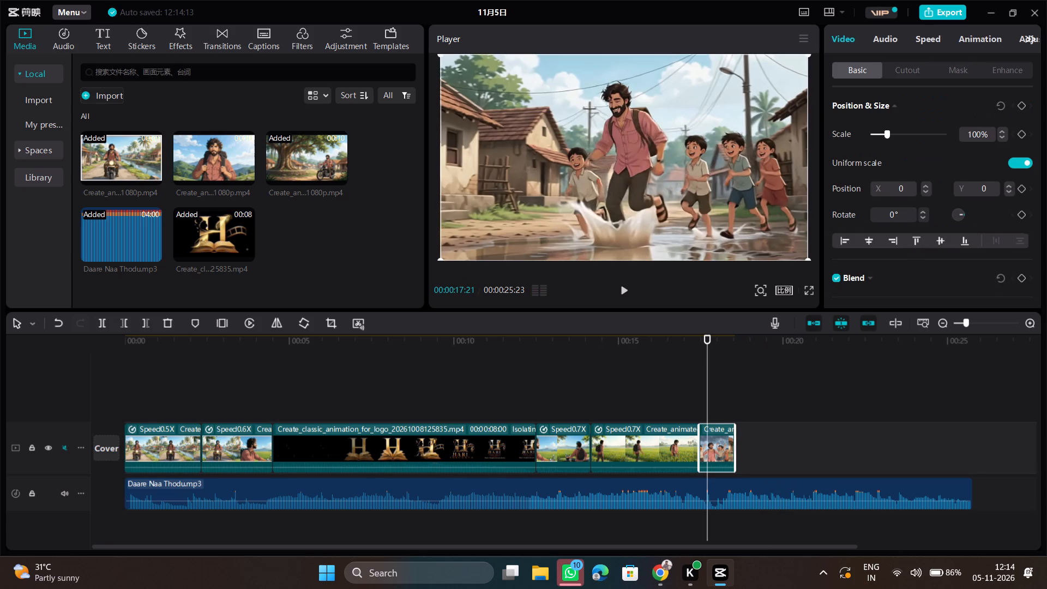
click(929, 35)
drag(857, 121, 846, 121)
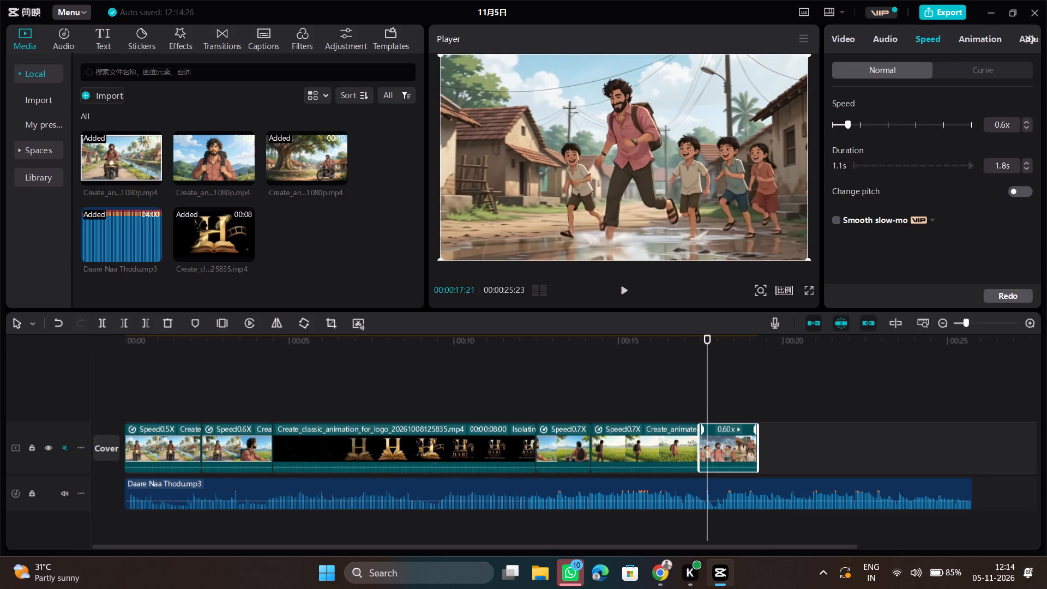
Review the field and puddle scenes, and move the 0.7x clip directly after the logo onto a new upper track at about 19 seconds.
click(697, 394)
key(space)
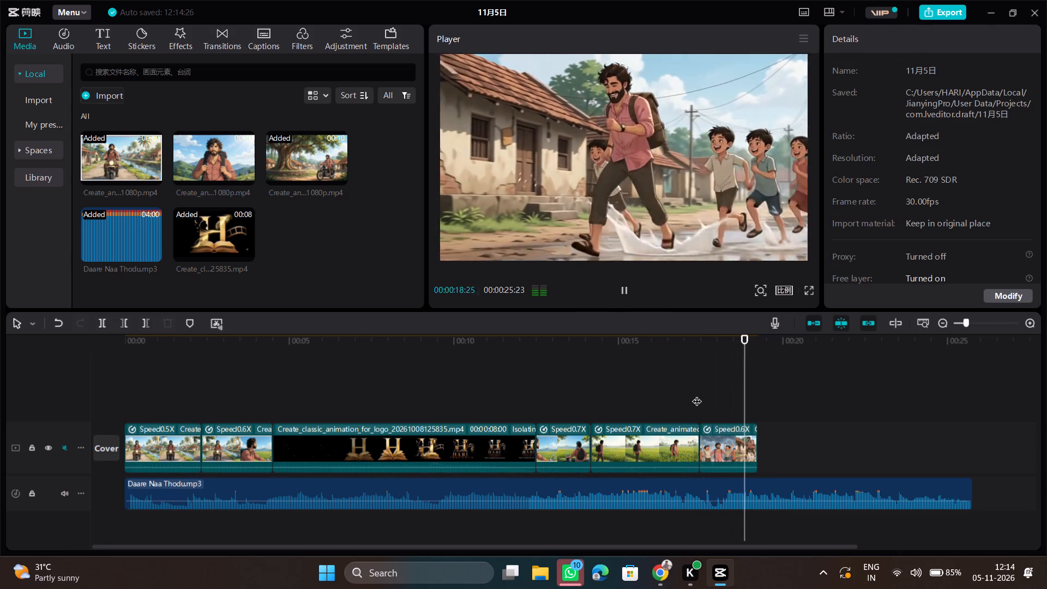
click(594, 393)
click(545, 395)
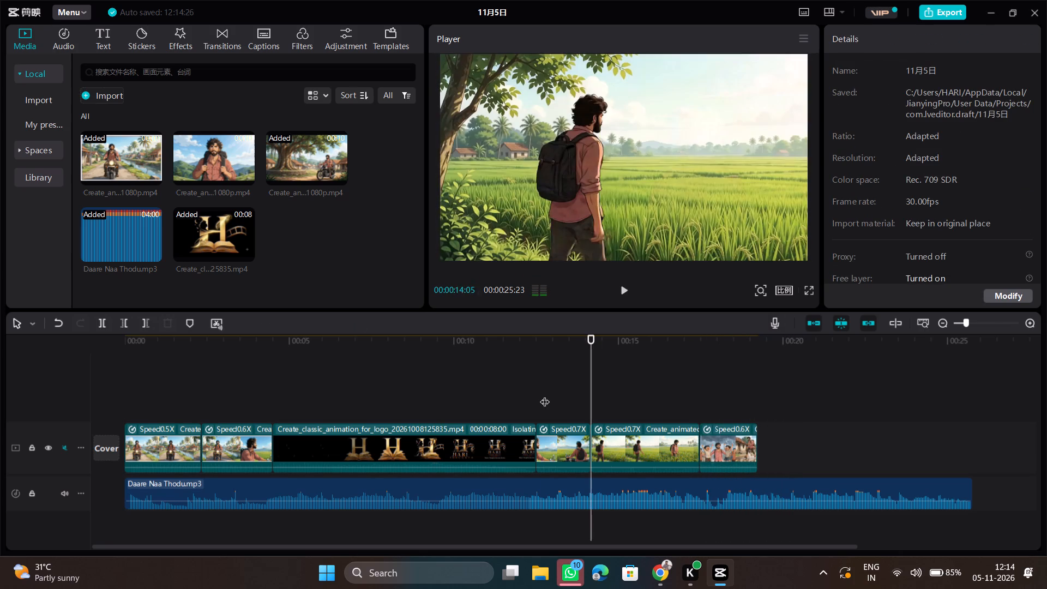
key(space)
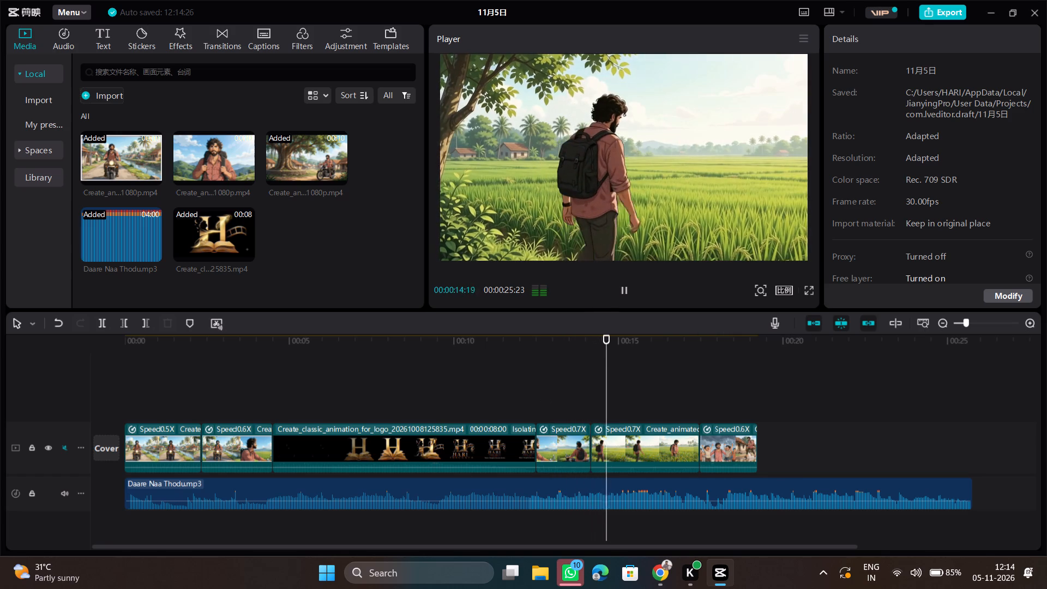
key(space)
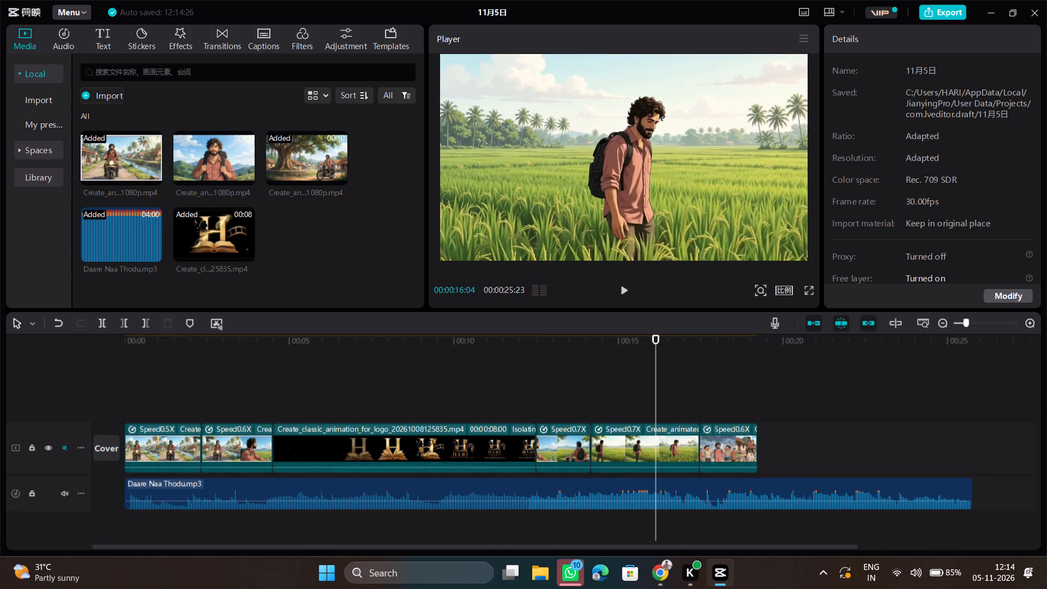
drag(551, 453, 772, 417)
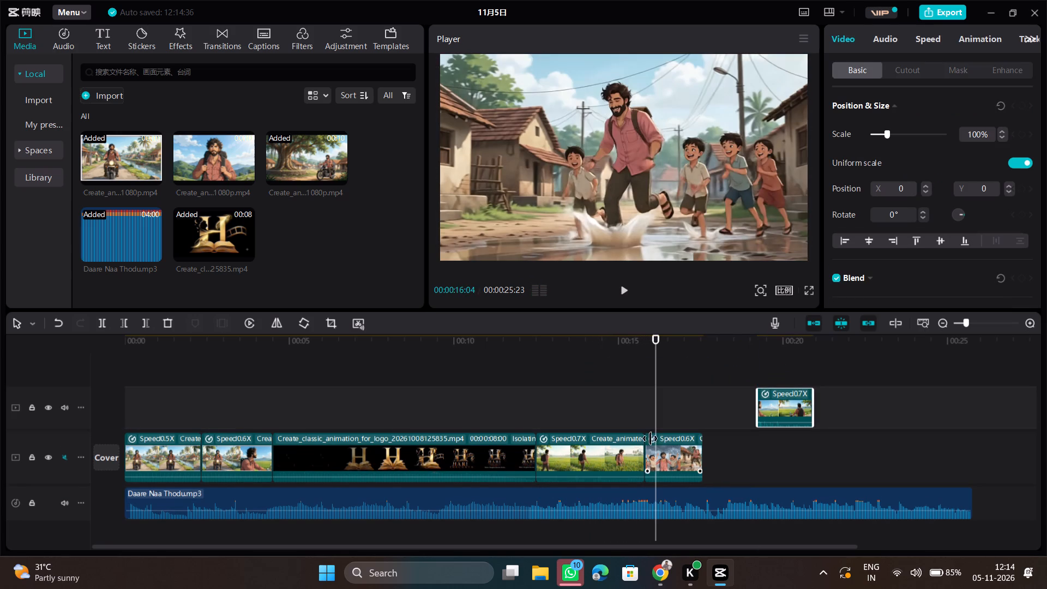
Play the cut from the logo into the field walk and apply the 渐隐 out animation to the logo clip.
click(525, 400)
key(space)
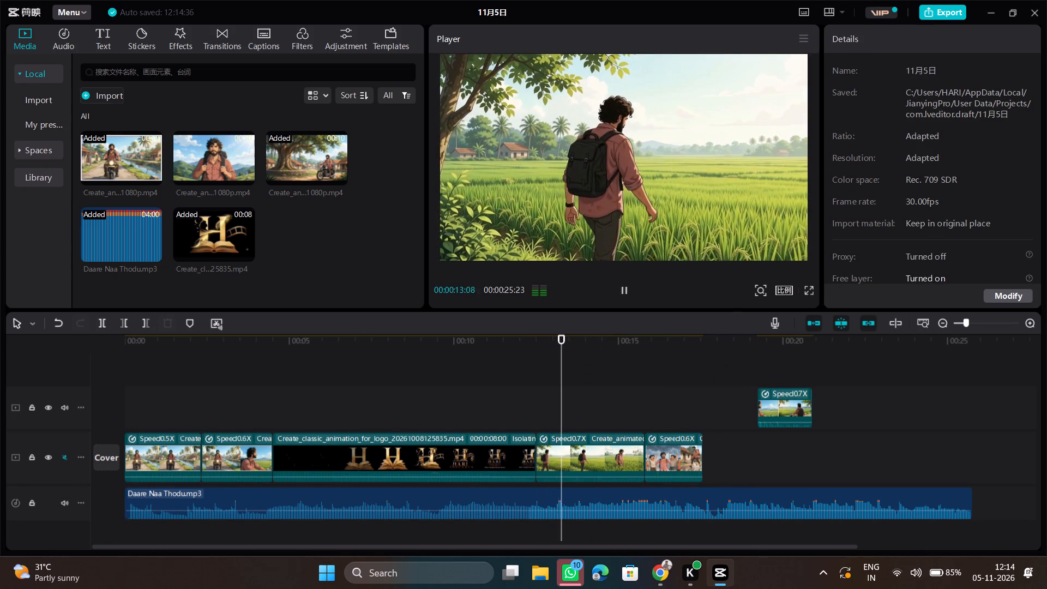
click(480, 403)
key(space)
key(space)
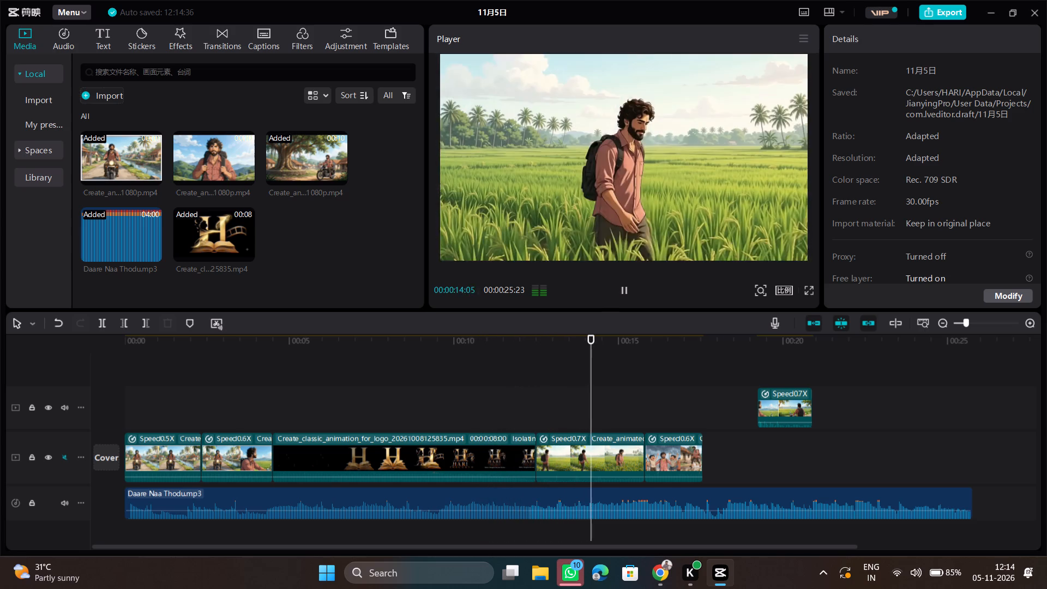
click(537, 398)
key(space)
key(space)
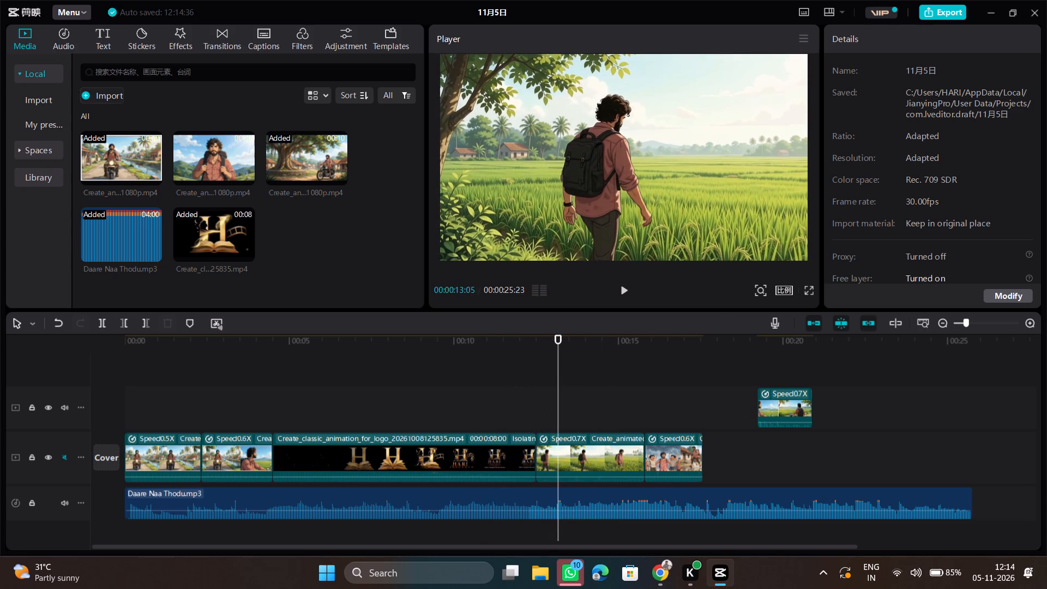
click(535, 407)
click(523, 446)
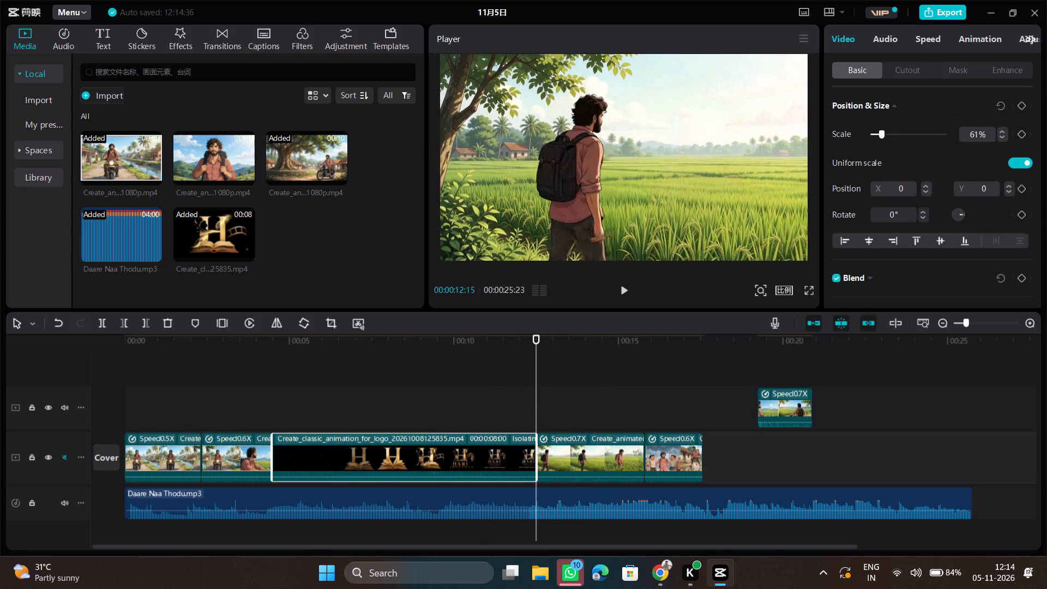
click(957, 49)
click(924, 79)
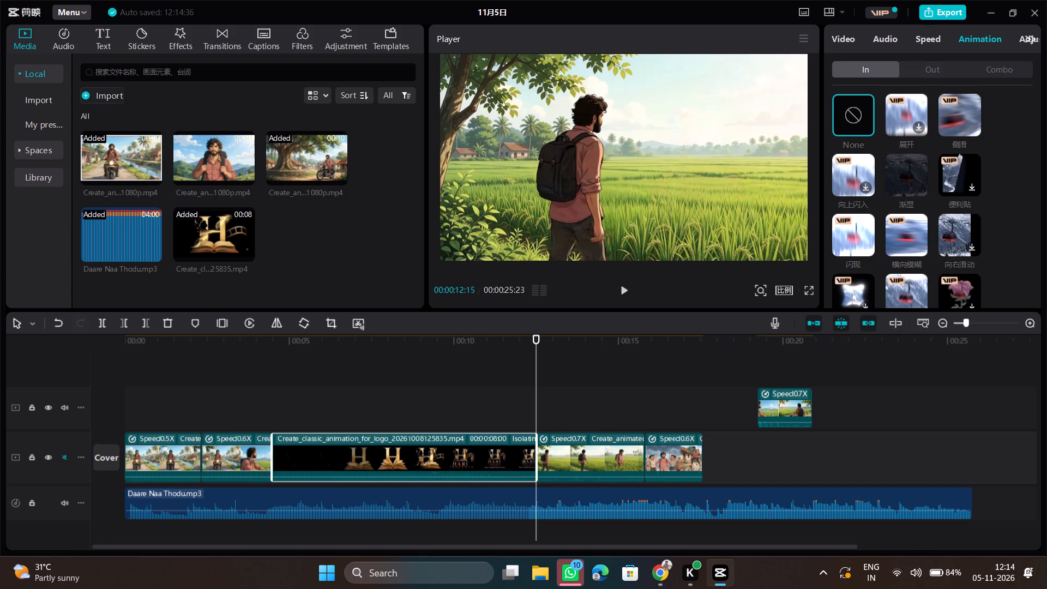
click(926, 70)
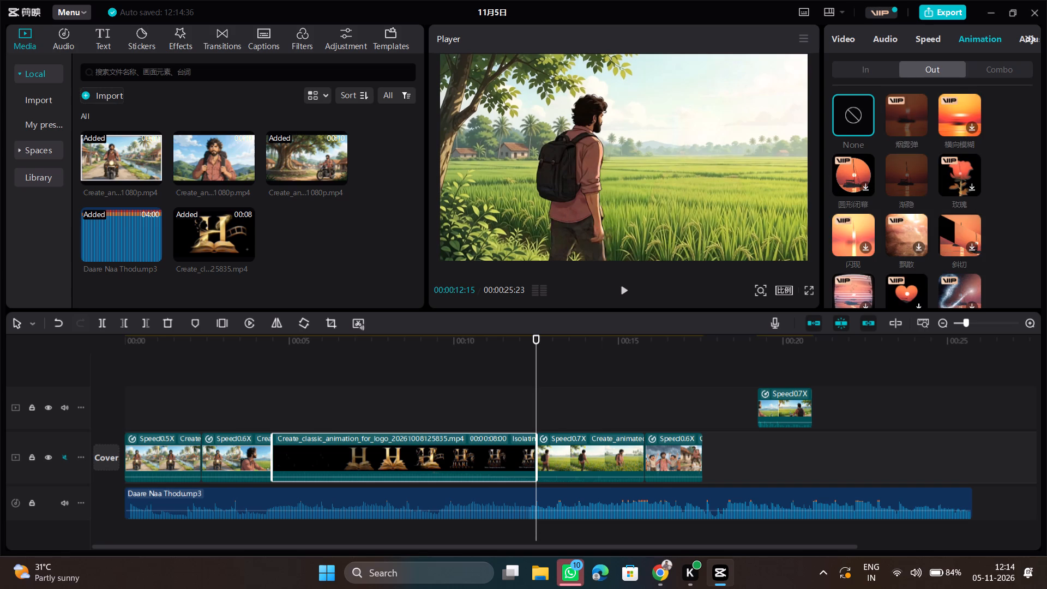
click(910, 173)
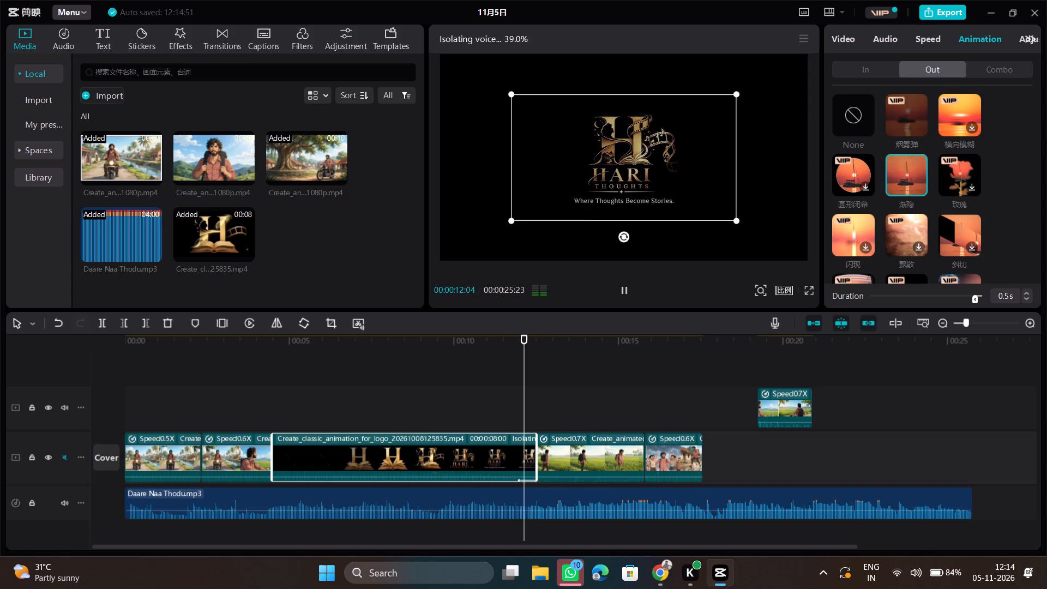
Apply the 渐显 in animation to the field-walk clip that follows the logo.
click(561, 404)
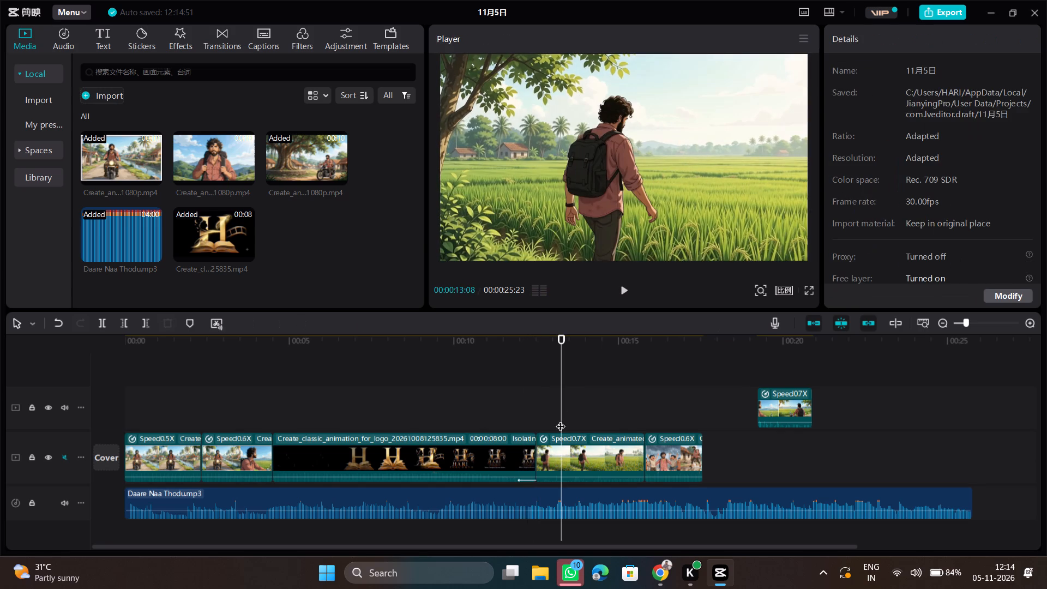
click(569, 451)
click(959, 41)
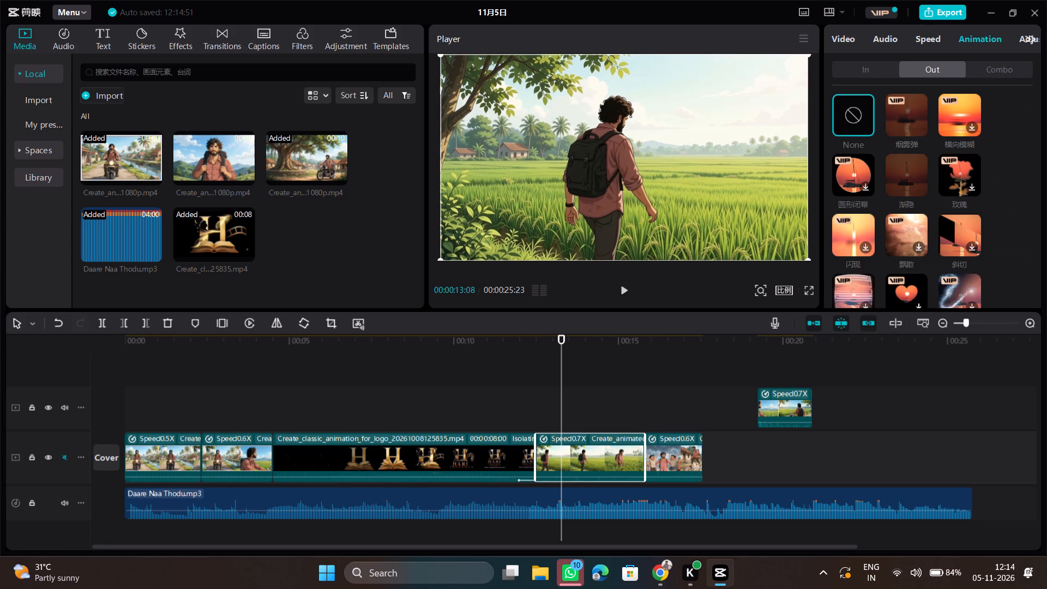
click(881, 74)
click(908, 180)
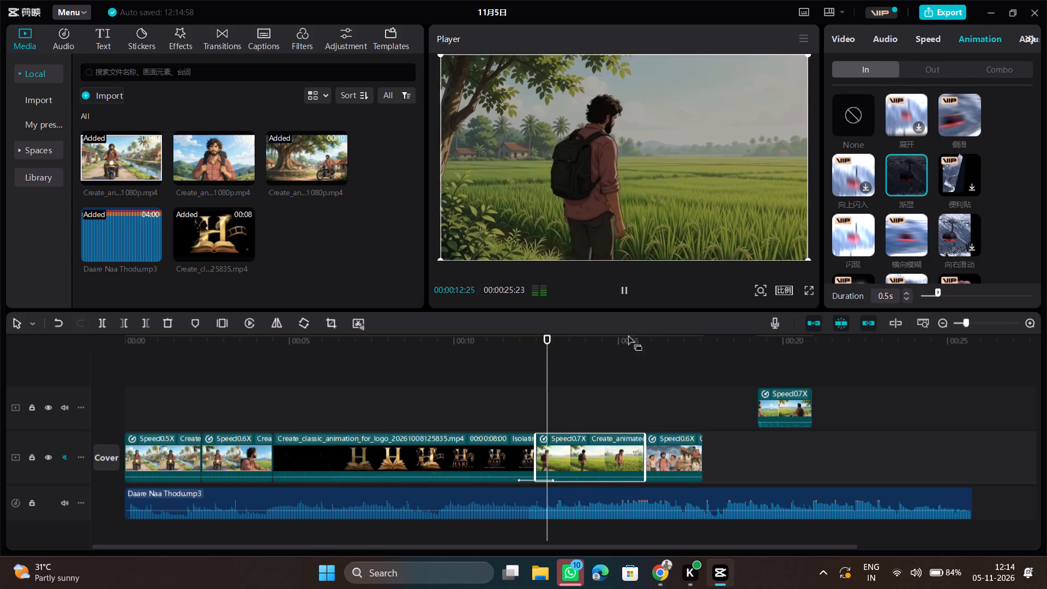
Play back the animated cut from the logo into the field walk, and the opening motorcycle scenes into the logo.
click(522, 402)
key(space)
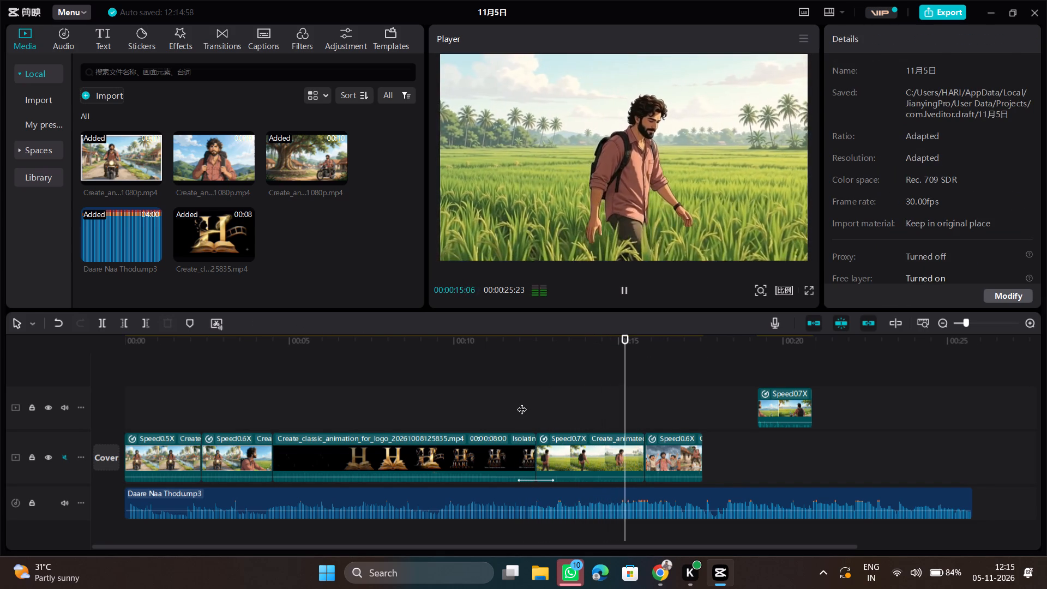
click(176, 409)
click(175, 436)
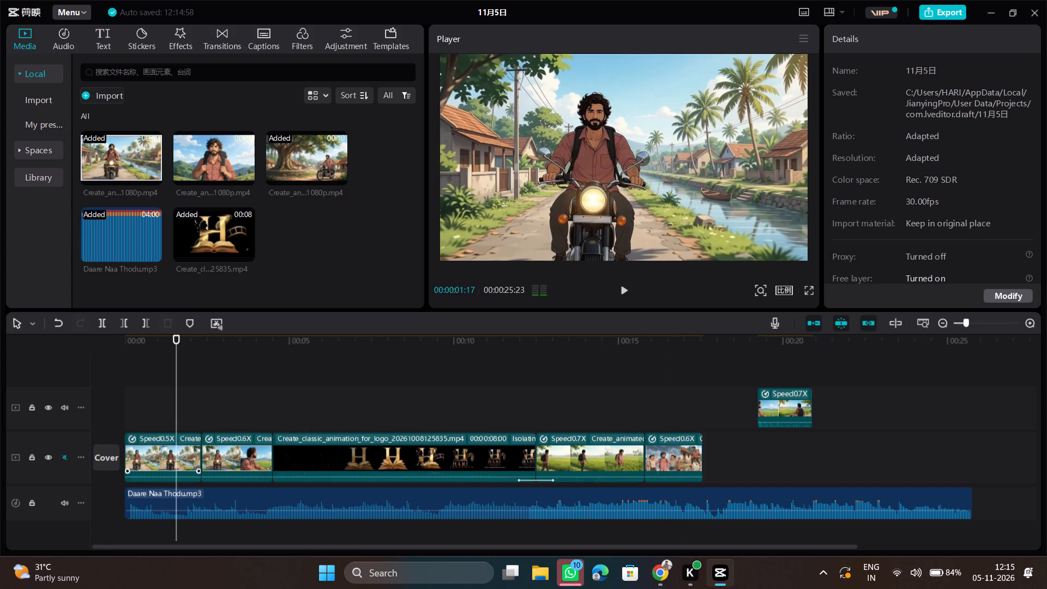
click(119, 380)
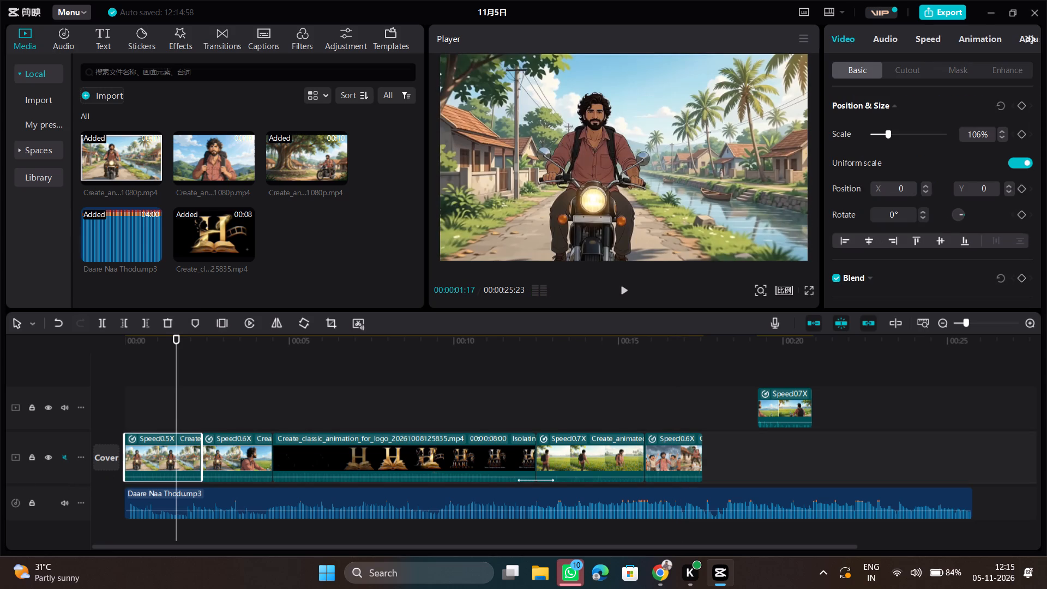
click(123, 383)
click(129, 371)
key(space)
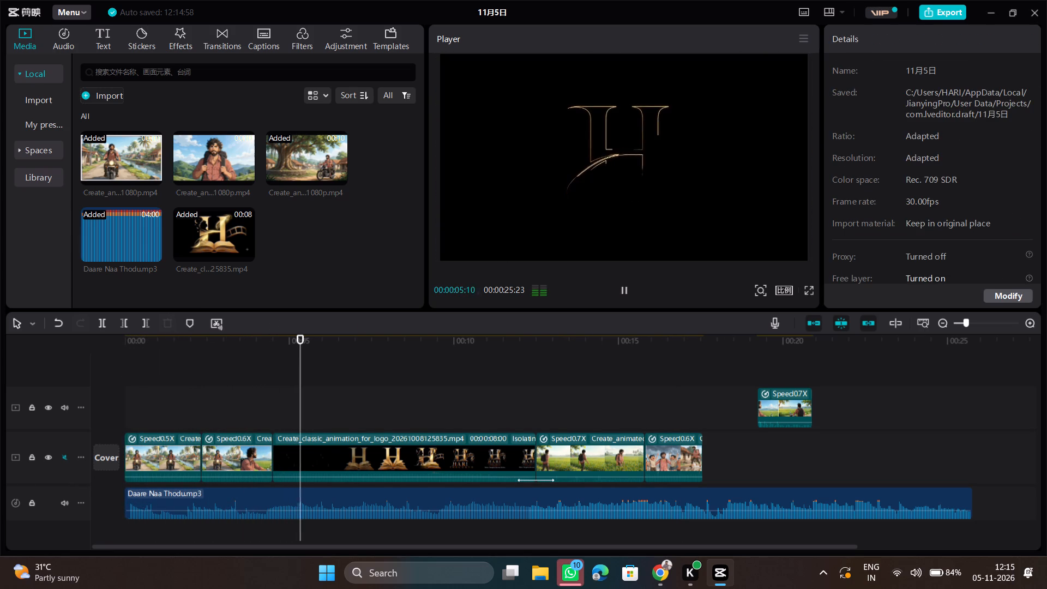
Enable Smooth slow-mo with Optical flow on the first 0.5x motorcycle clip.
click(198, 382)
click(171, 400)
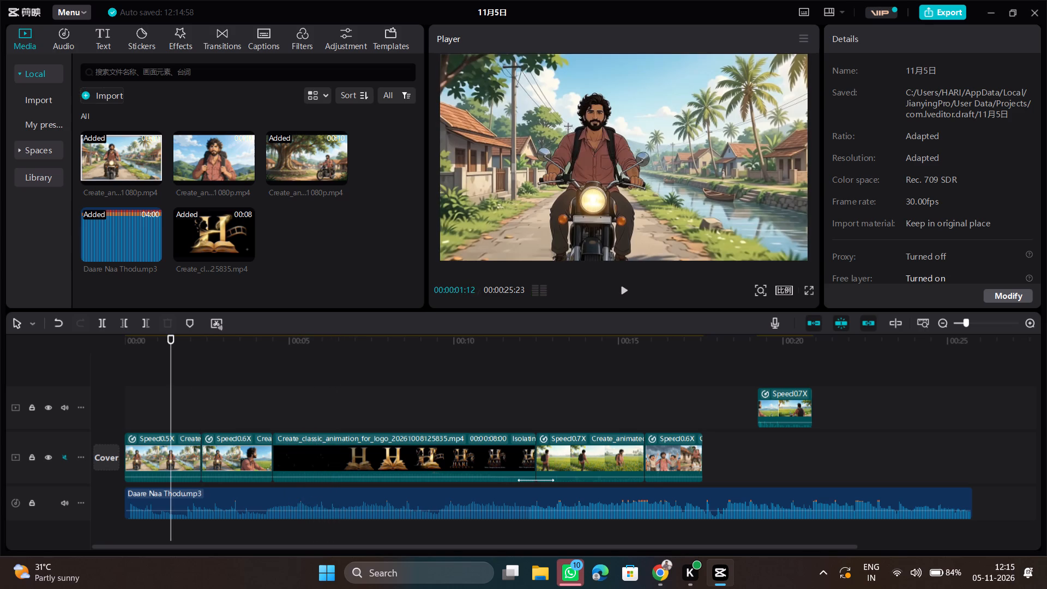
click(165, 442)
click(931, 44)
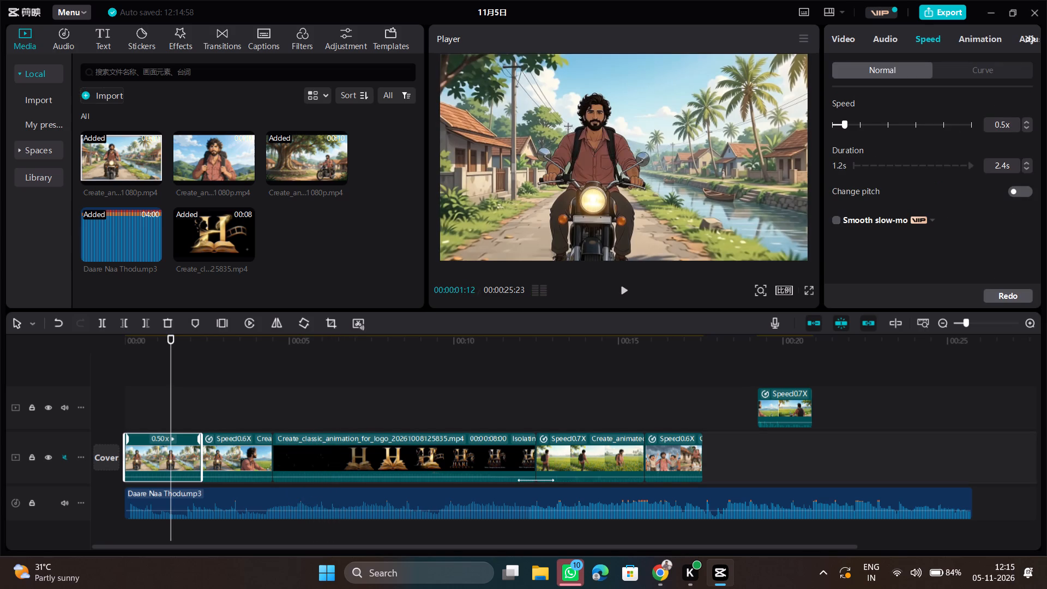
click(837, 221)
click(850, 242)
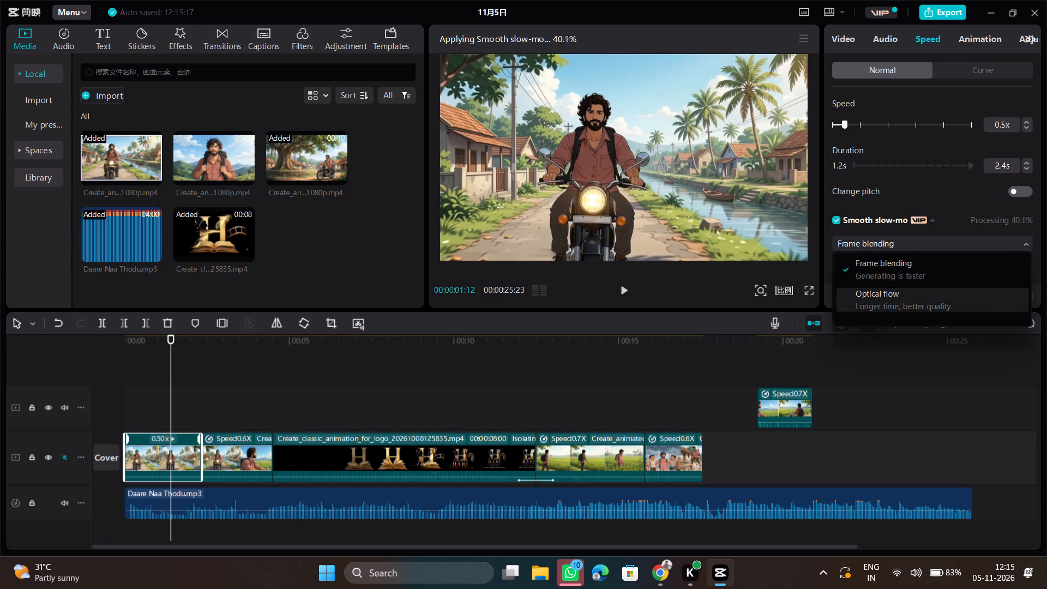
click(857, 293)
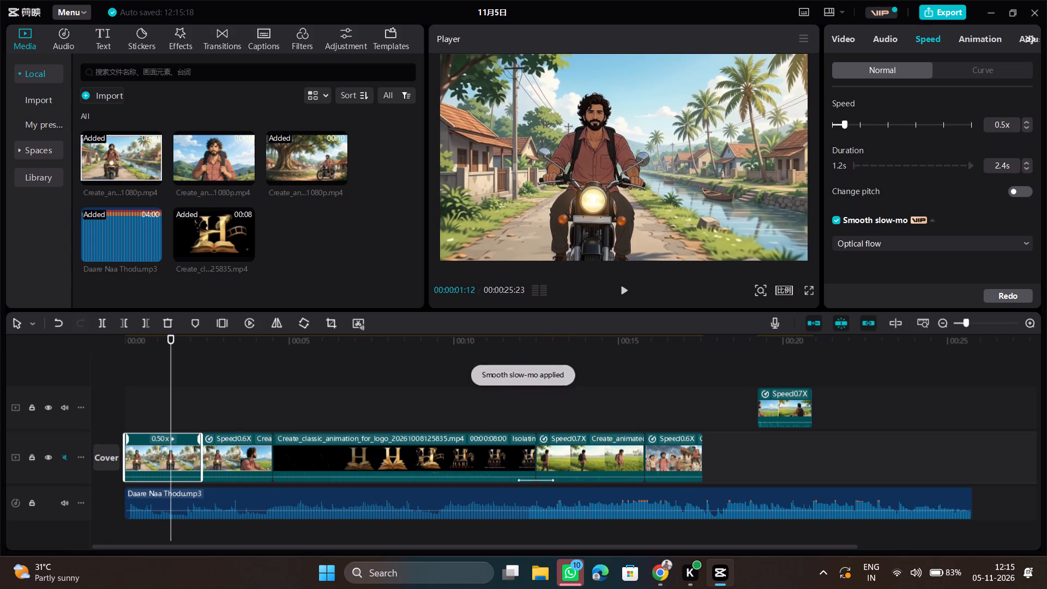
Enable Smooth slow-mo with Optical flow on the second clip, the 0.6x one before the logo.
click(244, 411)
click(234, 475)
click(918, 47)
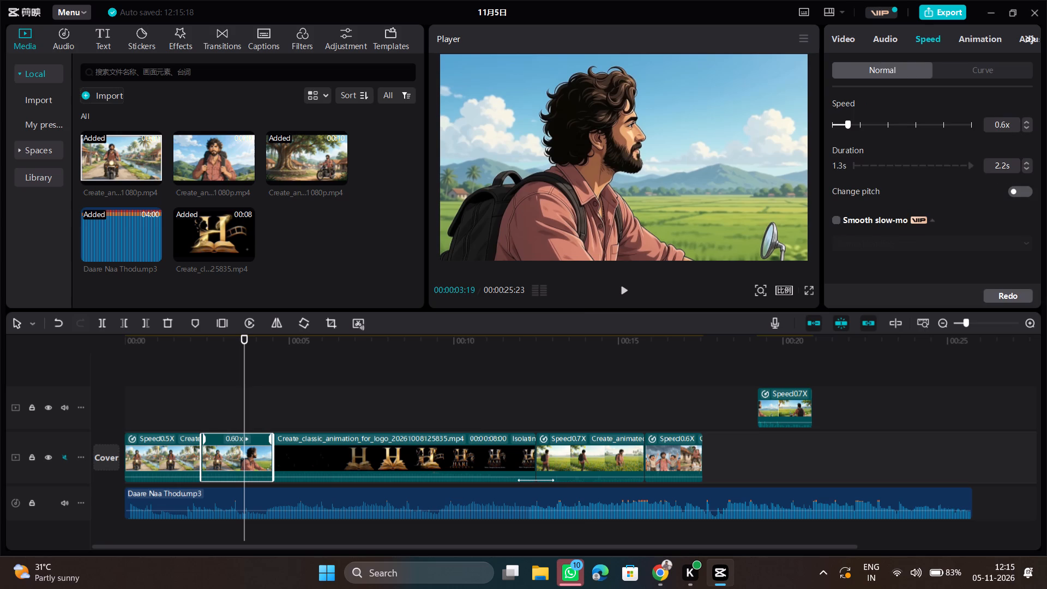
click(835, 217)
click(849, 247)
click(852, 292)
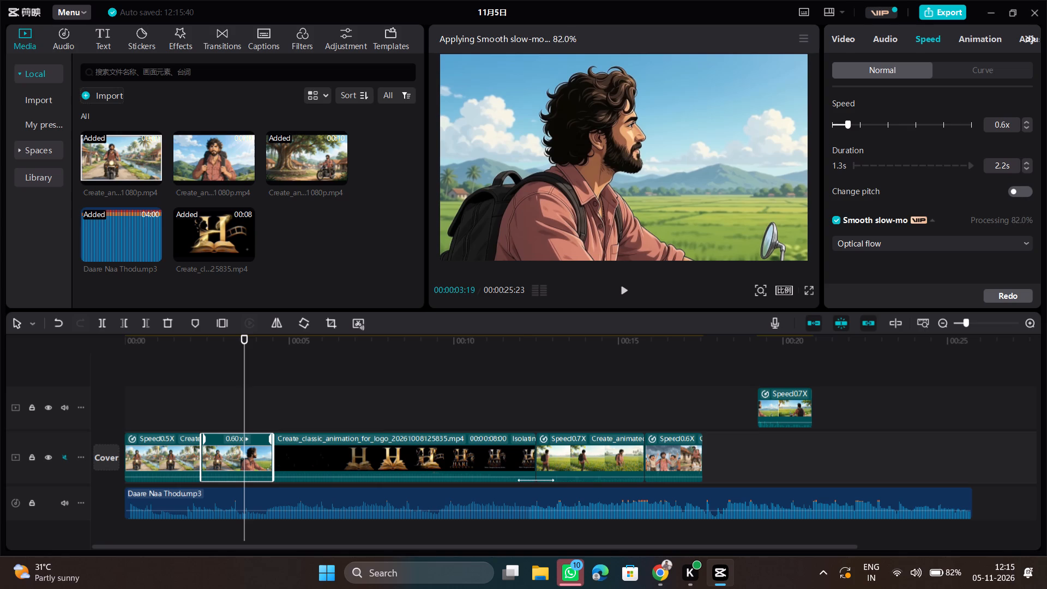
Enable Smooth slow-mo with Optical flow on the 0.7x field-walk clip after the logo.
click(591, 401)
click(573, 442)
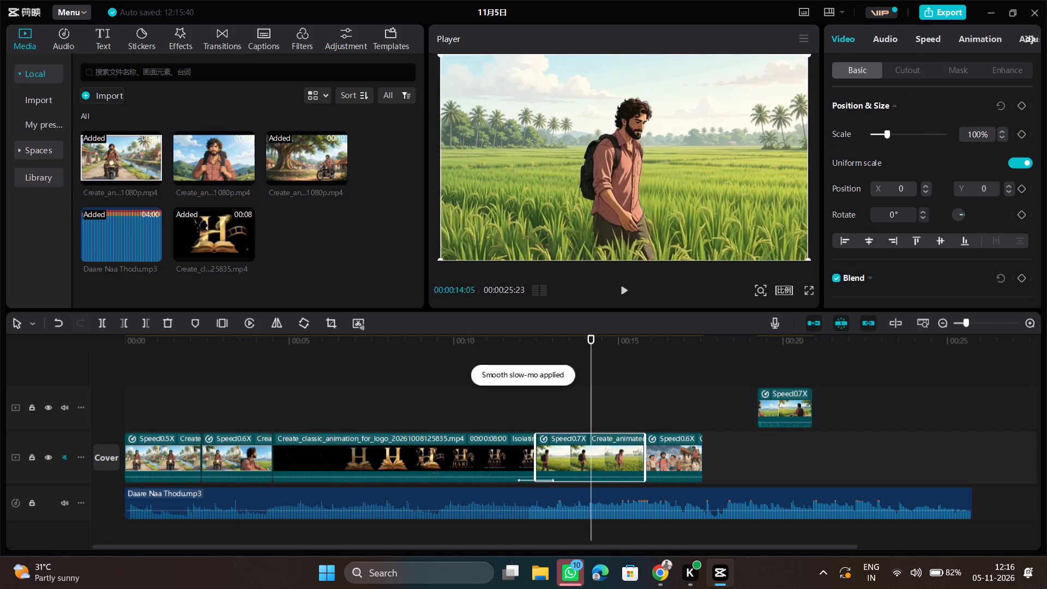
click(938, 35)
click(838, 217)
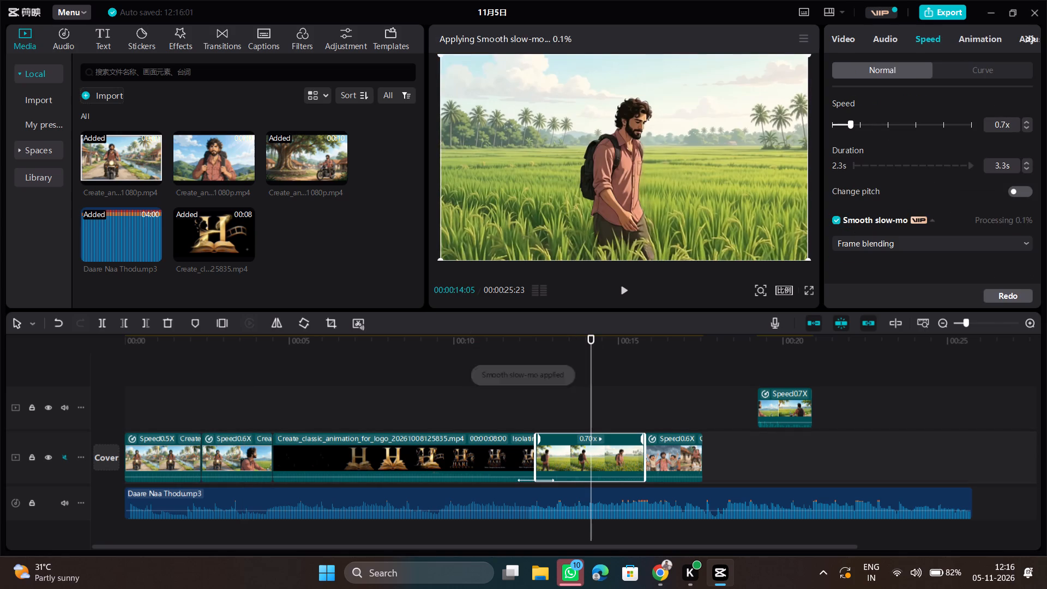
click(874, 248)
click(867, 291)
Play the upper-track clip, slow the puddle-running clip to 0.5x speed, and give it Smooth slow-mo with Optical flow.
click(751, 366)
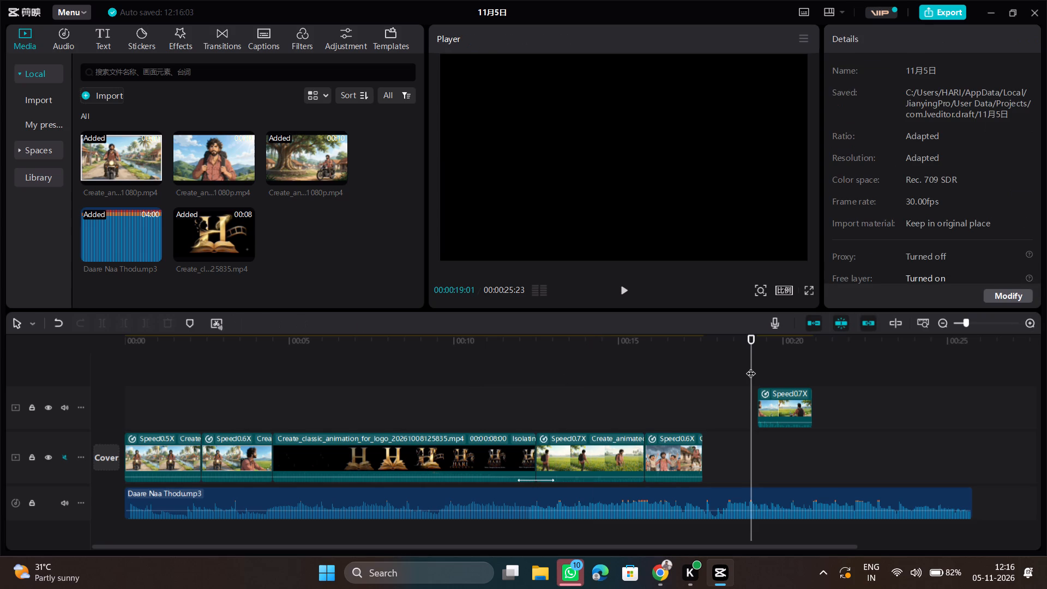
key(space)
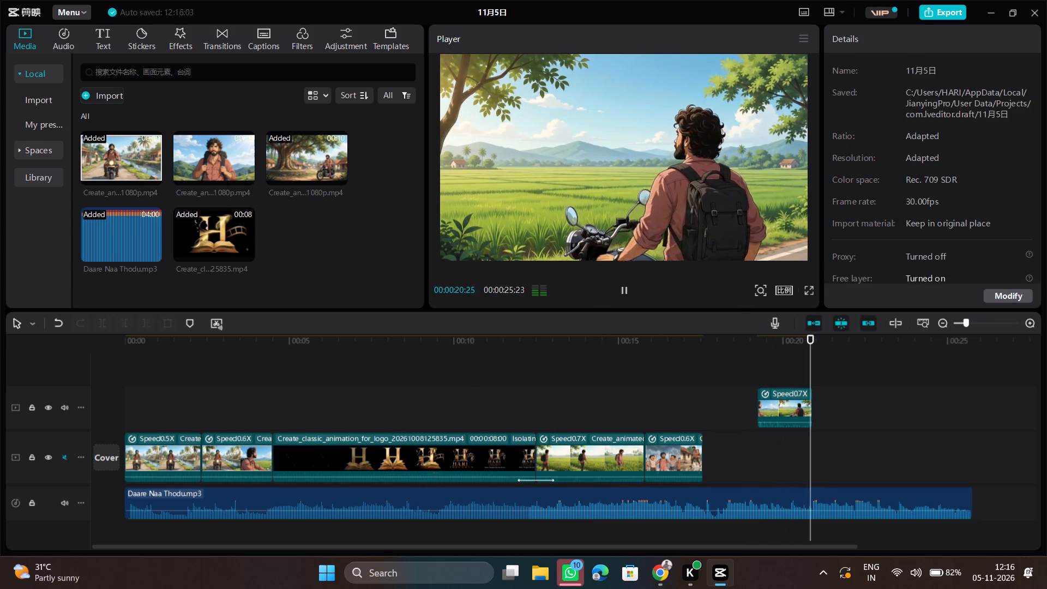
click(668, 380)
click(671, 460)
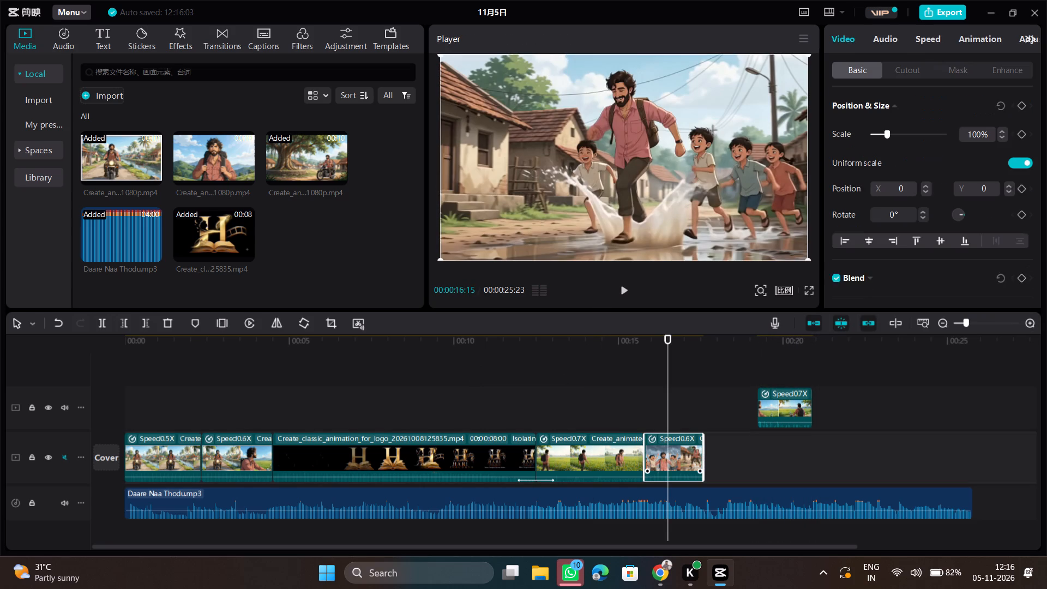
click(927, 38)
click(848, 128)
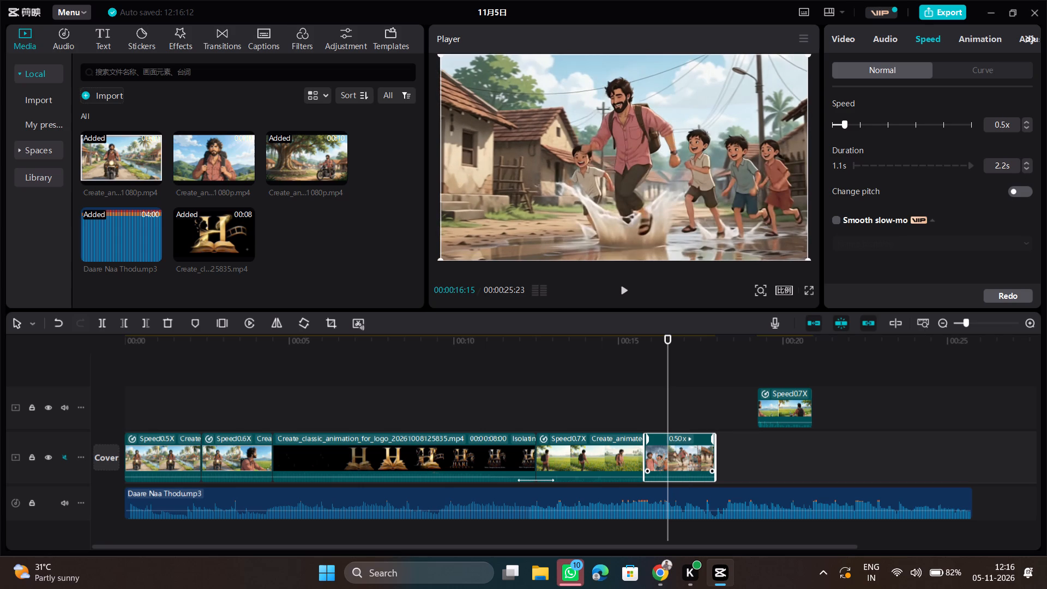
click(835, 221)
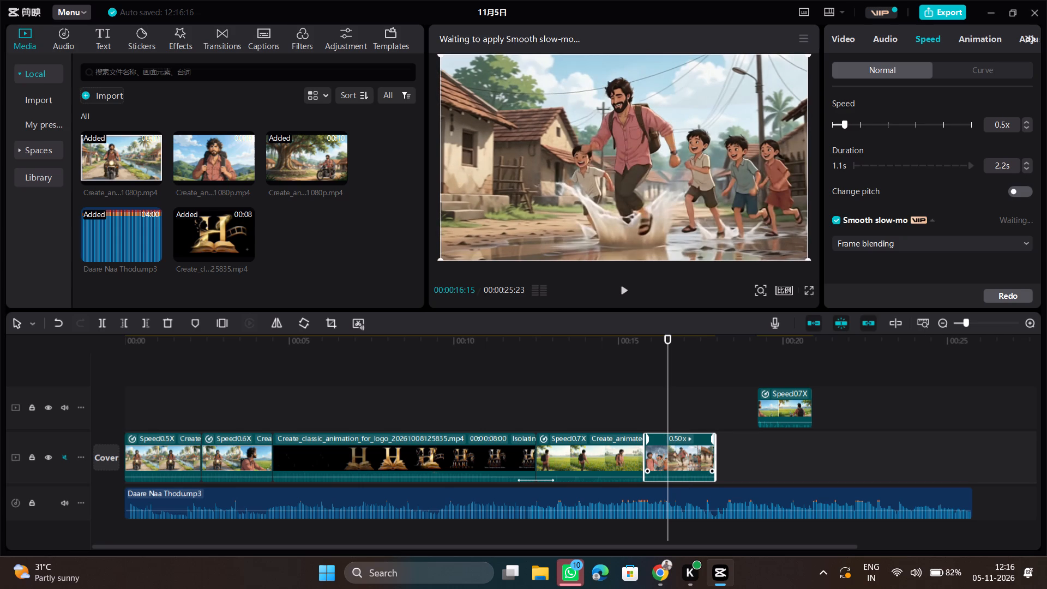
click(863, 247)
click(864, 295)
Play the sequence from the opening through the field walk and puddle-running scenes to check the slowed clips against the song.
click(598, 411)
click(595, 457)
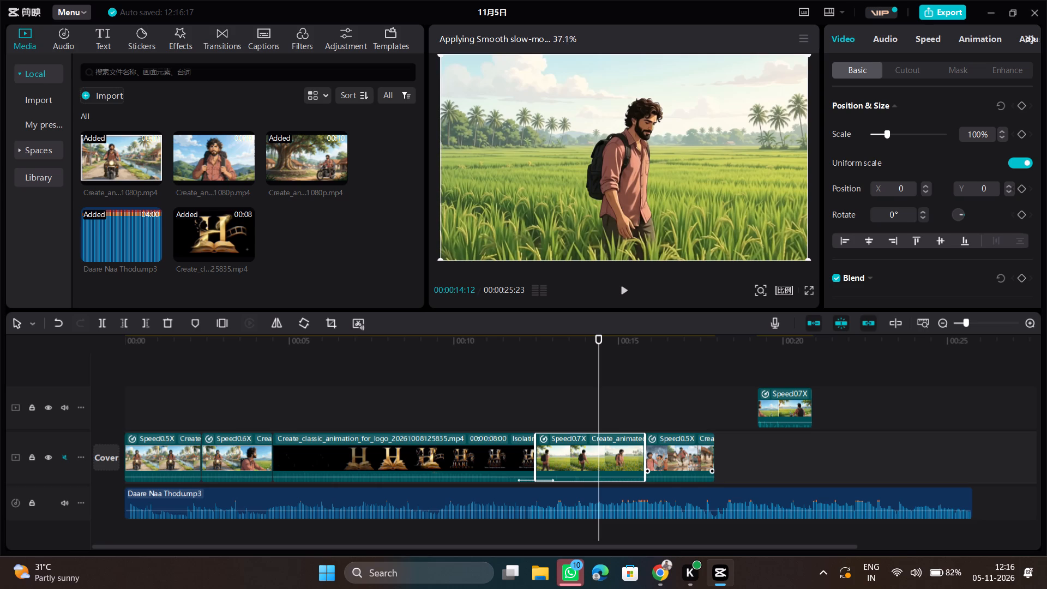
click(183, 402)
key(space)
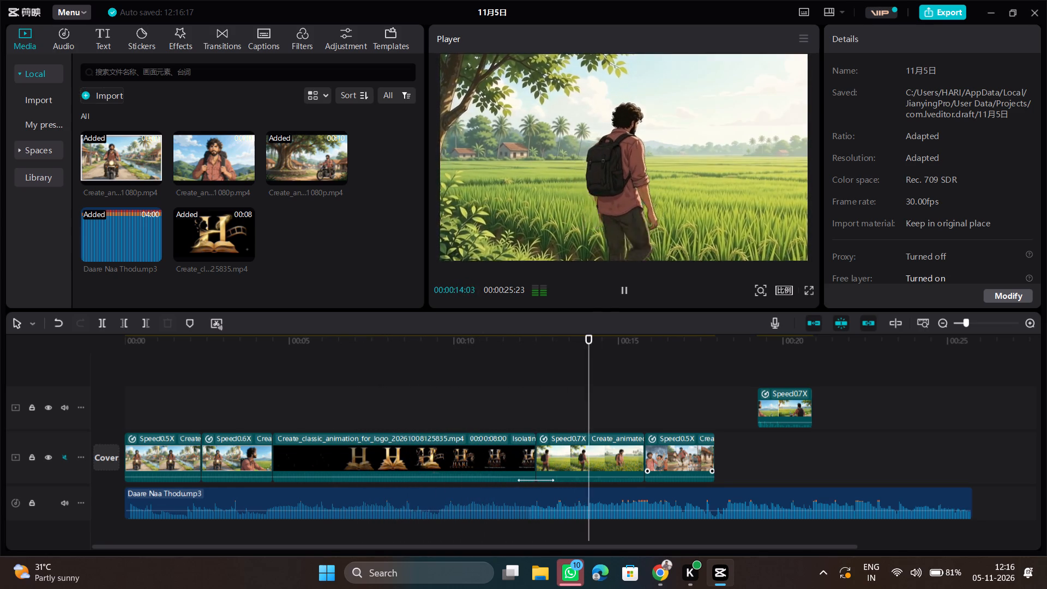
key(space)
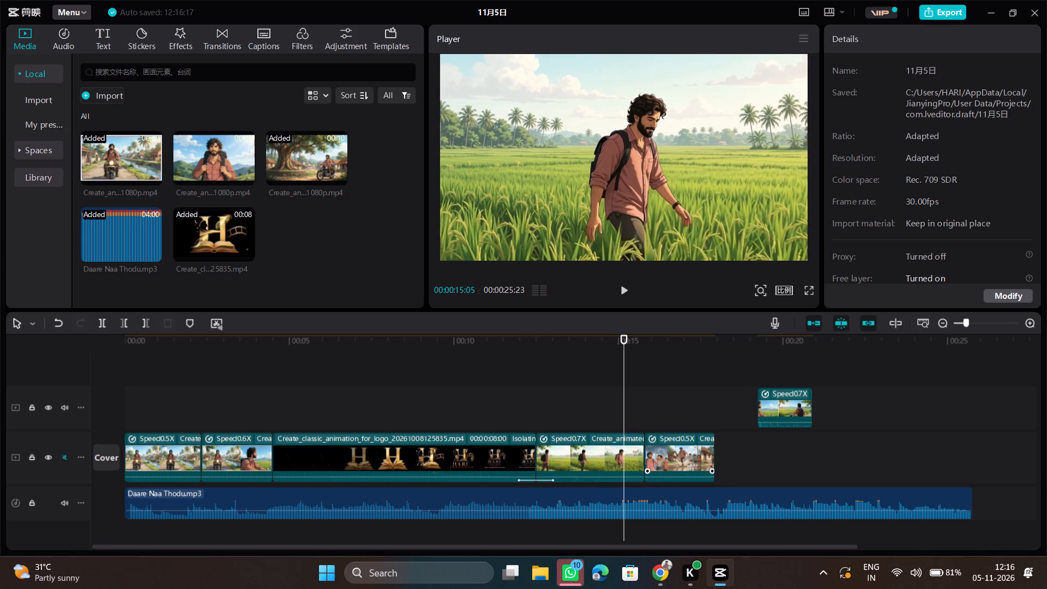
click(600, 406)
click(597, 436)
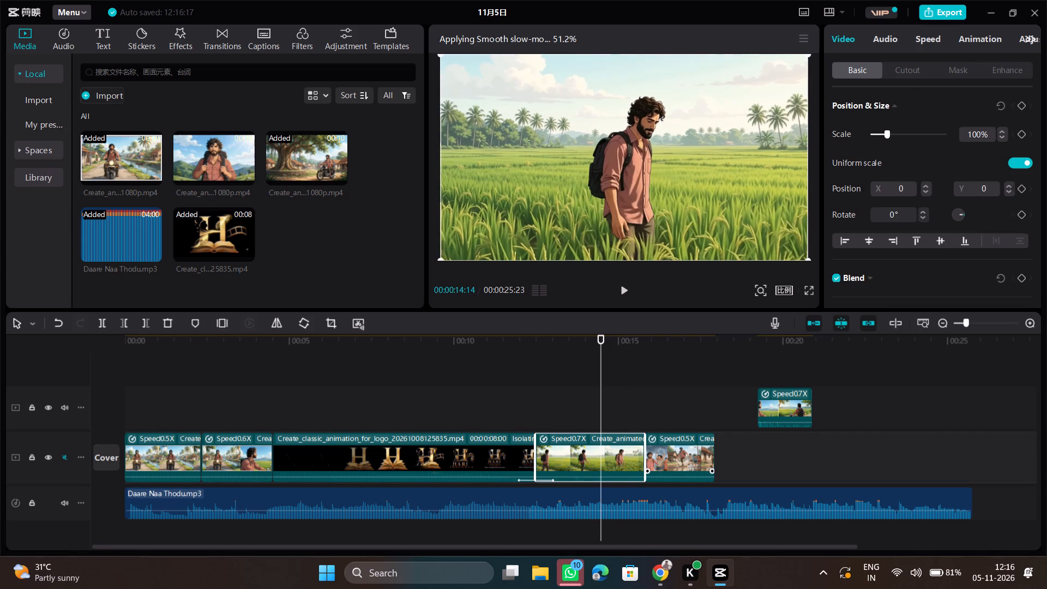
key(space)
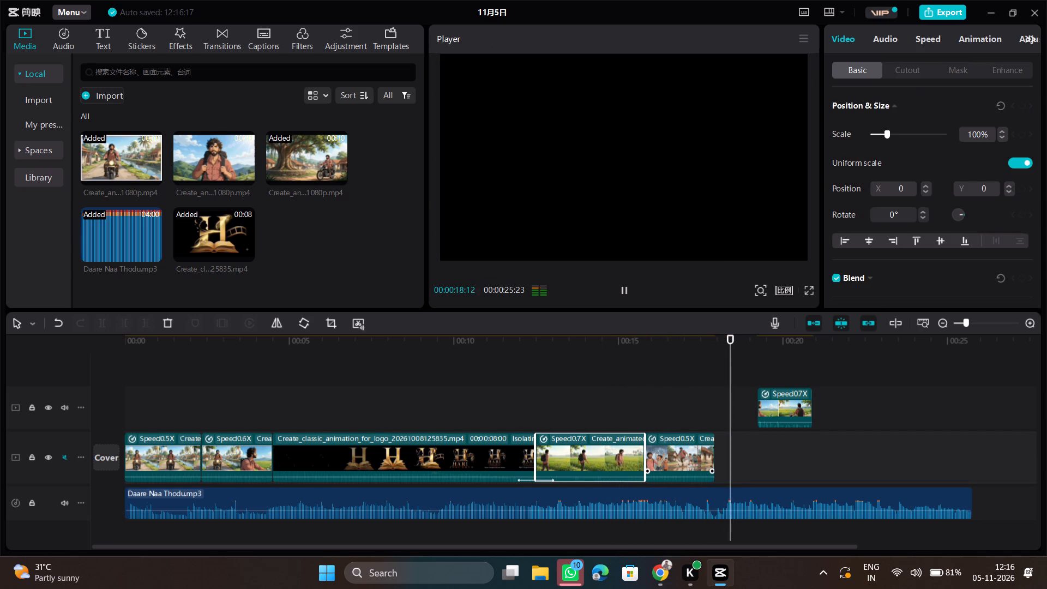
click(712, 412)
key(space)
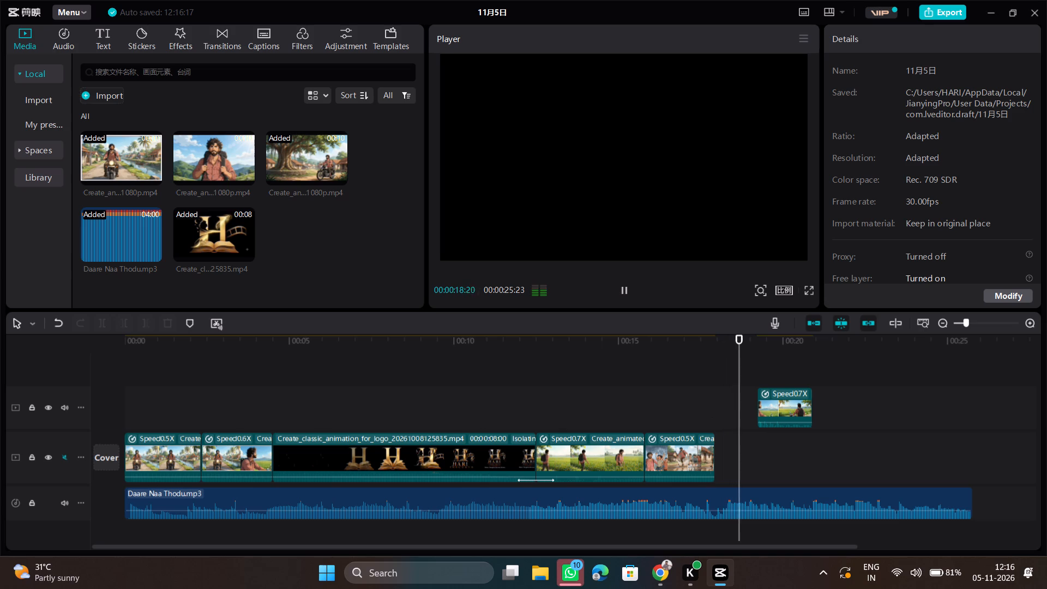
click(561, 393)
click(594, 446)
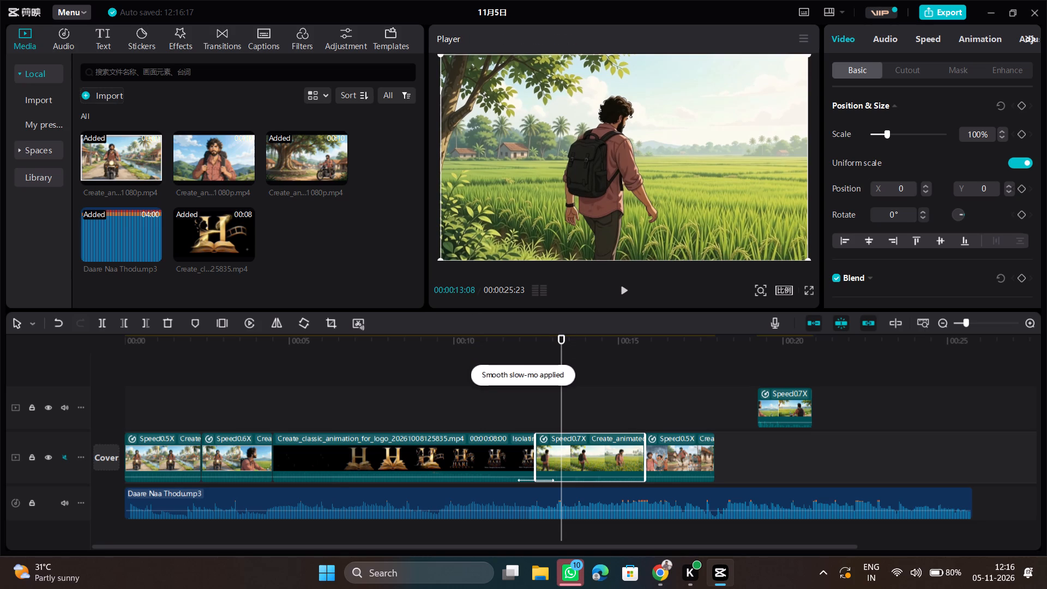
Open the puddle-running clip's speed settings to check its Smooth slow-mo.
click(691, 394)
click(690, 478)
click(929, 45)
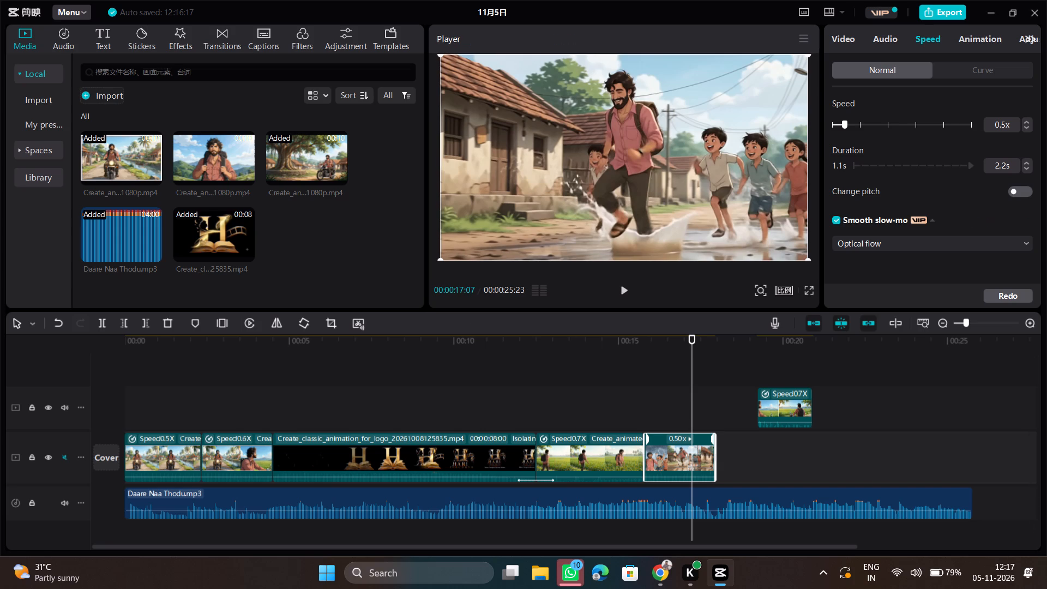
Play the sequence from the opening through the puddle-running clip to check the smoothed slow motion against the song.
click(299, 403)
click(219, 403)
click(188, 396)
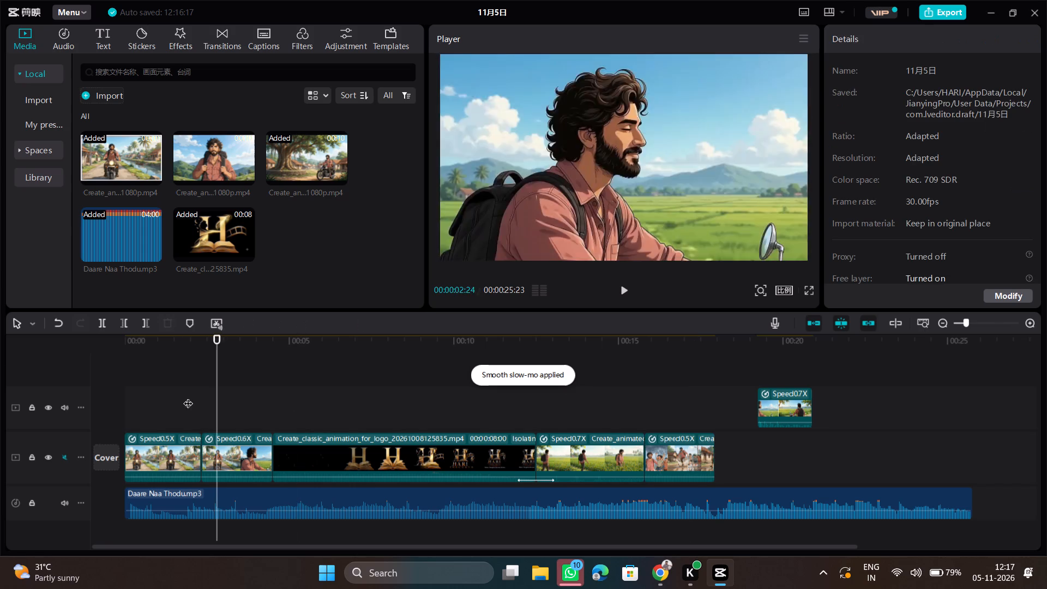
drag(184, 394, 97, 402)
key(space)
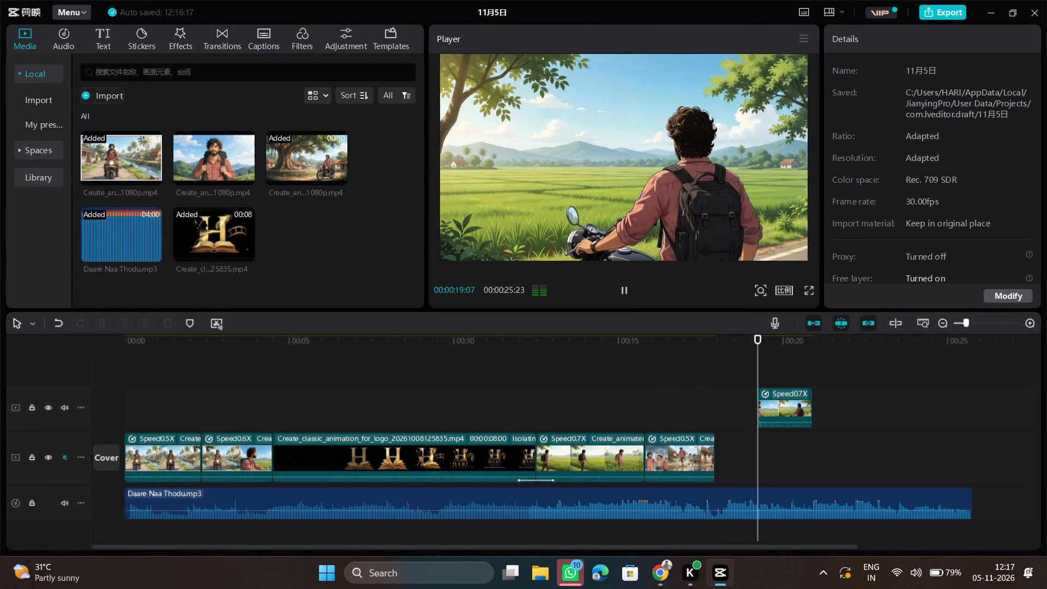
click(716, 396)
key(space)
click(642, 402)
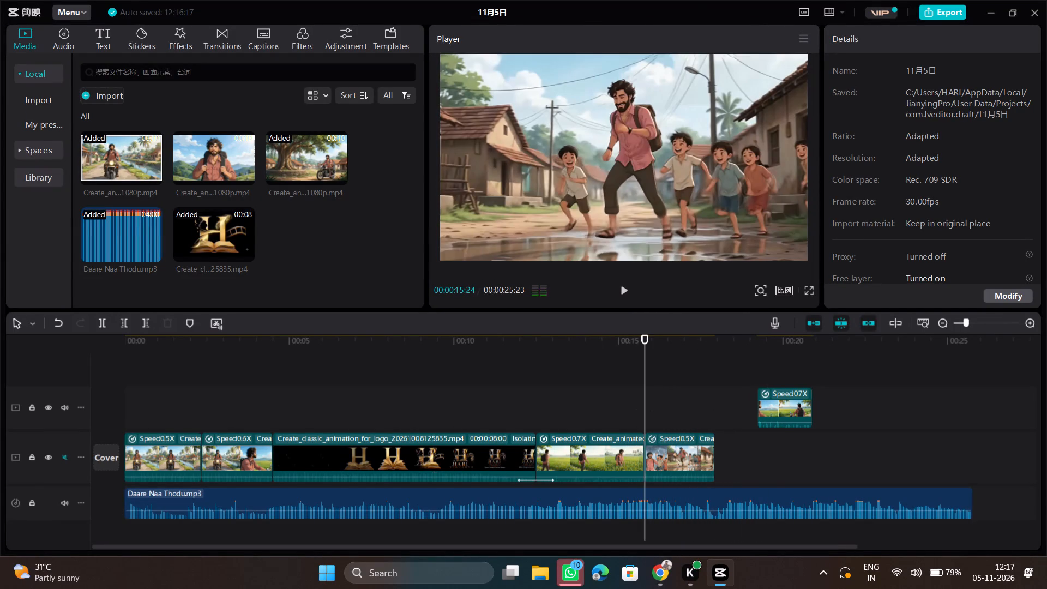
Move the upper-track motorcycle field clip onto the main track directly after the puddle-running clip and play the join.
drag(781, 402, 744, 453)
click(706, 410)
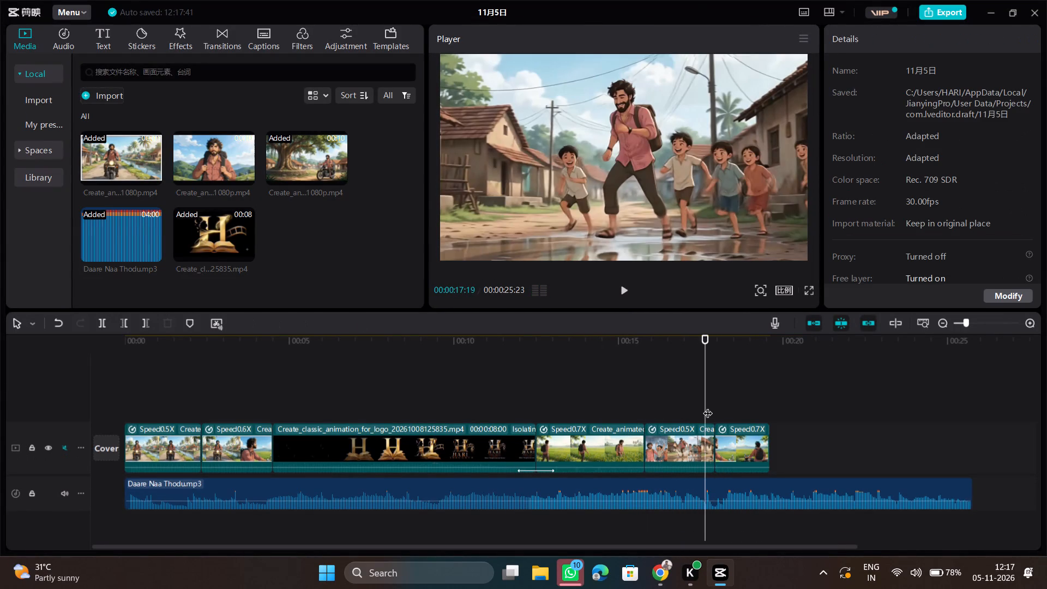
key(space)
click(708, 406)
key(space)
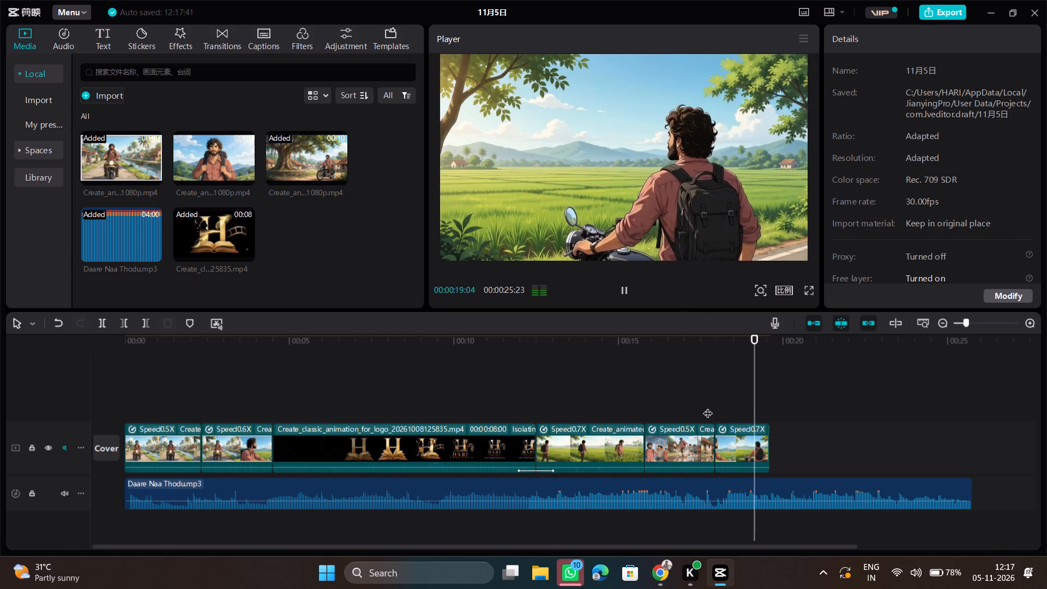
click(753, 413)
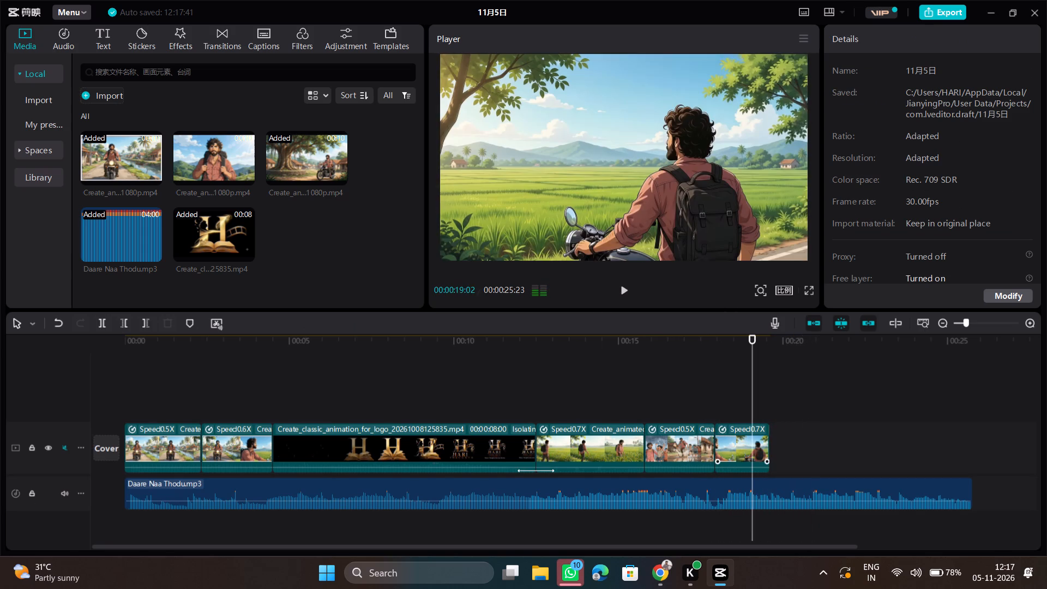
Slow the motorcycle field clip at the end of the main track to 0.5x speed and replay the surrounding scenes.
click(744, 443)
click(939, 43)
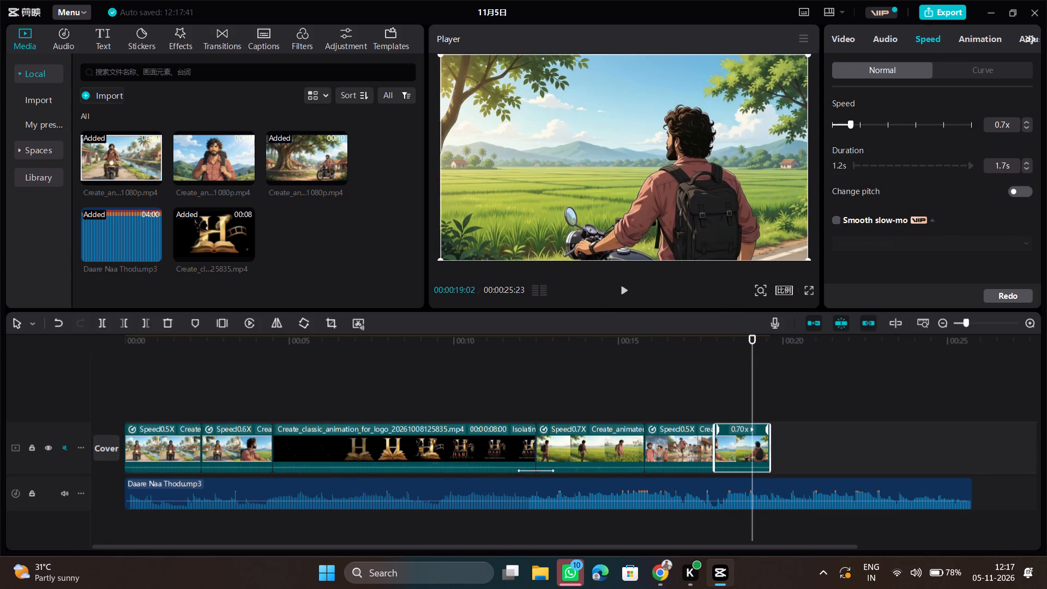
drag(851, 126, 845, 126)
click(707, 408)
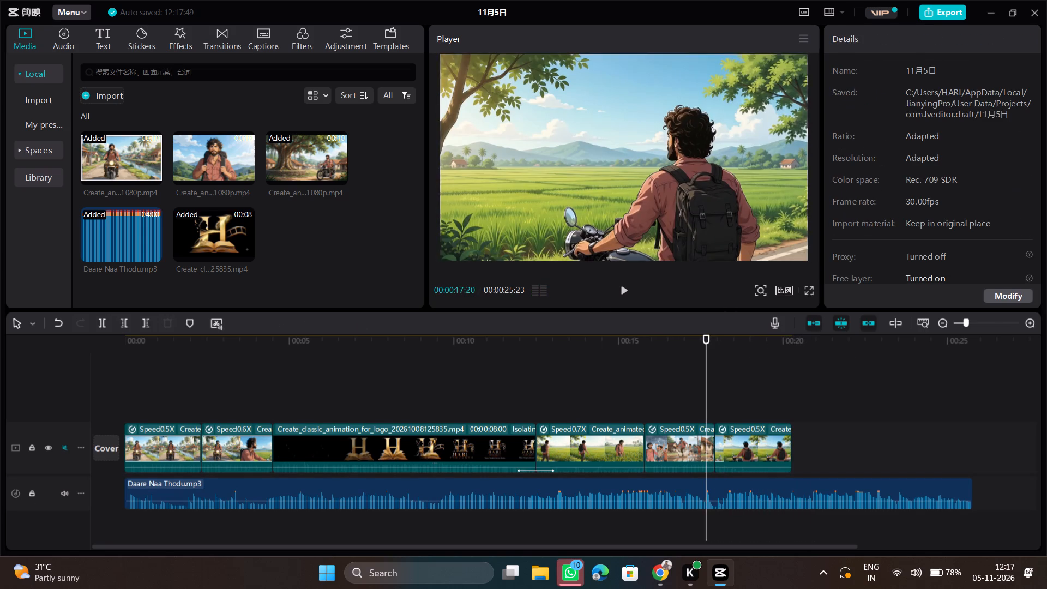
key(space)
click(640, 395)
key(space)
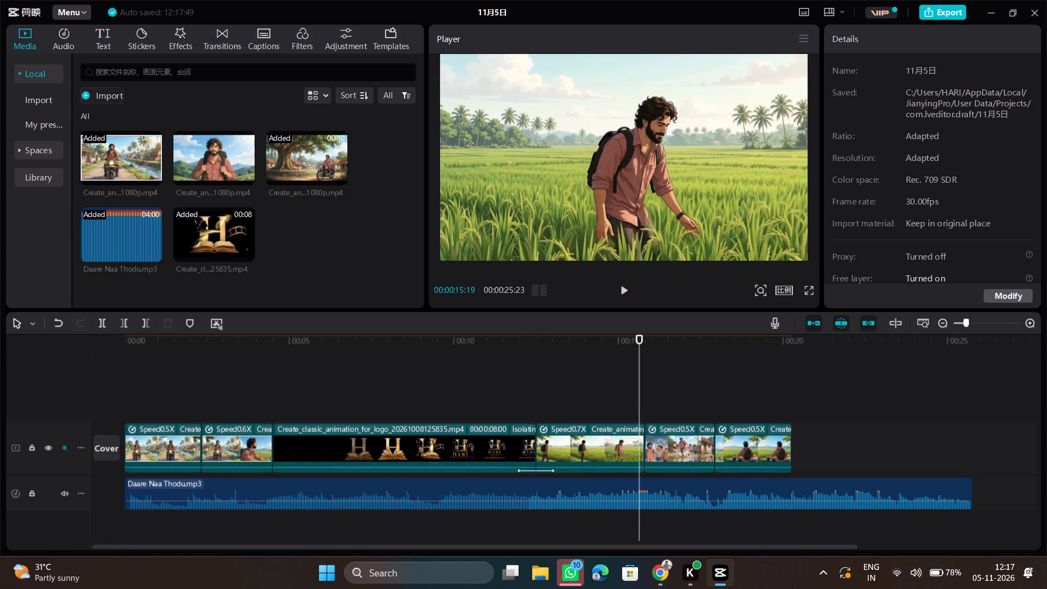
key(space)
key(space)
Swap the last two clips so the puddle-running clip follows the motorcycle field clip, and play the new order.
drag(756, 445, 681, 437)
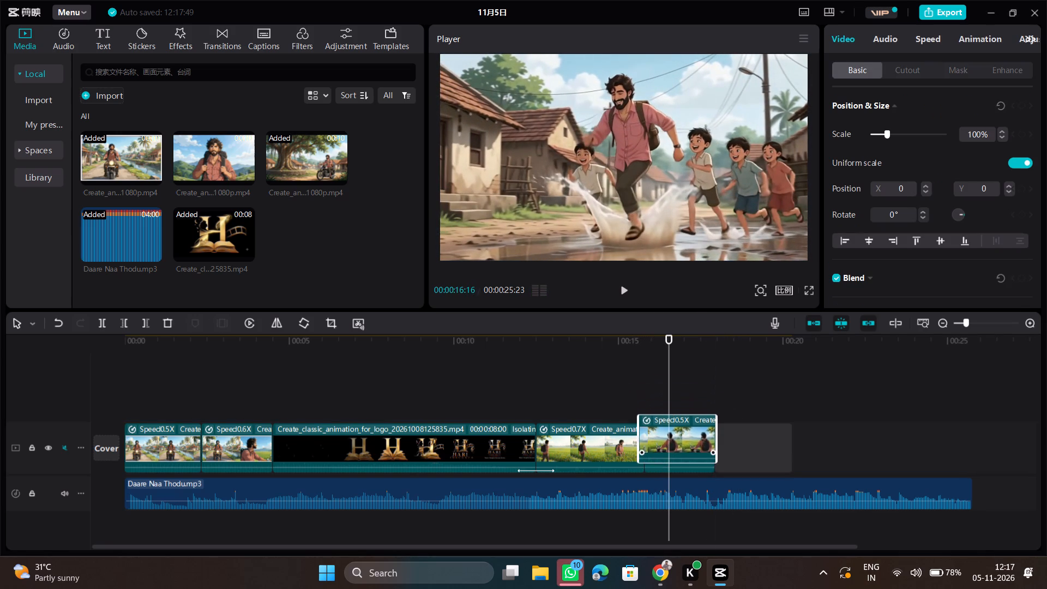
drag(681, 437, 683, 443)
click(622, 399)
key(space)
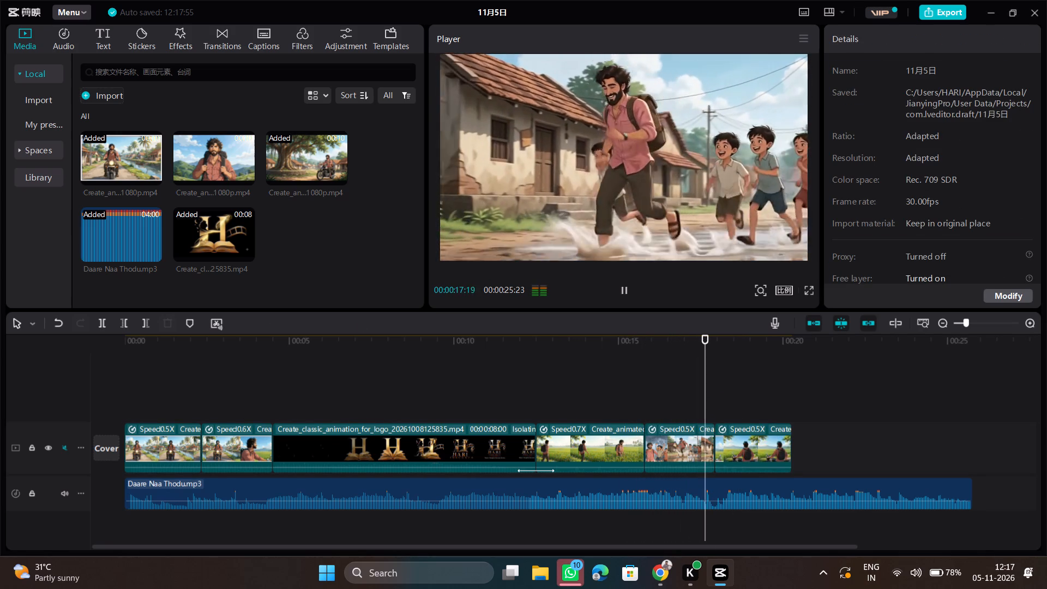
drag(690, 447, 754, 441)
click(641, 392)
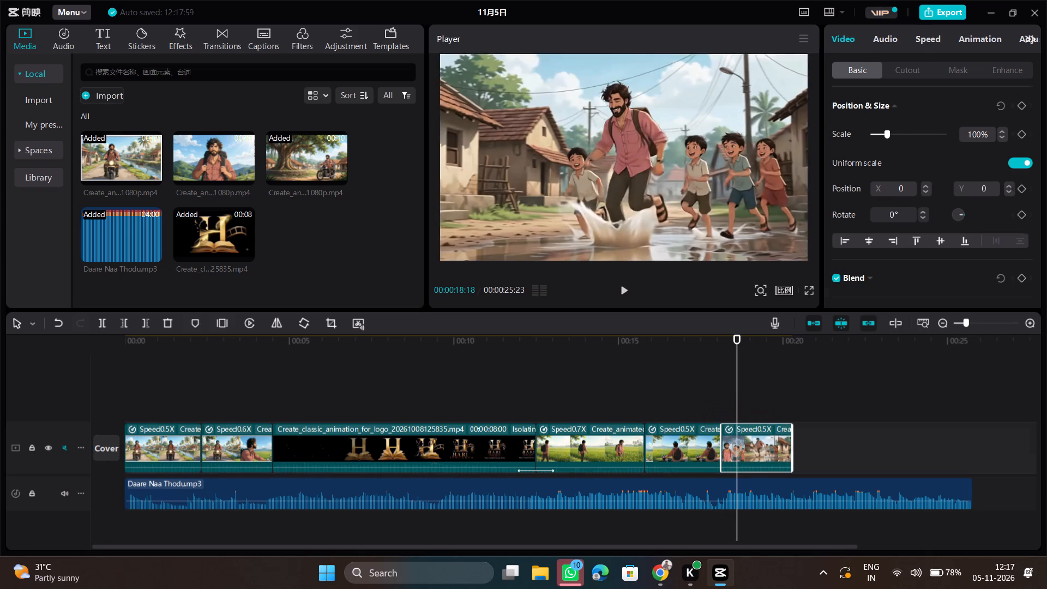
key(space)
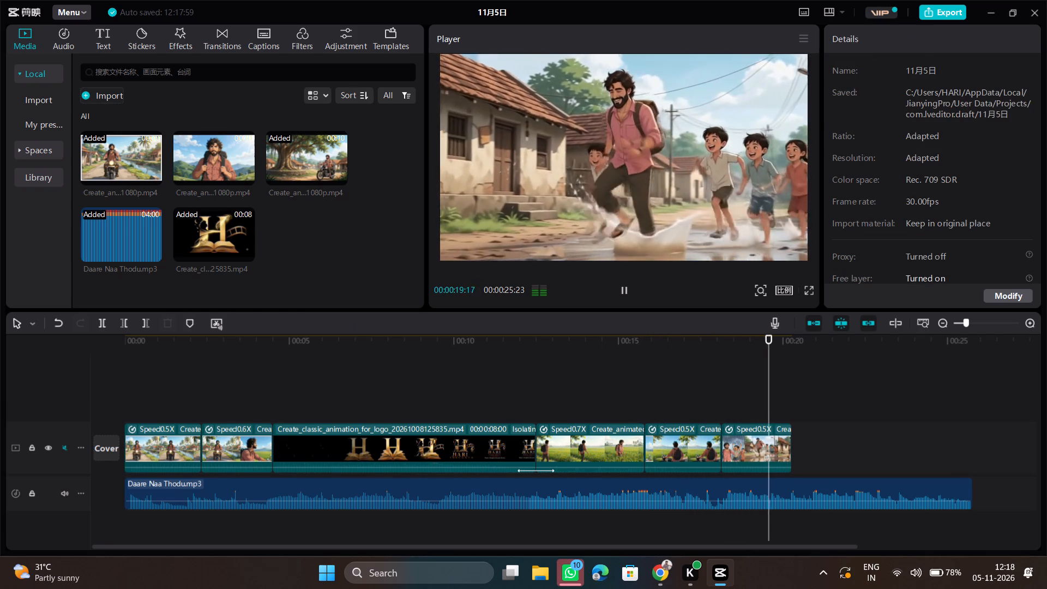
click(793, 412)
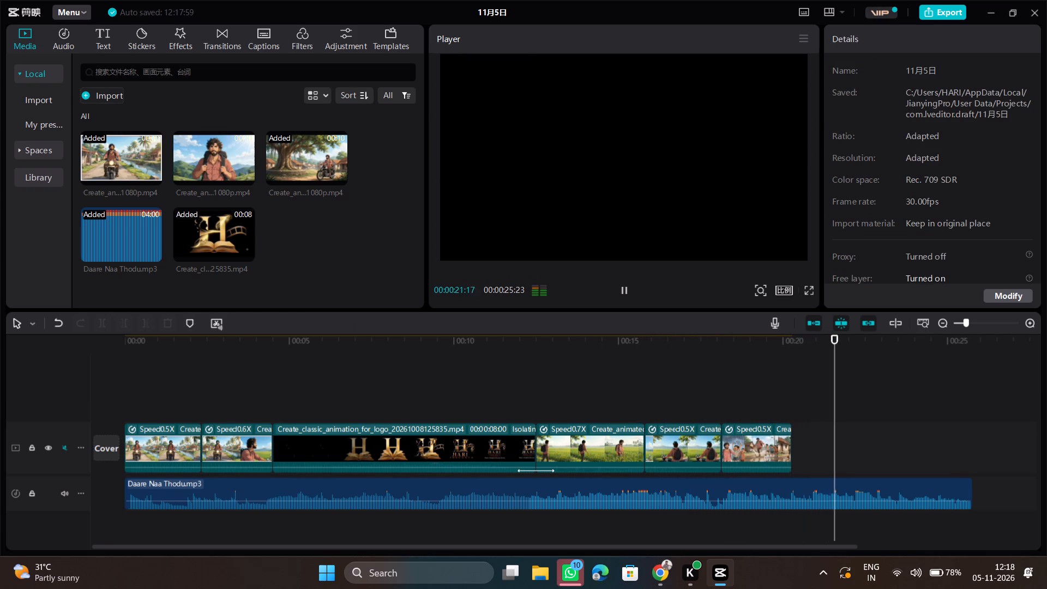
key(space)
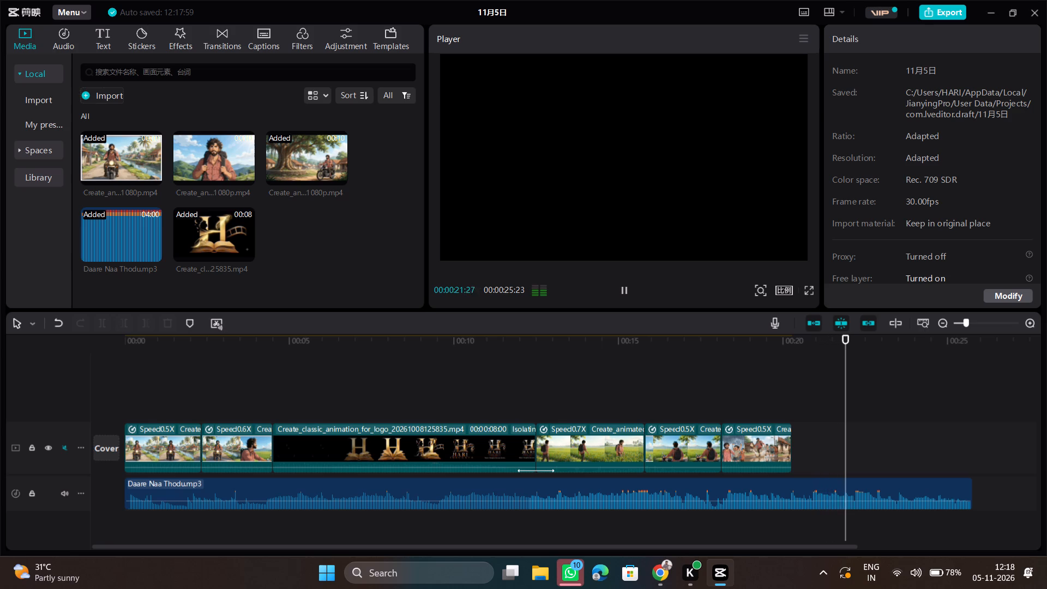
Add the backpacker hiking video from the local media to the end of the main track, after the puddle-running clip.
click(797, 398)
click(210, 158)
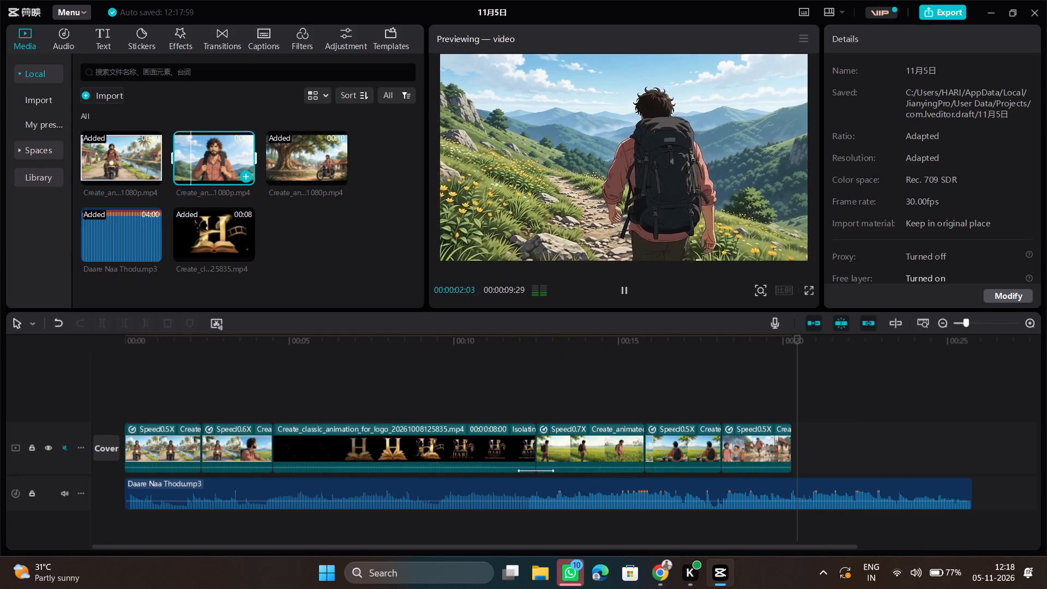
drag(210, 158, 804, 429)
scroll(800, 435, left, 1)
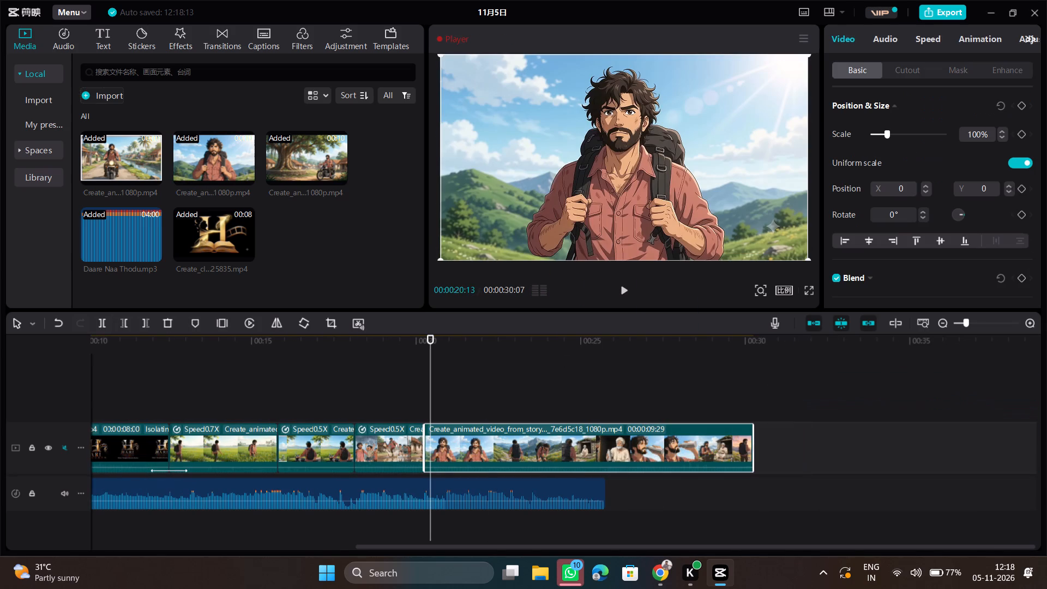
scroll(643, 414, left, 1)
Crop the backpacker clip at a 16:9 ratio, cutting off the frame's right and bottom edges.
right_click(483, 450)
right_click(598, 454)
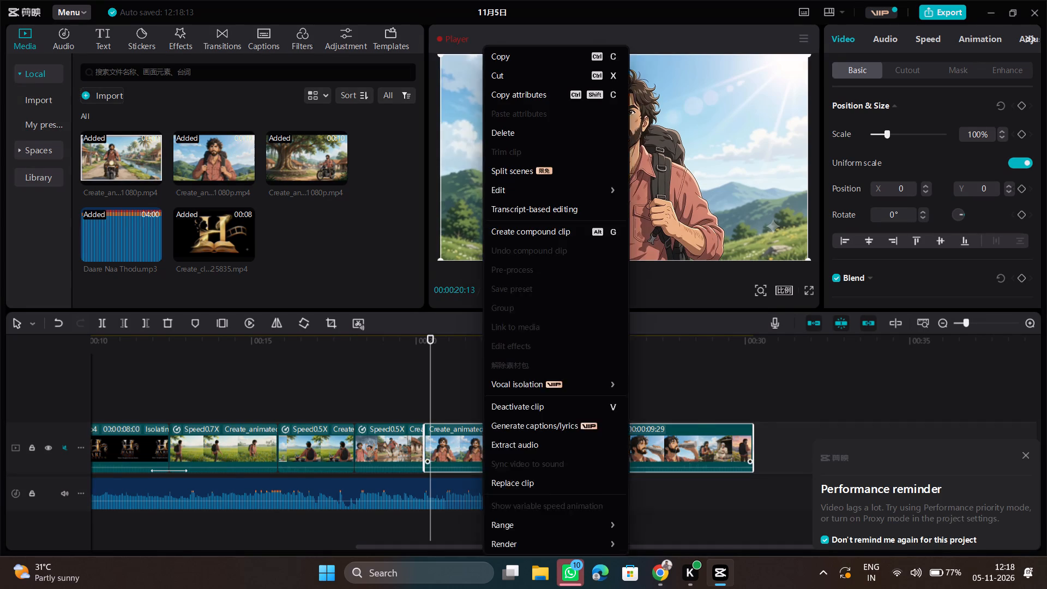
click(723, 188)
click(756, 264)
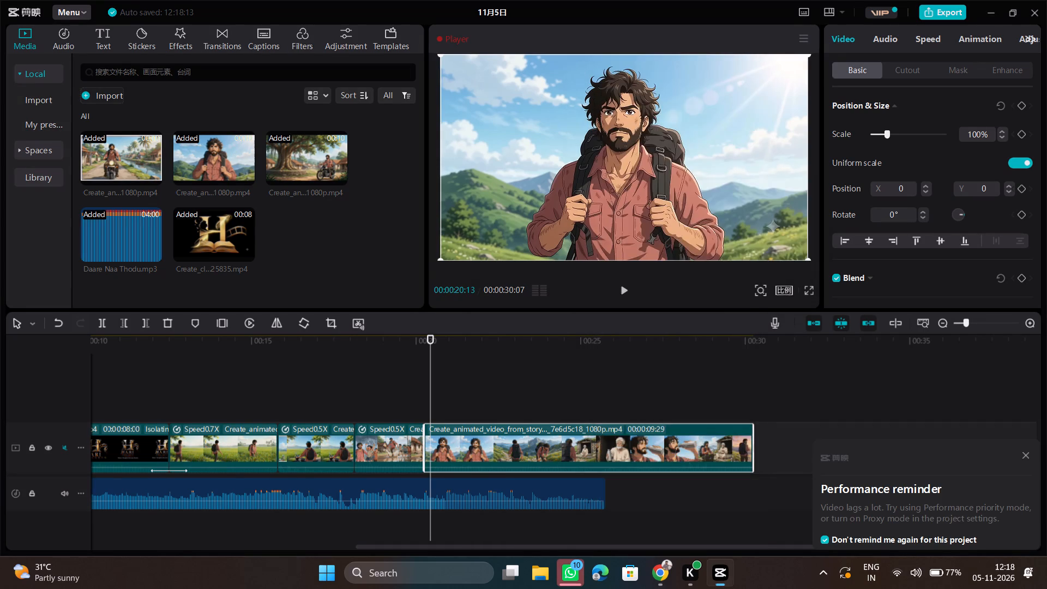
click(721, 170)
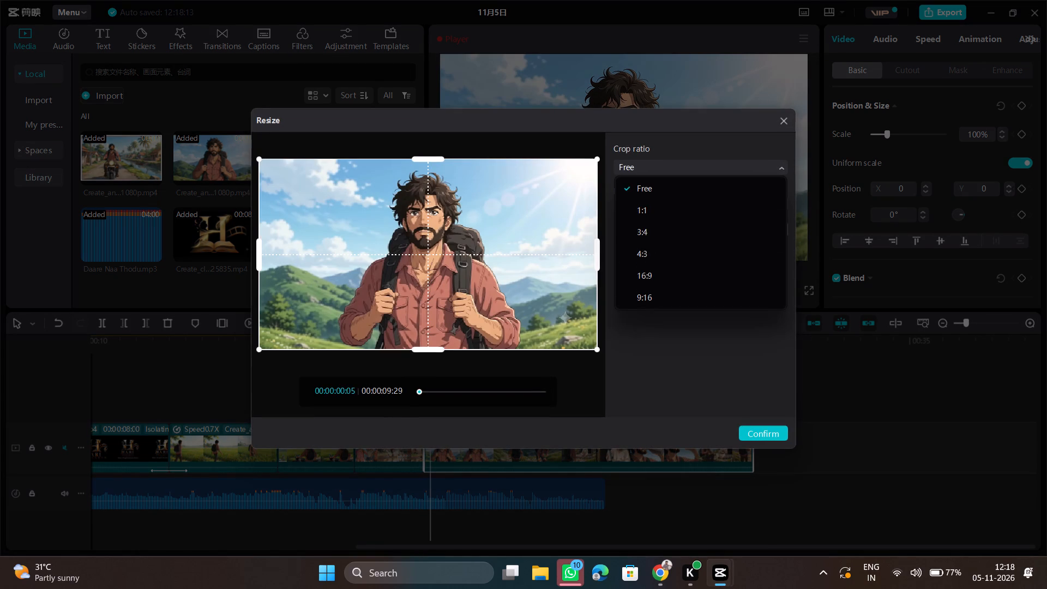
click(696, 277)
drag(597, 347, 564, 330)
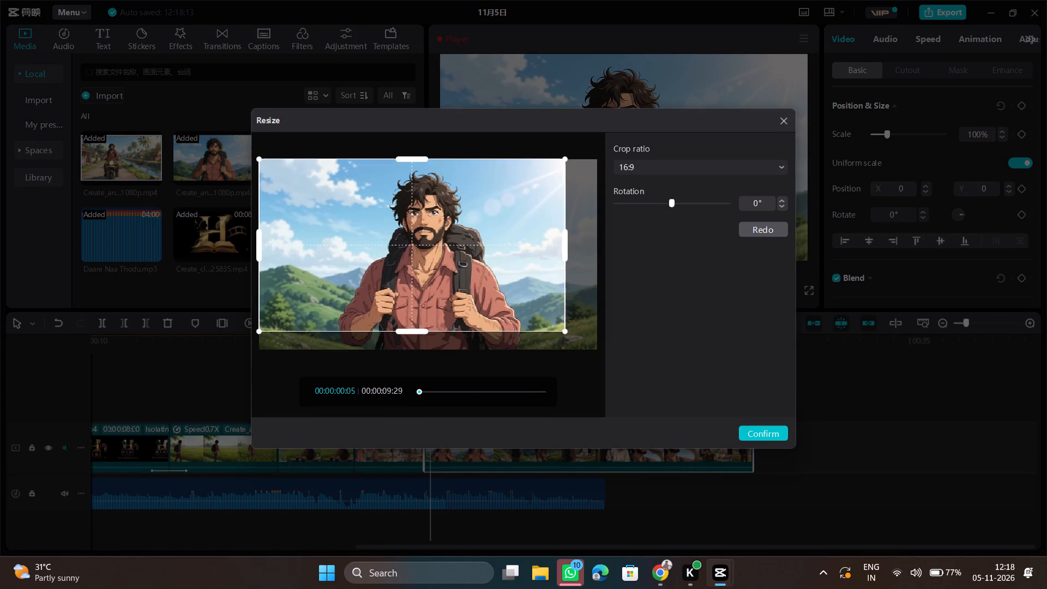
drag(564, 330, 559, 327)
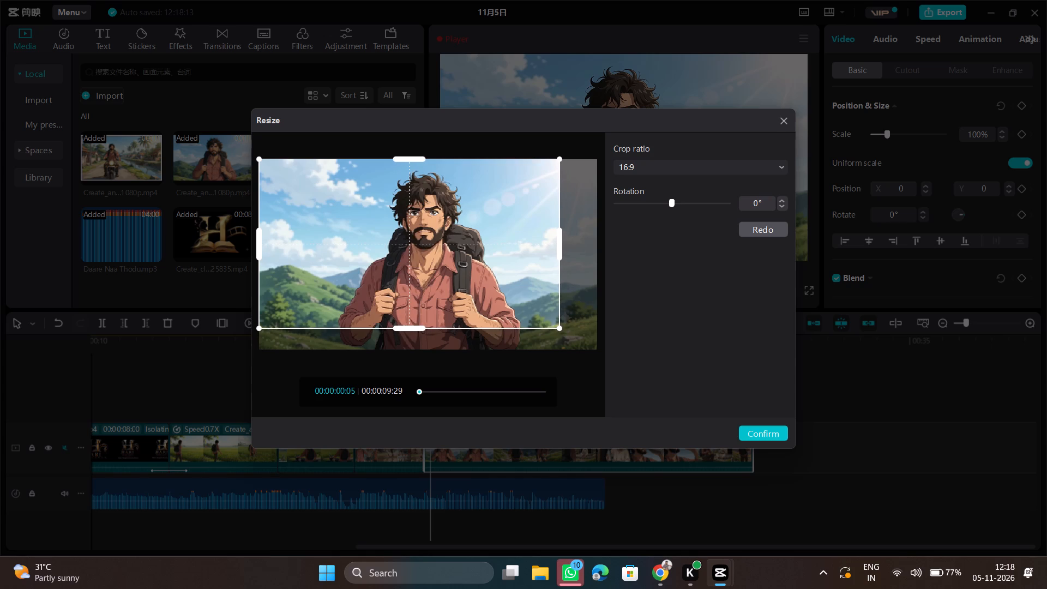
click(781, 434)
Play and scrub through the cropped backpacker clip to review its scenes, from the hill close-up to the sunset.
click(443, 404)
key(space)
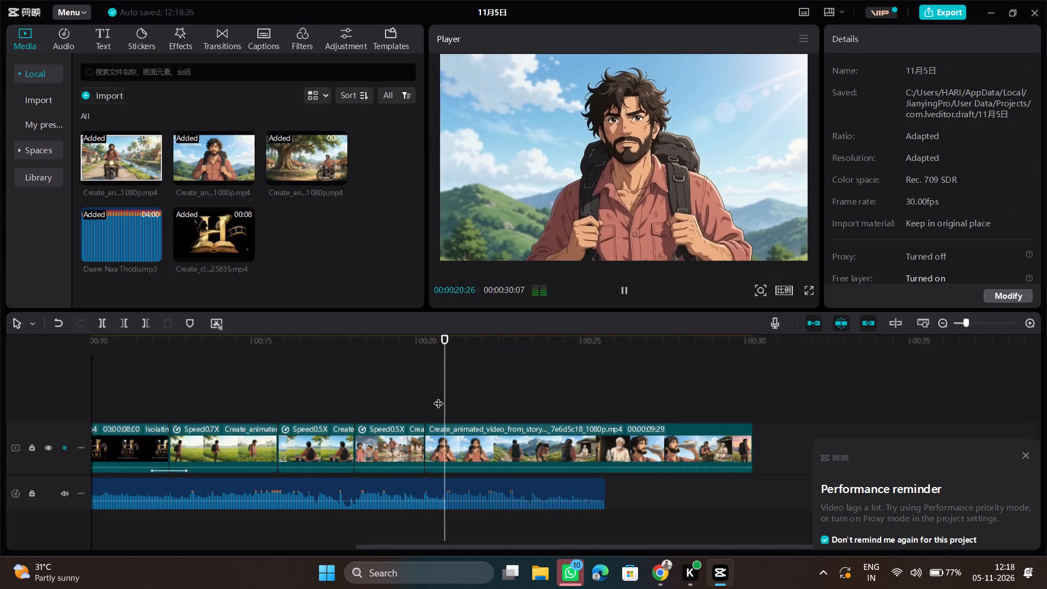
key(space)
key(space)
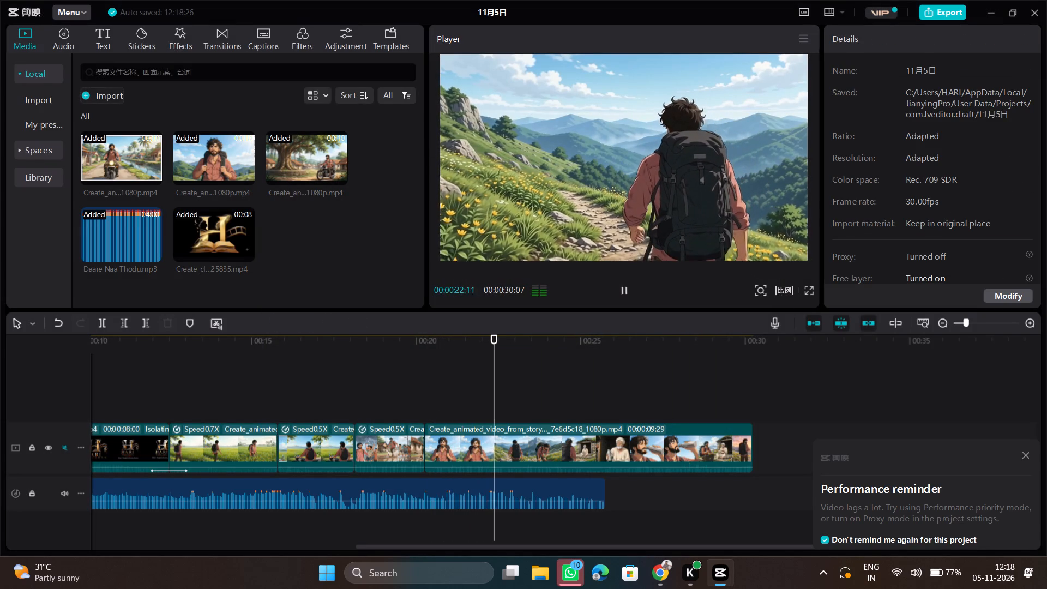
key(space)
click(471, 404)
drag(471, 404, 500, 408)
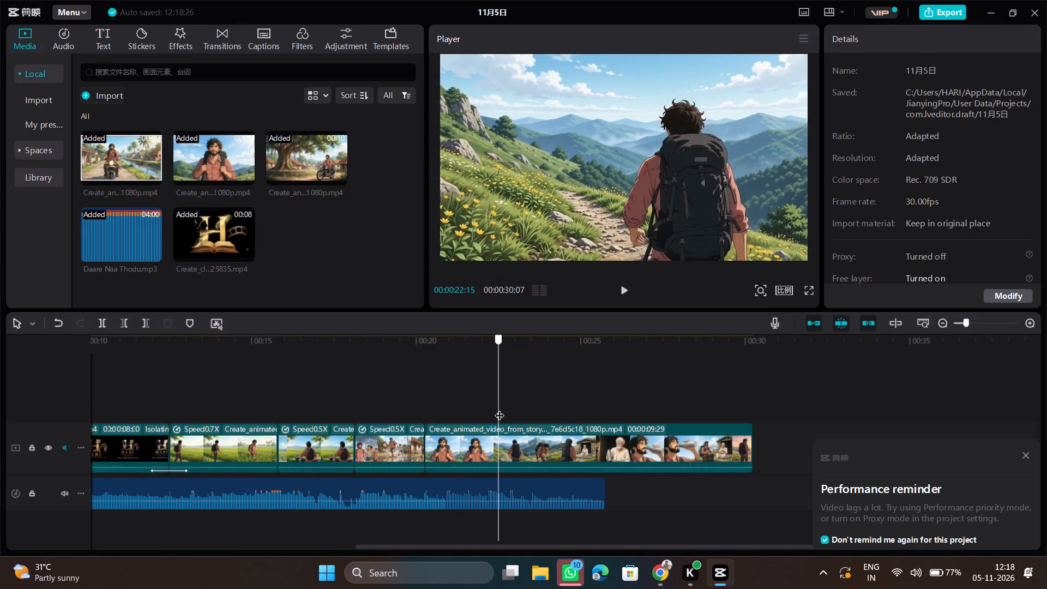
drag(500, 408, 582, 422)
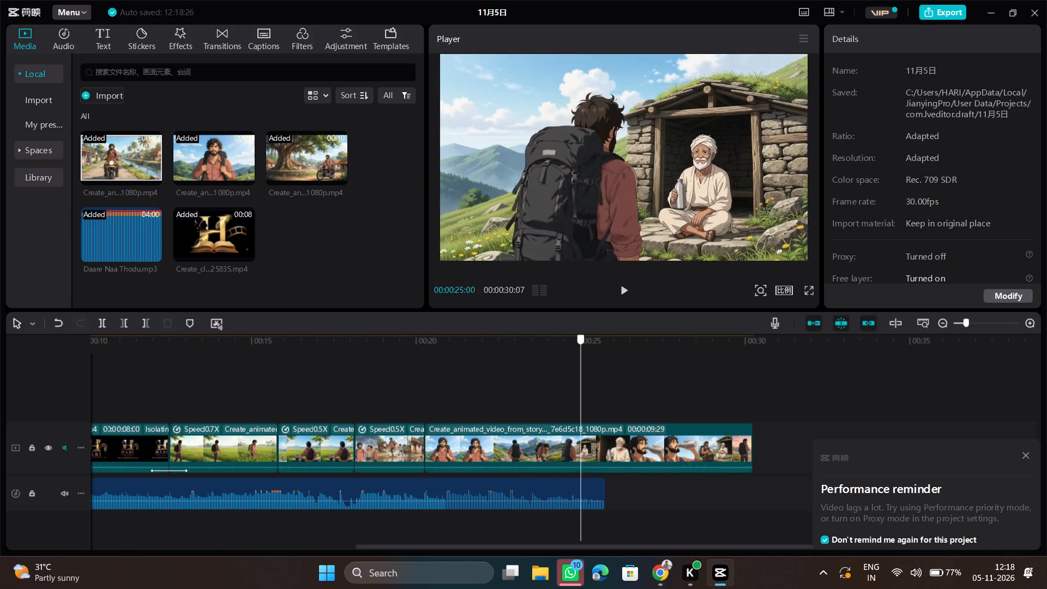
drag(582, 422, 635, 428)
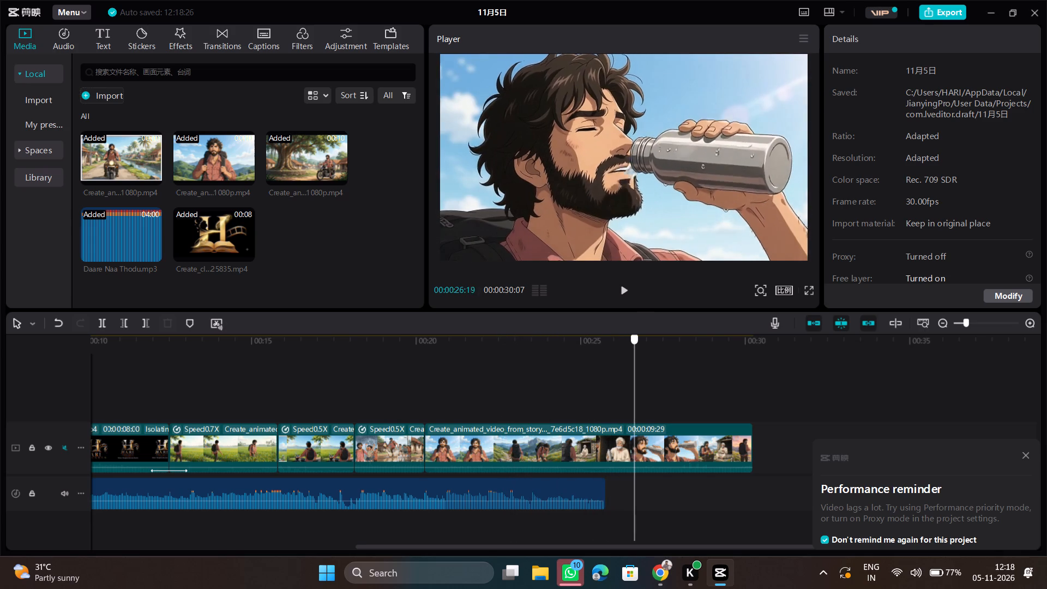
drag(635, 428, 600, 417)
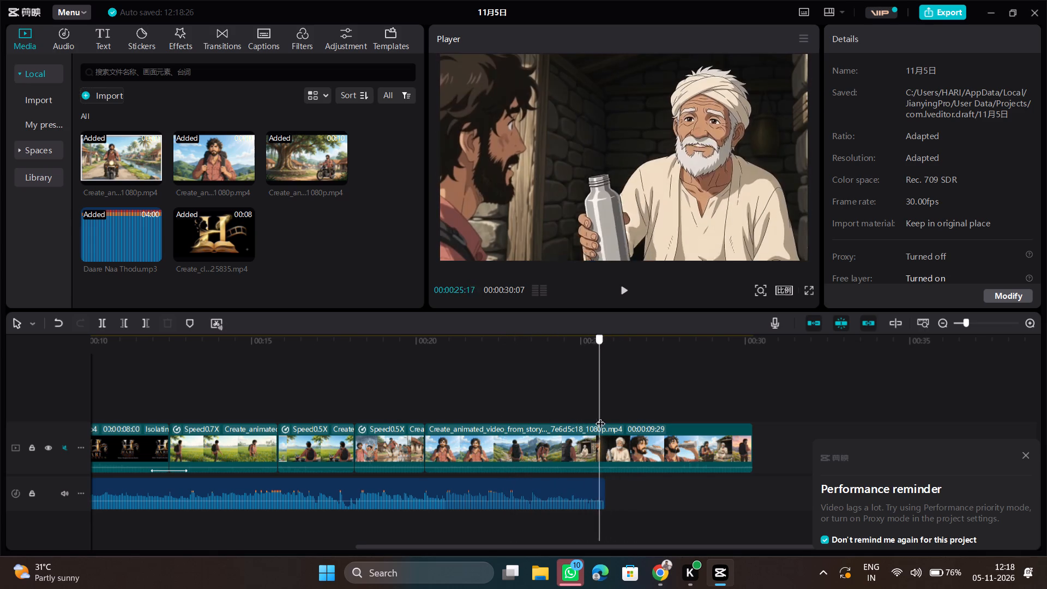
drag(600, 417, 680, 418)
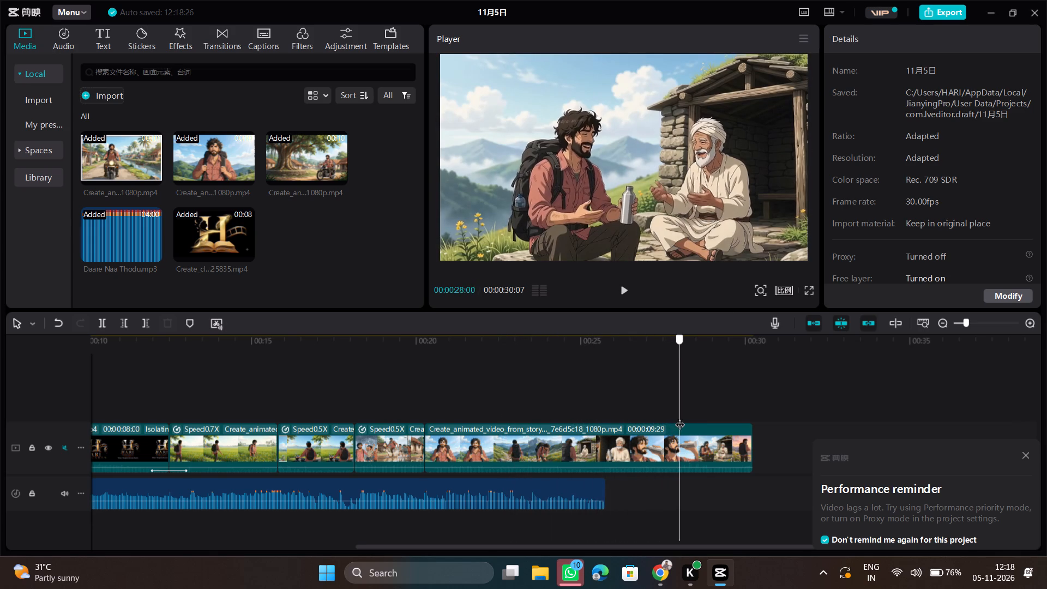
drag(680, 418, 731, 420)
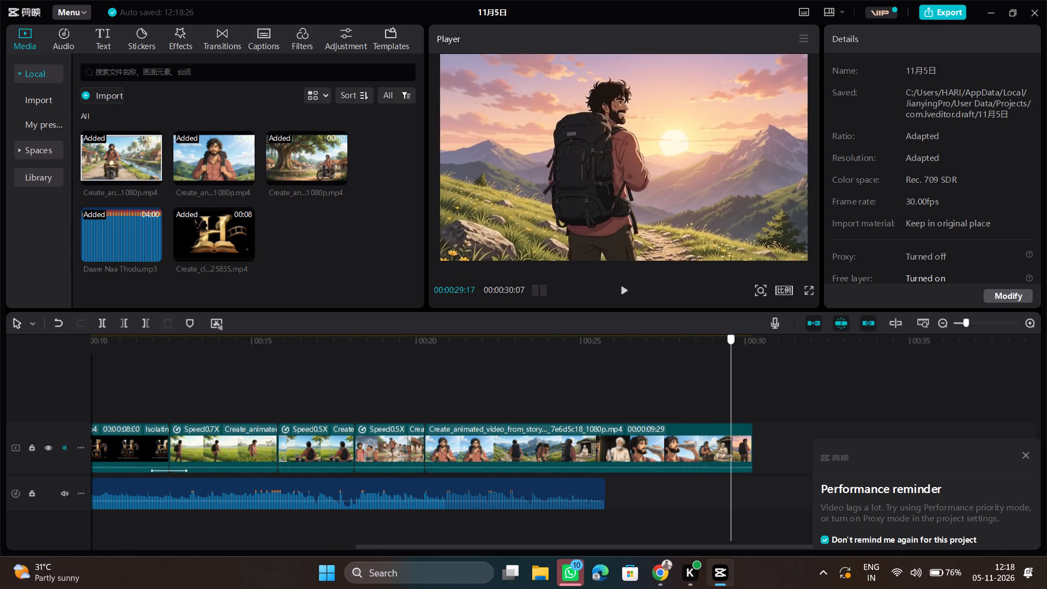
drag(731, 420, 516, 422)
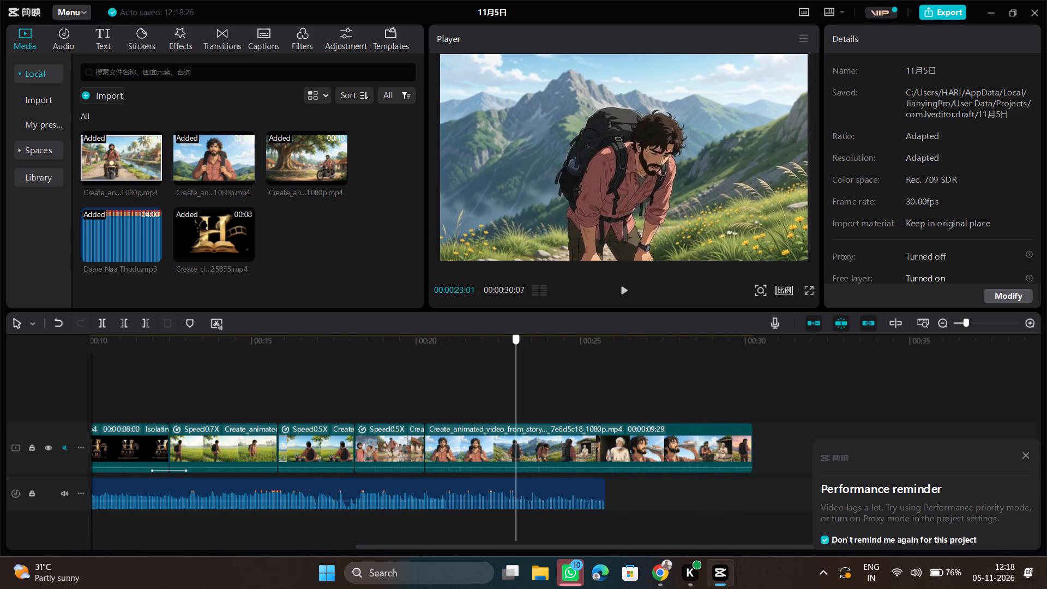
Split the backpacker clip at 00:00:21:16, in the hill-path scene, and delete the portion before the cut.
drag(516, 422, 465, 417)
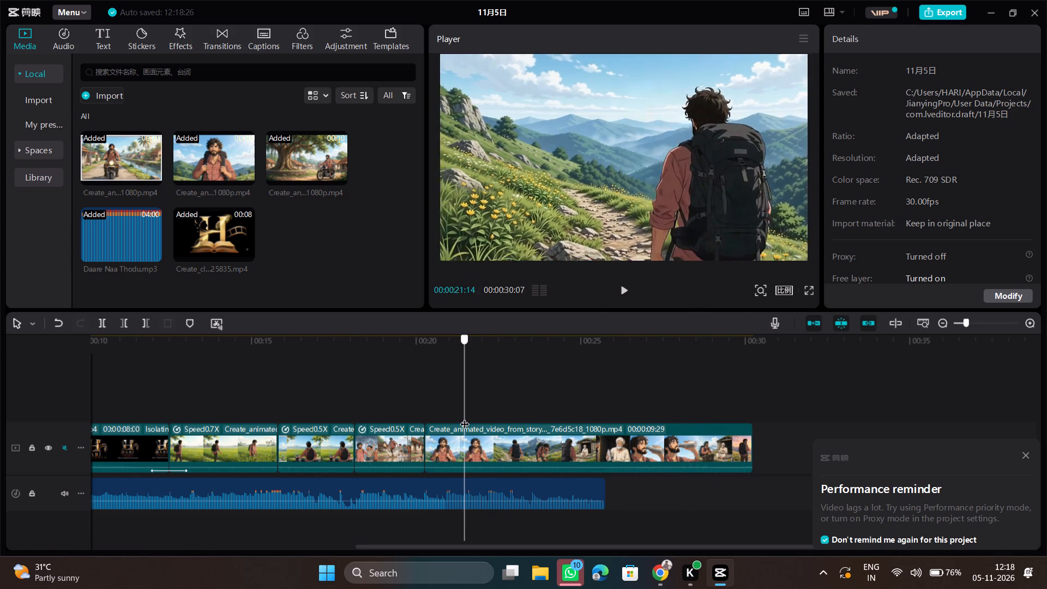
drag(465, 417, 468, 418)
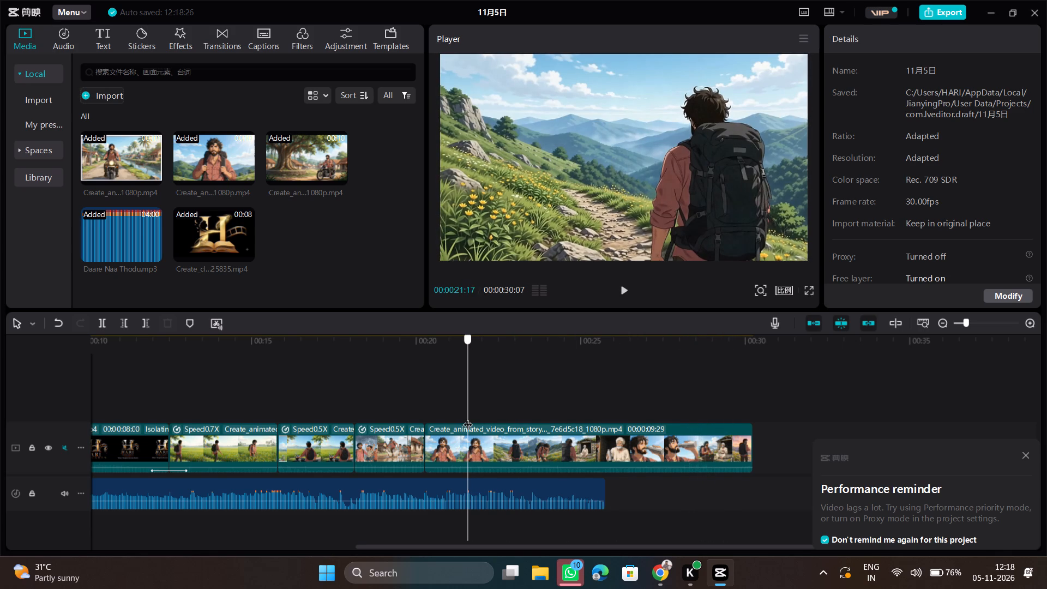
drag(468, 418, 466, 418)
key(Right)
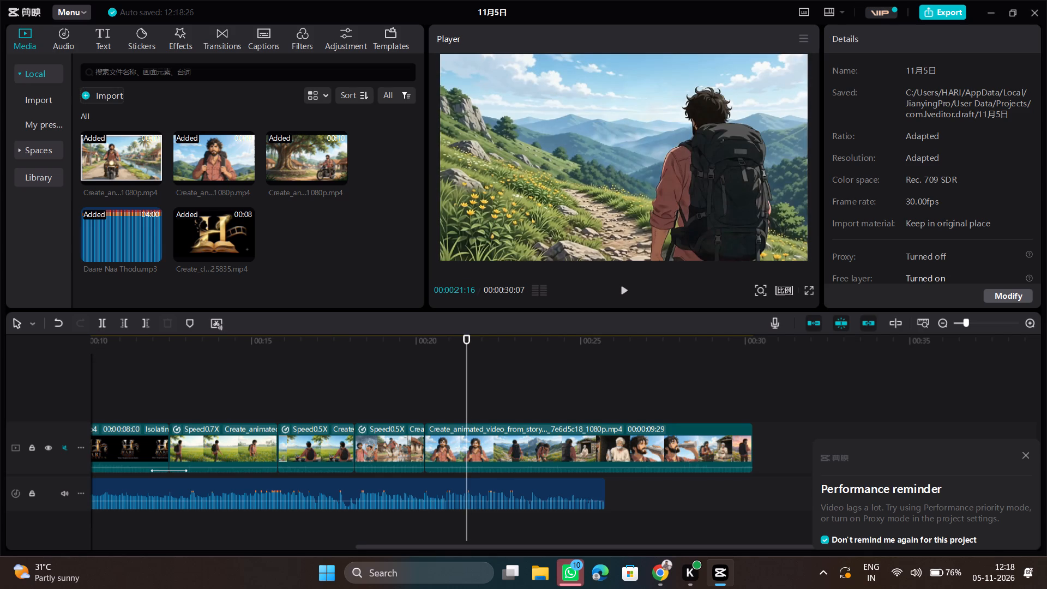
key(b)
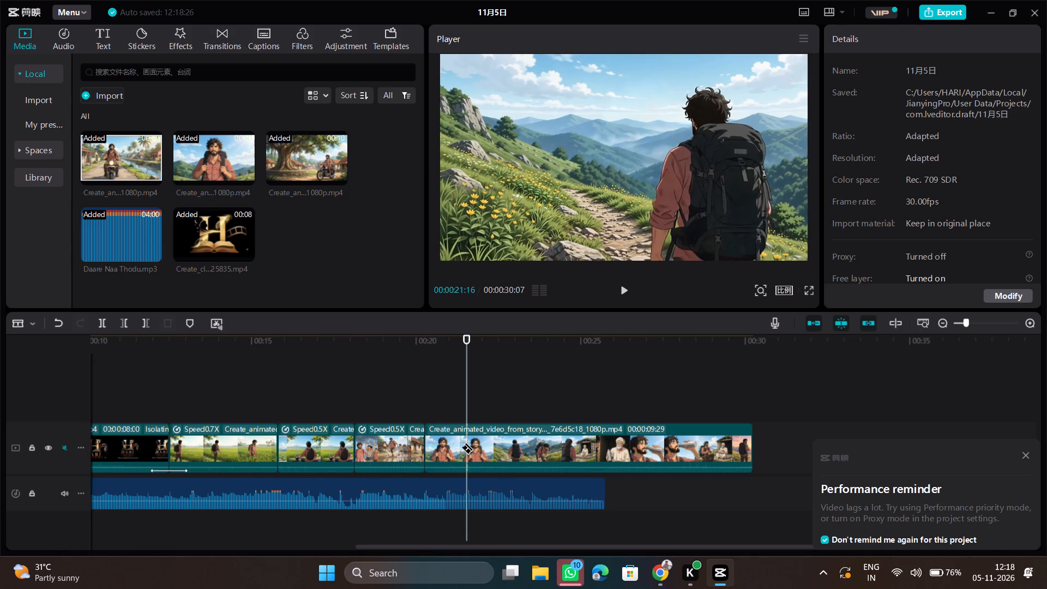
click(467, 442)
key(a)
click(445, 440)
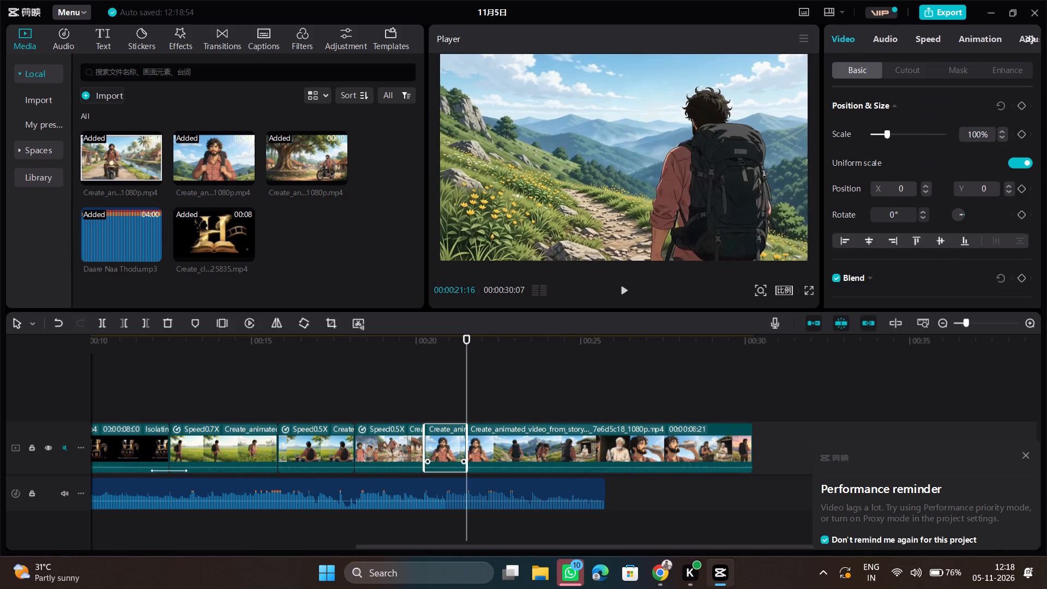
key(Delete)
Play the trimmed backpacker clip and split it at 00:00:21:13, where the hill-path scene ends.
click(465, 401)
key(space)
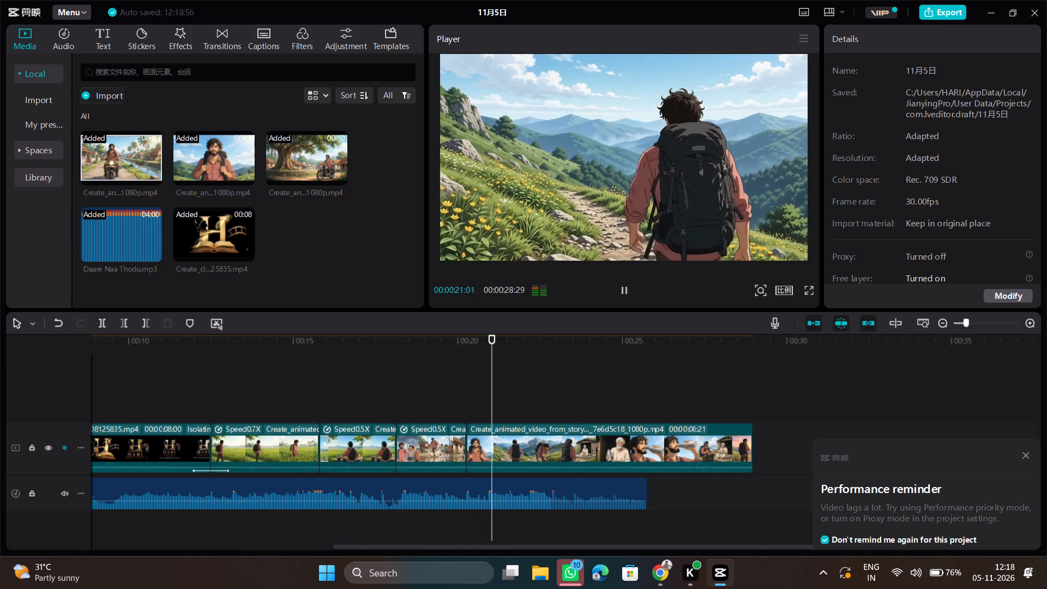
key(space)
drag(517, 418, 506, 417)
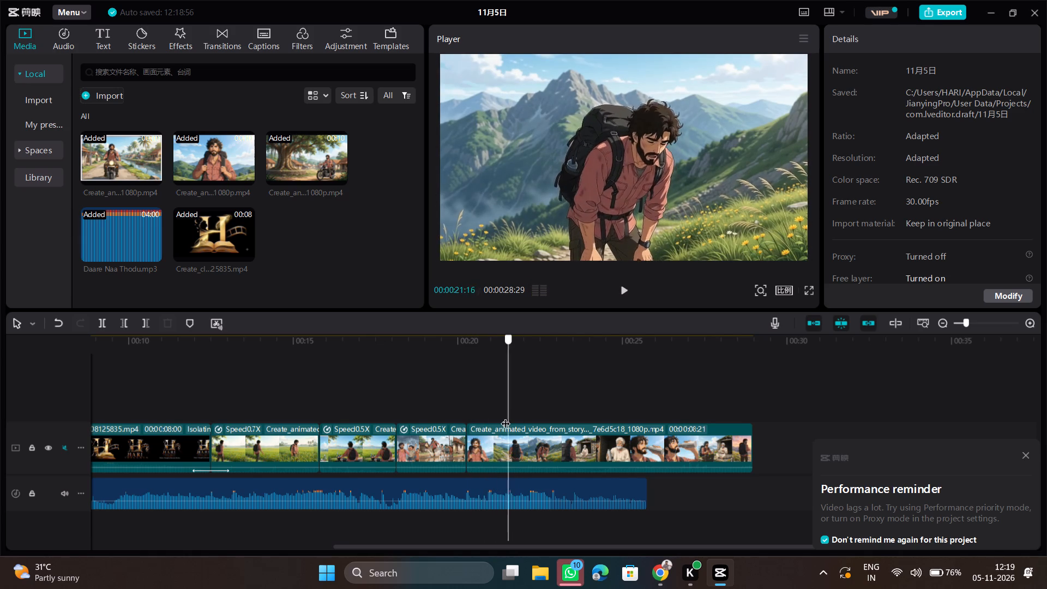
drag(506, 417, 508, 417)
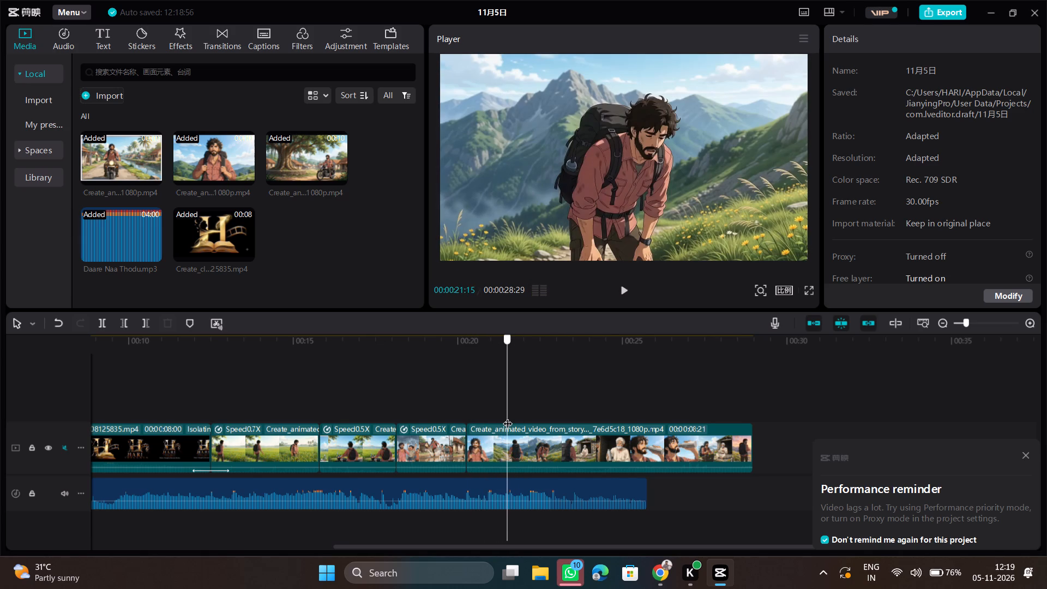
drag(508, 417, 505, 417)
key(b)
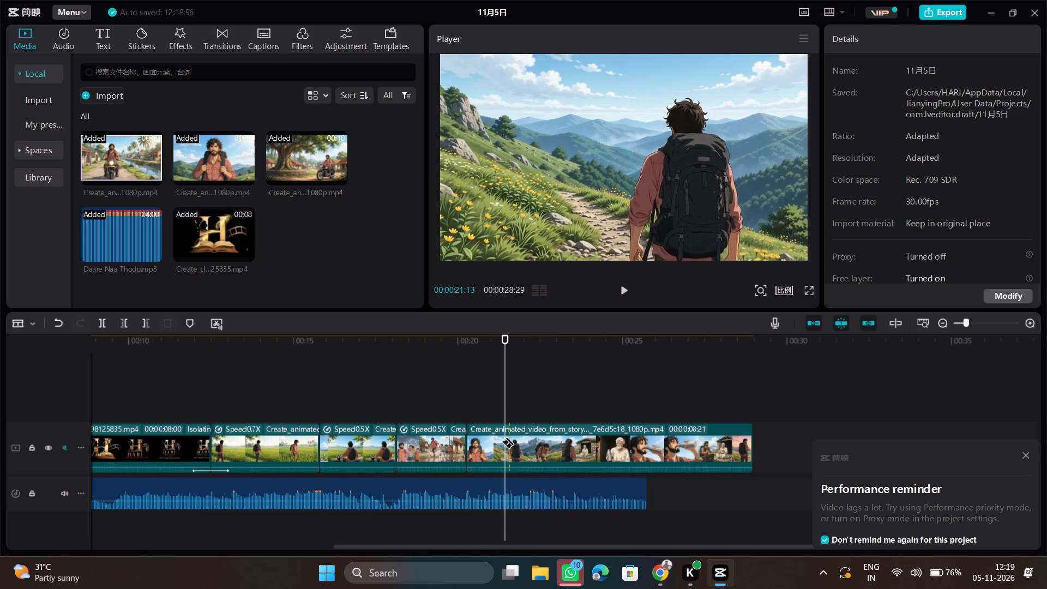
click(507, 436)
key(a)
click(487, 412)
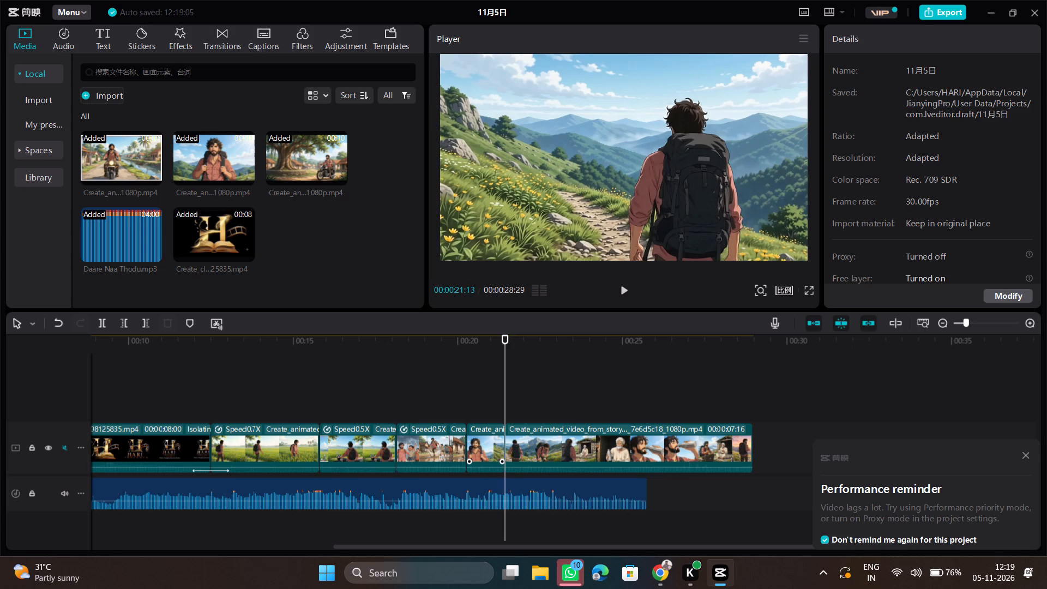
Slow the hill-path segment to 0.5x and enable Smooth slow-mo with the Optical flow method.
click(489, 434)
click(922, 42)
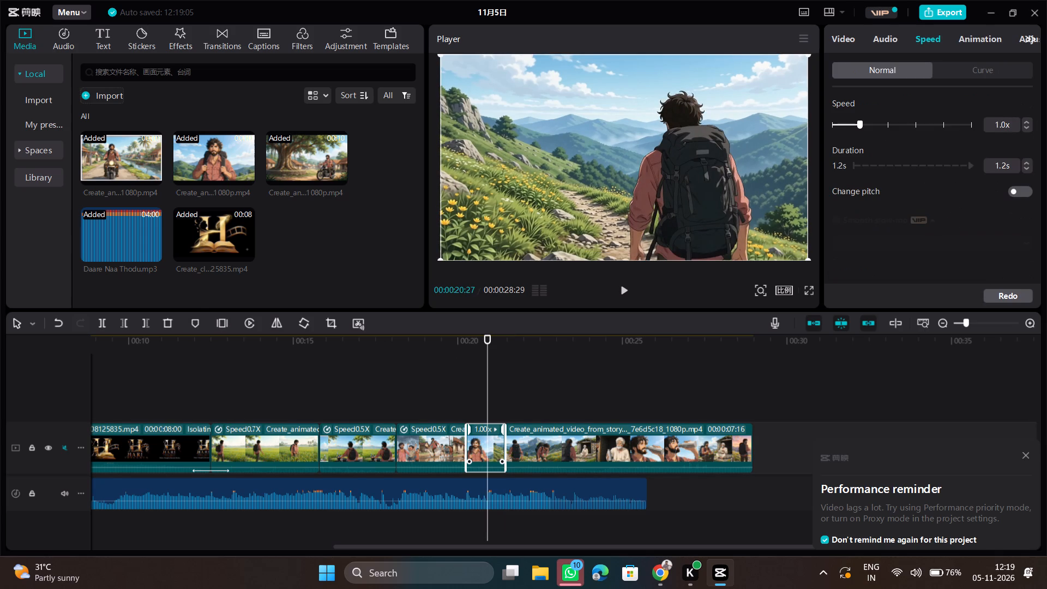
drag(858, 124, 846, 125)
click(835, 220)
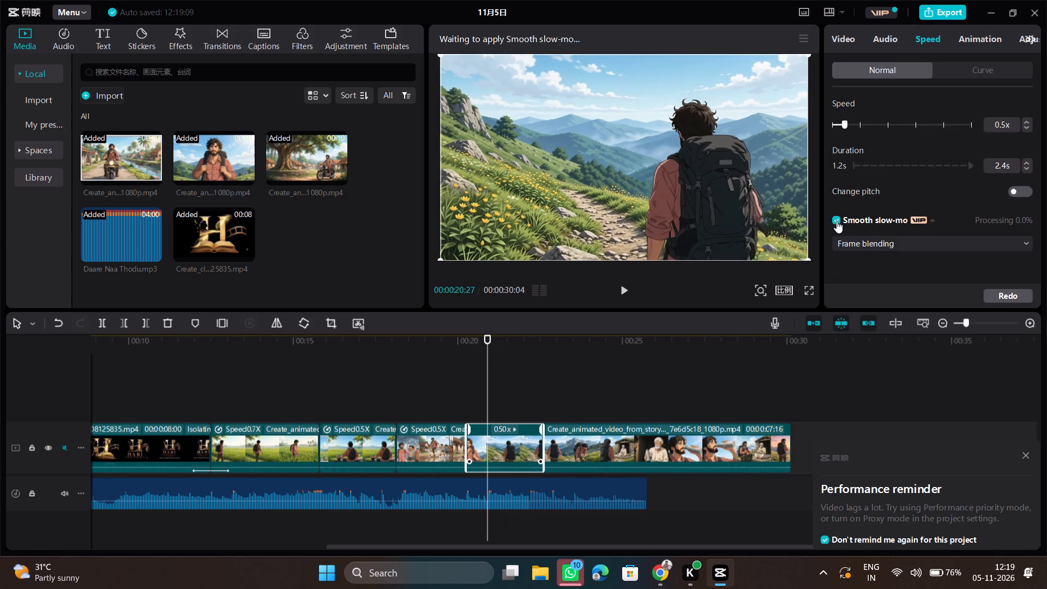
click(856, 248)
click(874, 290)
click(640, 390)
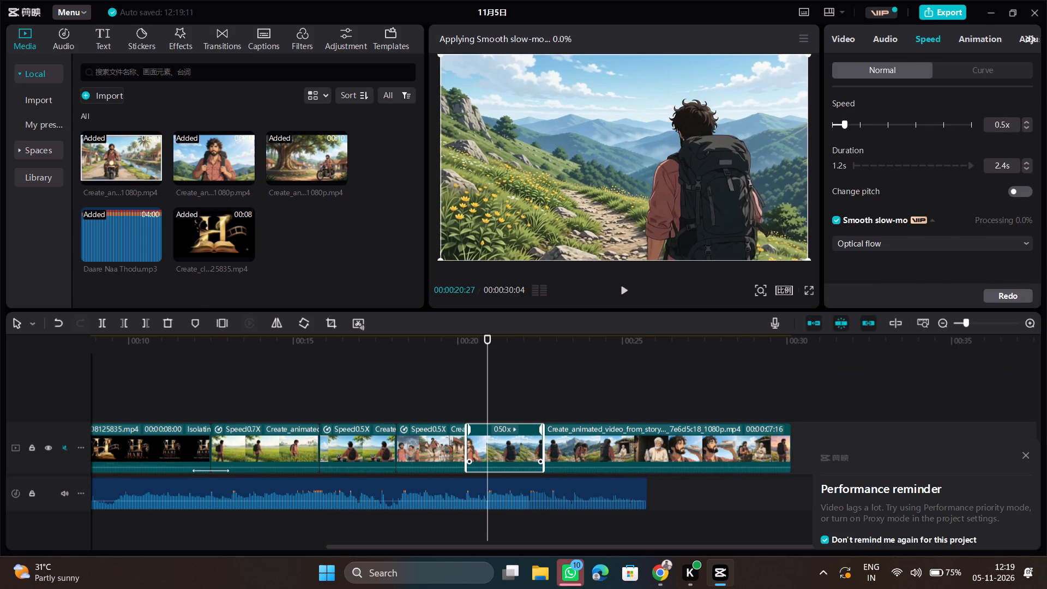
Scrub through the remaining backpacker footage to examine the stone hut, seated conversation and sunset scenes.
drag(640, 390, 727, 402)
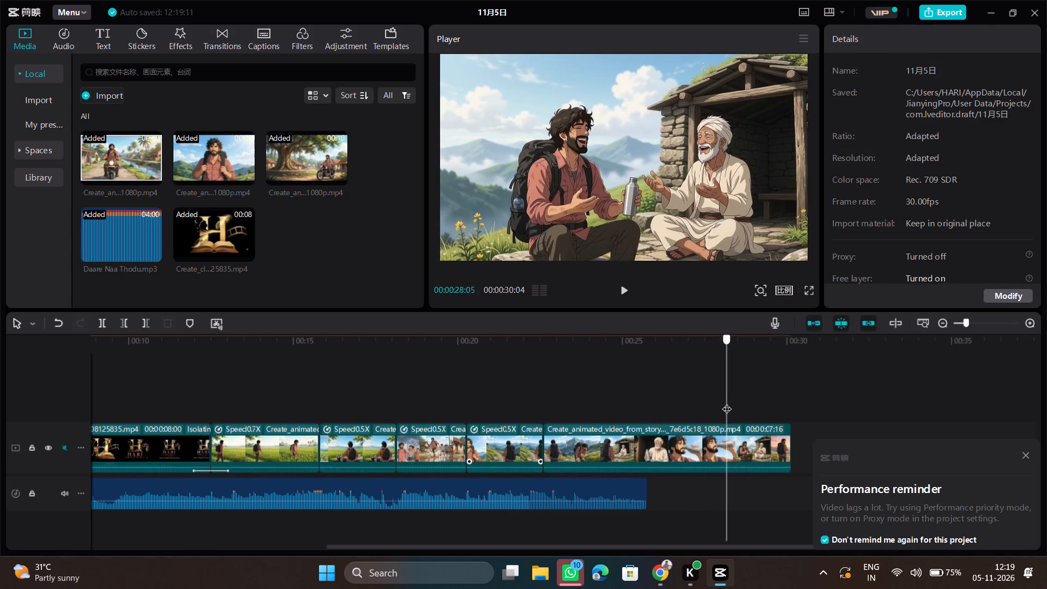
drag(727, 402, 613, 402)
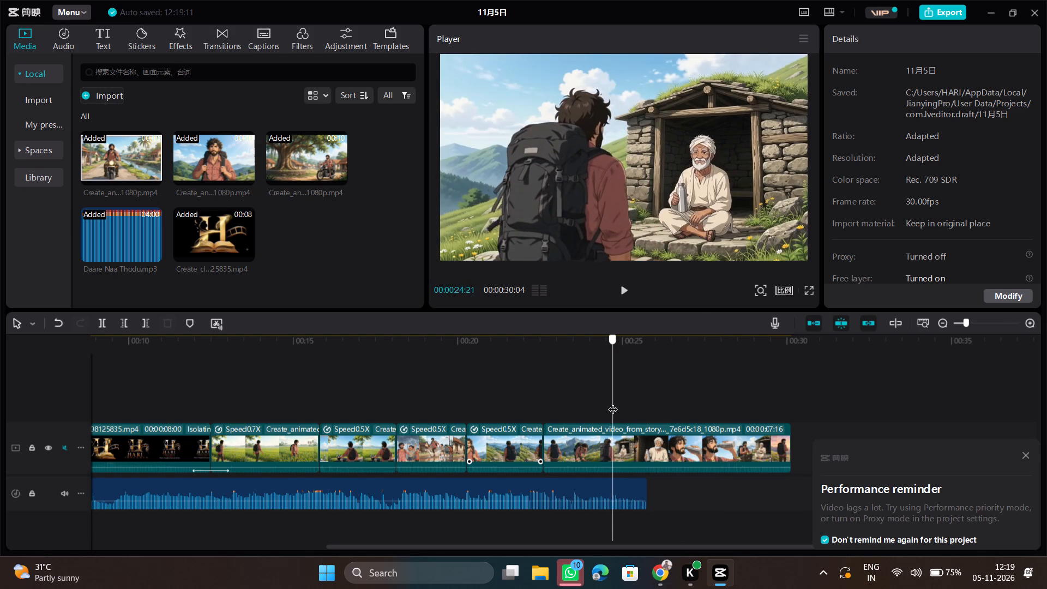
drag(613, 402, 661, 407)
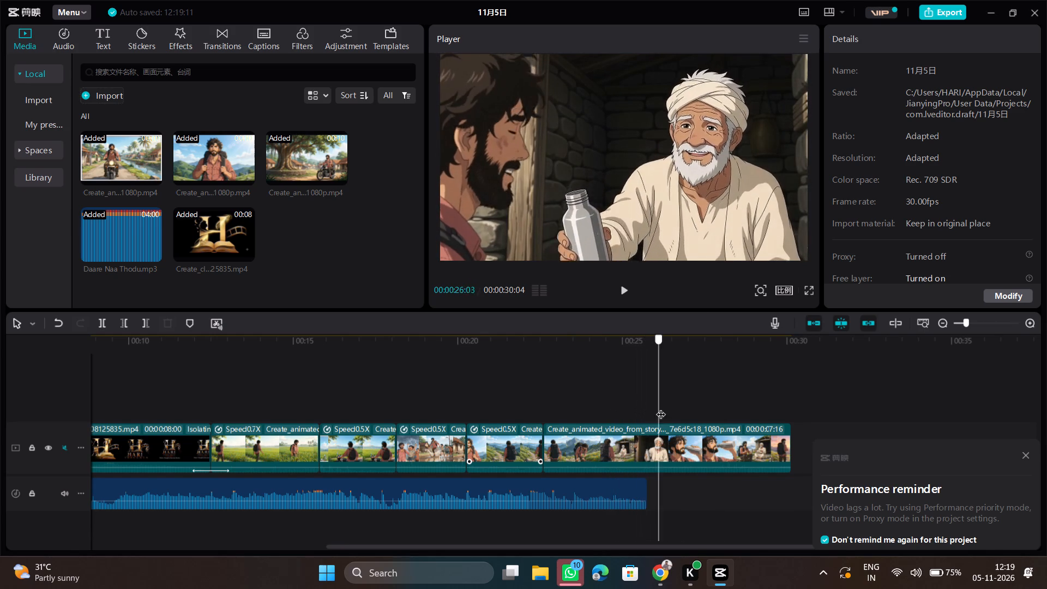
drag(661, 407, 731, 407)
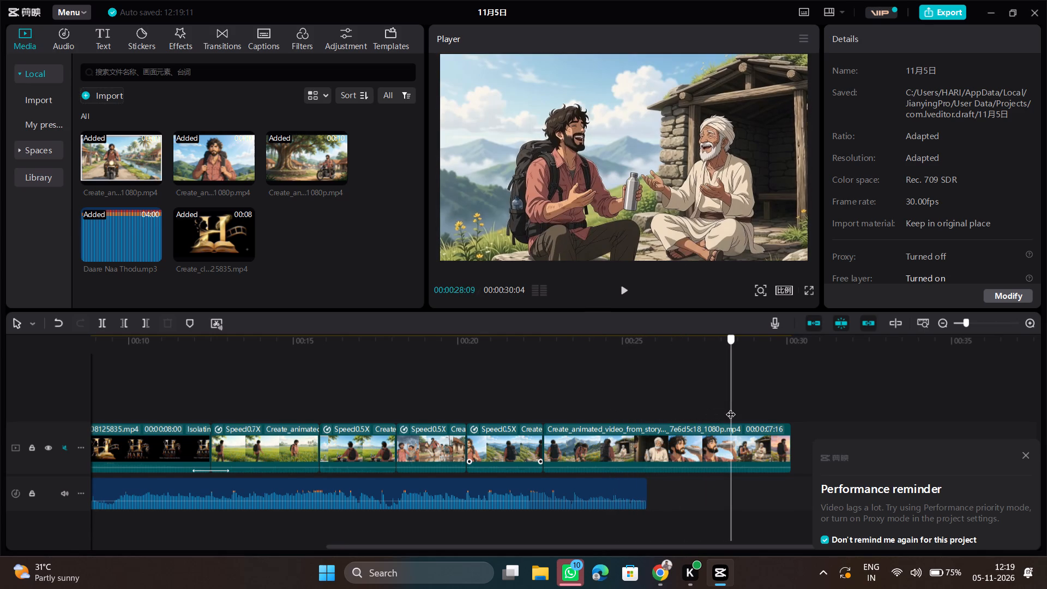
drag(731, 407, 731, 407)
drag(731, 407, 763, 405)
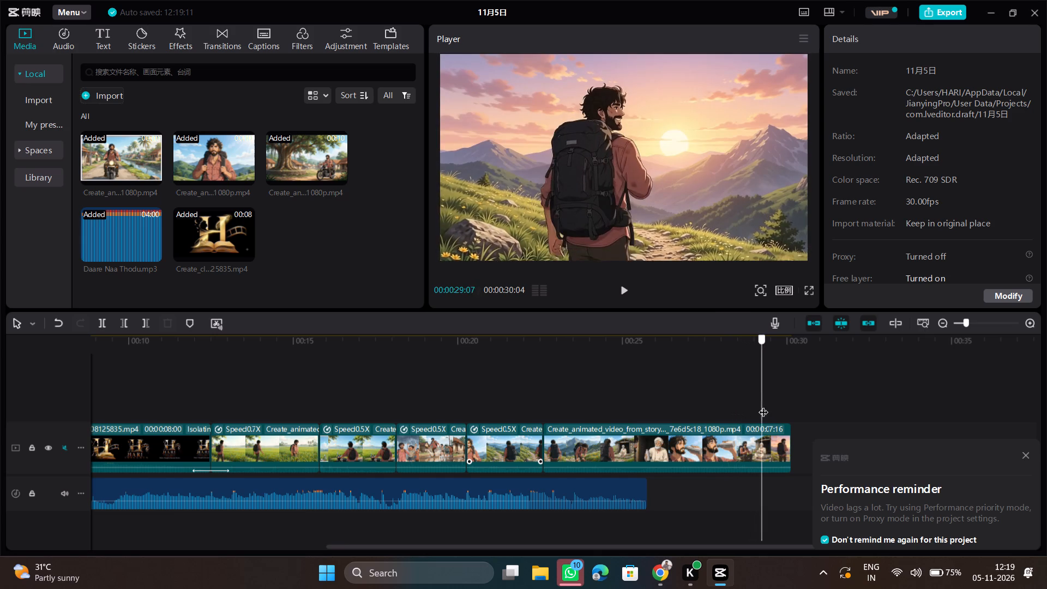
drag(763, 405, 764, 405)
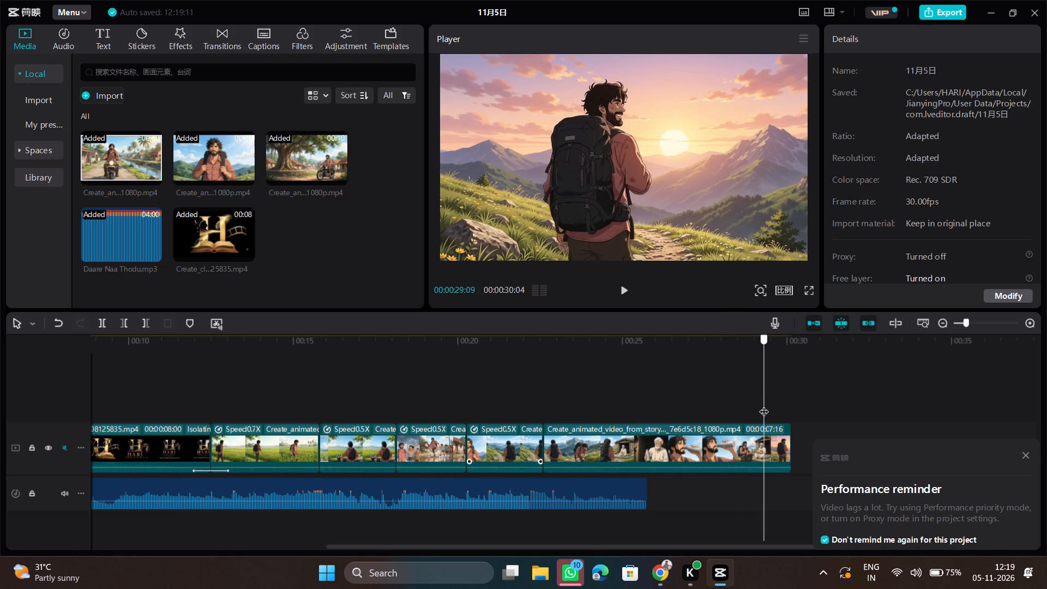
drag(764, 405, 737, 390)
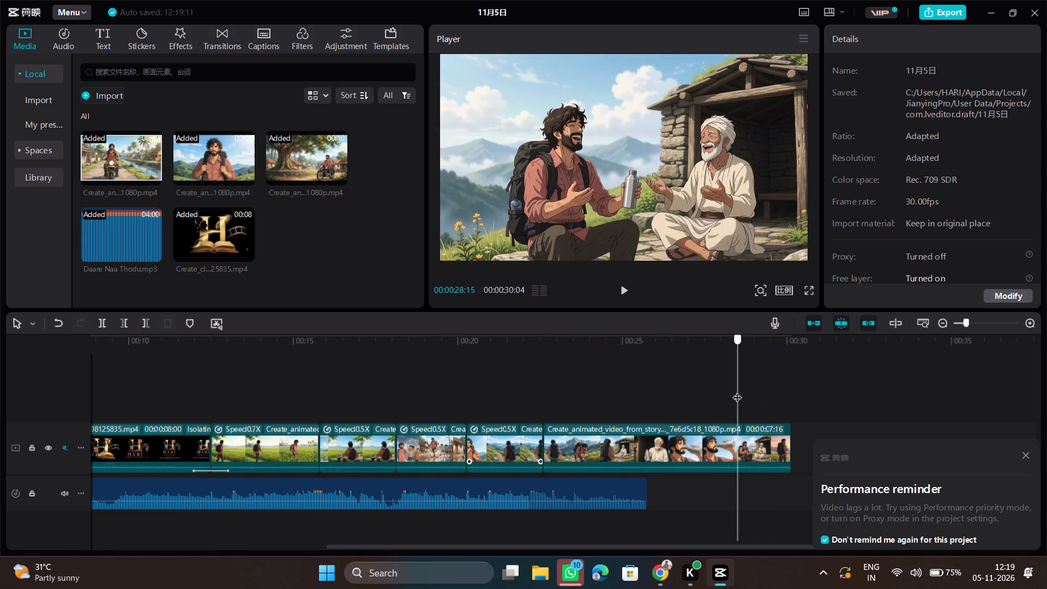
drag(737, 390, 721, 387)
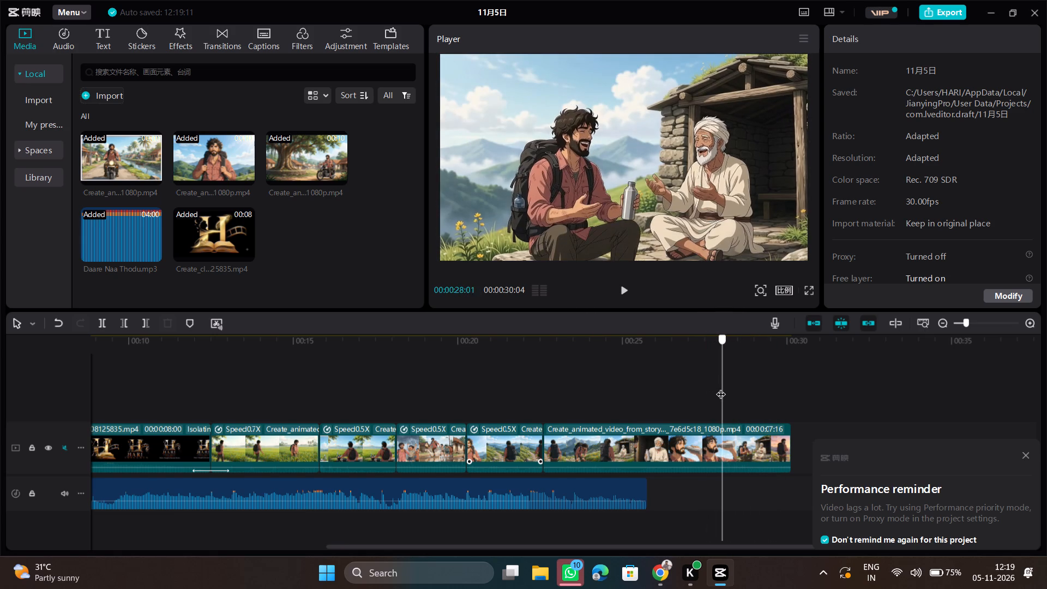
drag(721, 387, 765, 396)
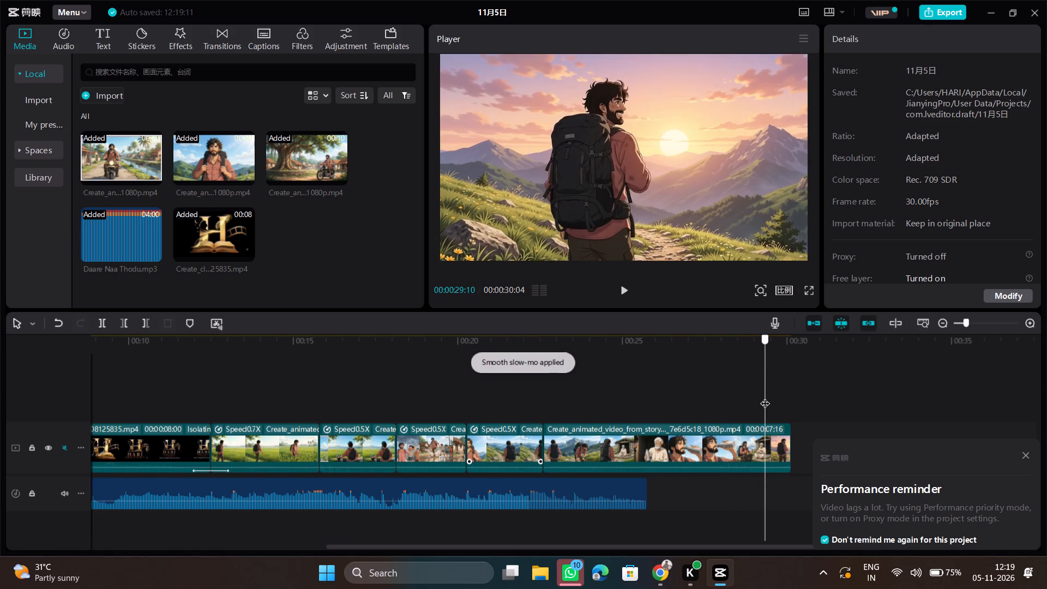
Split the remaining backpacker footage at 00:00:27:18, at the seated conversation with the old man, and delete the portion before the cut.
drag(765, 396, 723, 383)
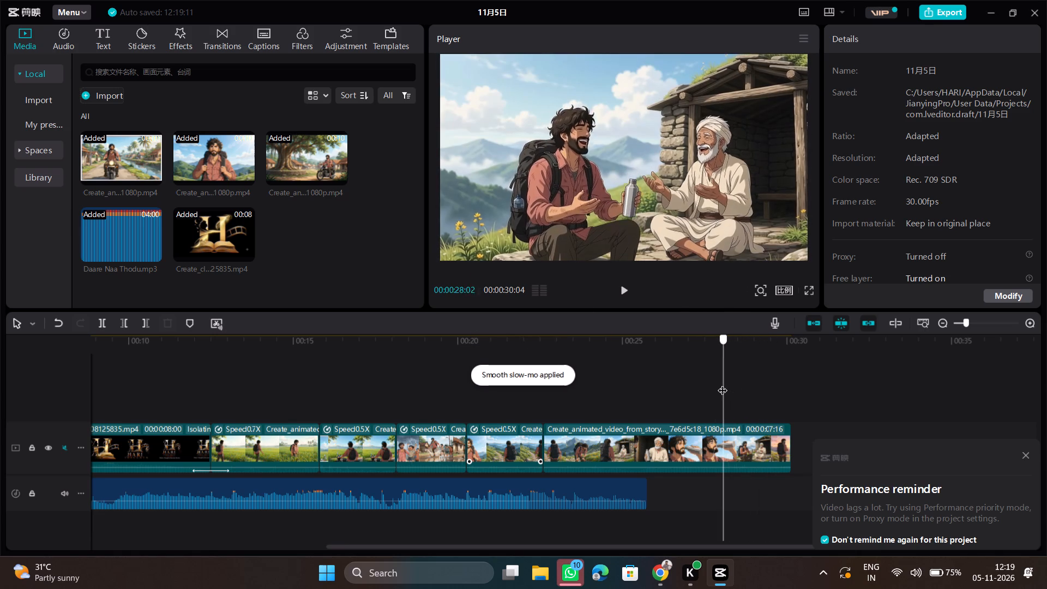
drag(723, 383, 712, 380)
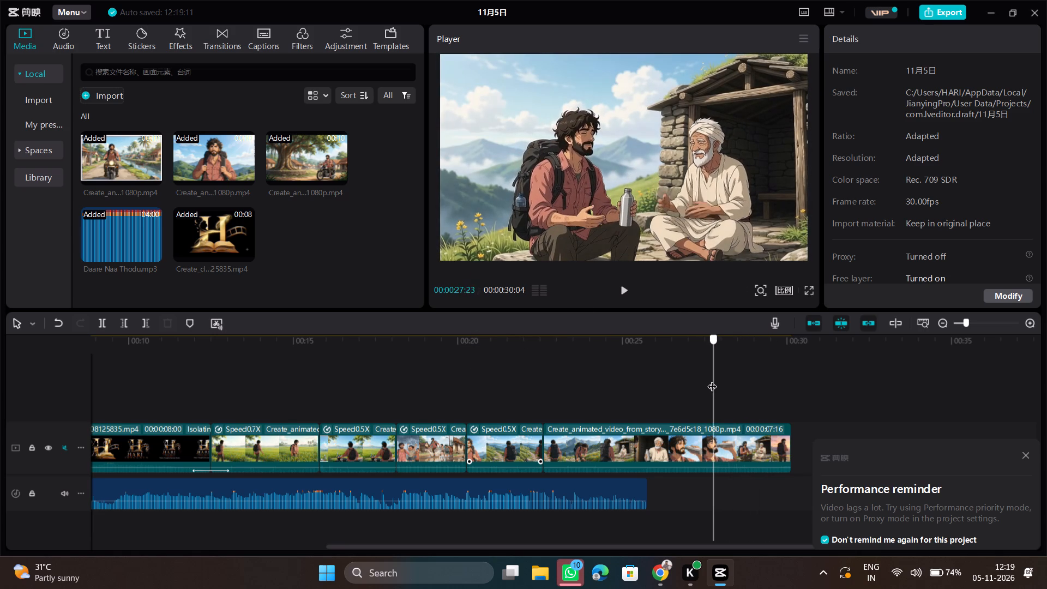
drag(712, 380, 711, 378)
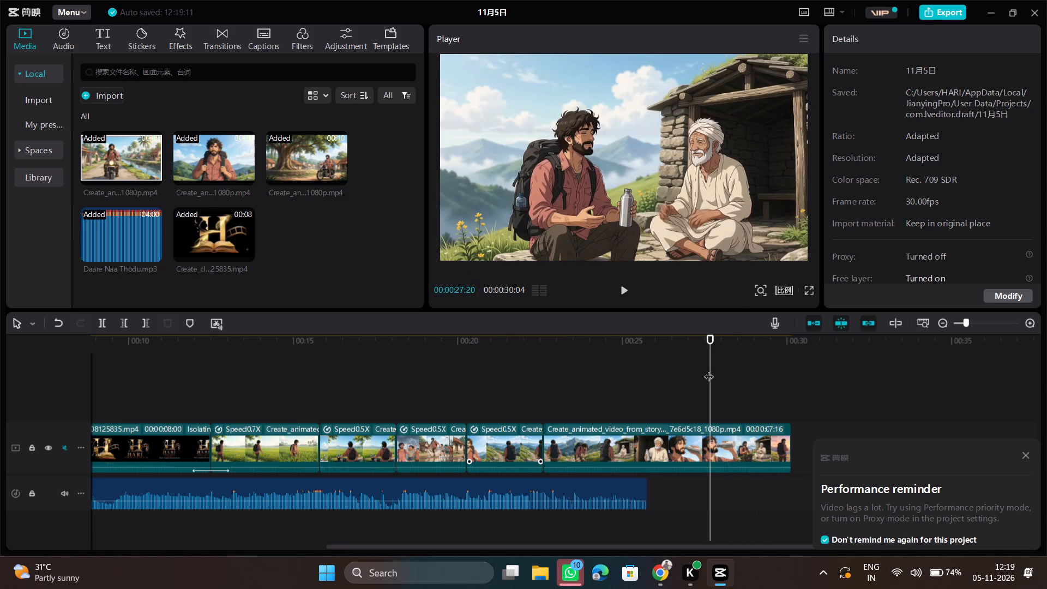
key(Left)
key(Left)
key(Left)
key(Right)
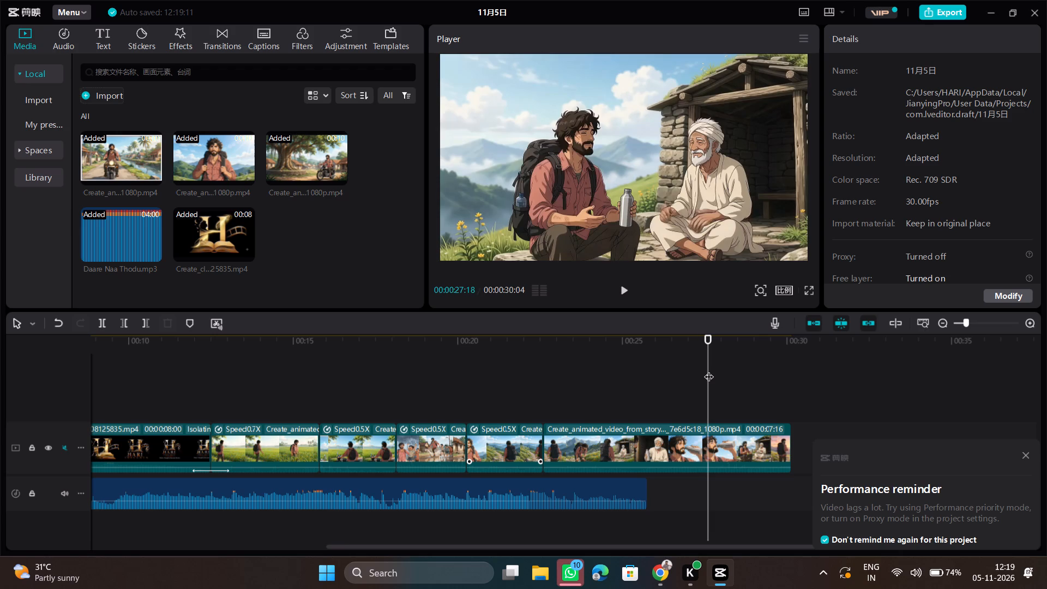
key(b)
click(708, 444)
key(a)
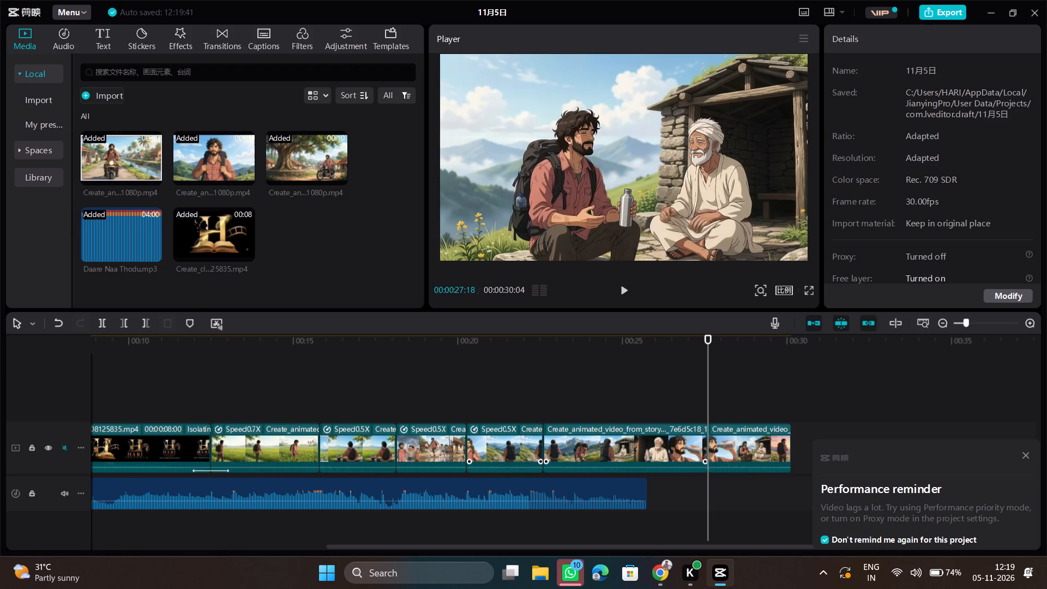
click(677, 443)
key(Delete)
click(647, 395)
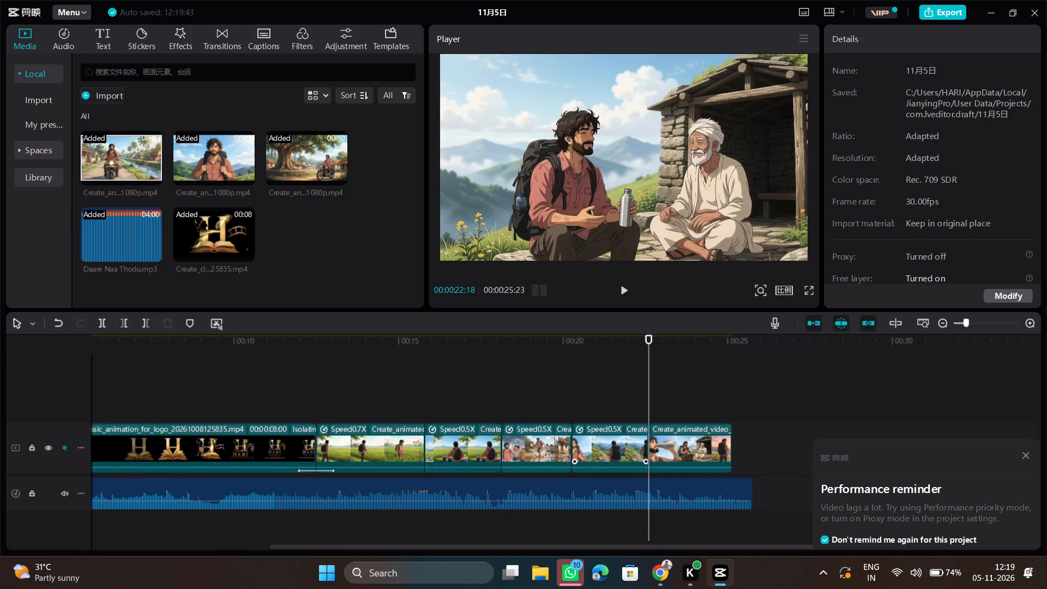
Play and scrub from the slowed hill-path segment through the seated conversation and sunset scenes to review the new sequence.
click(589, 388)
key(space)
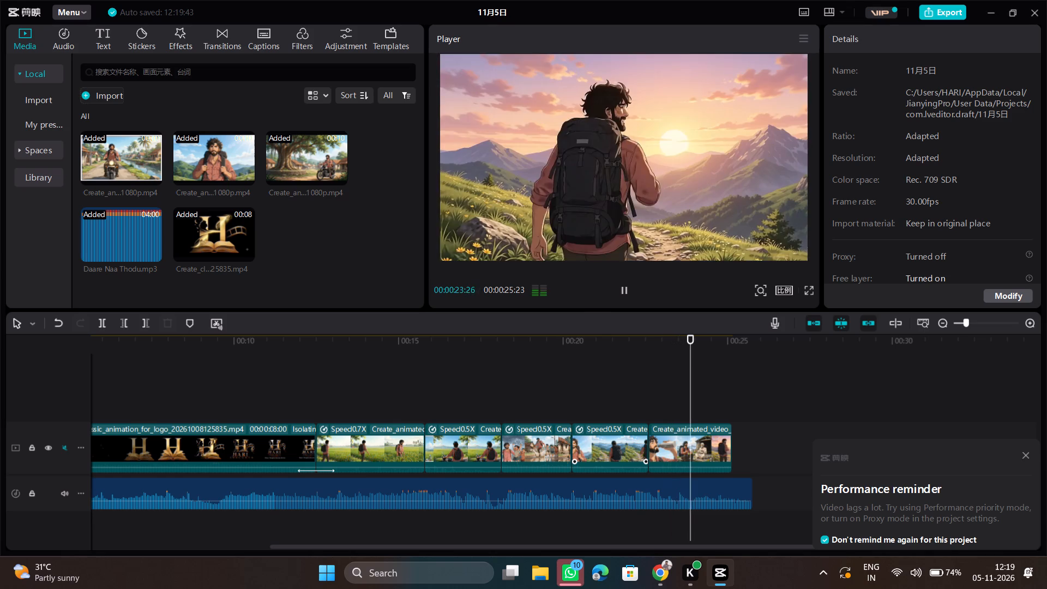
key(space)
click(695, 396)
drag(695, 396, 704, 396)
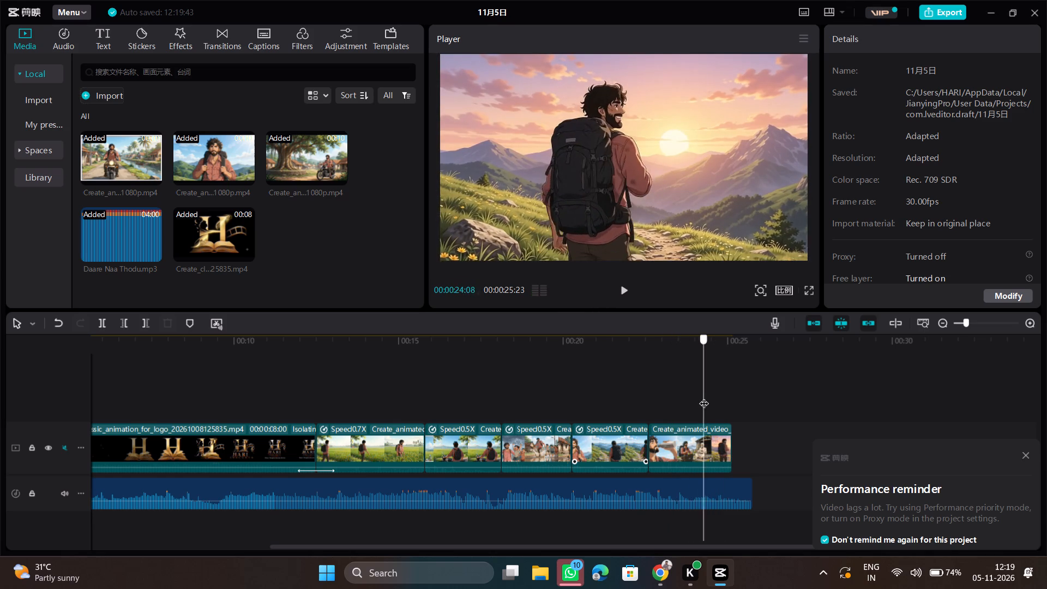
drag(704, 396, 688, 397)
click(654, 382)
key(space)
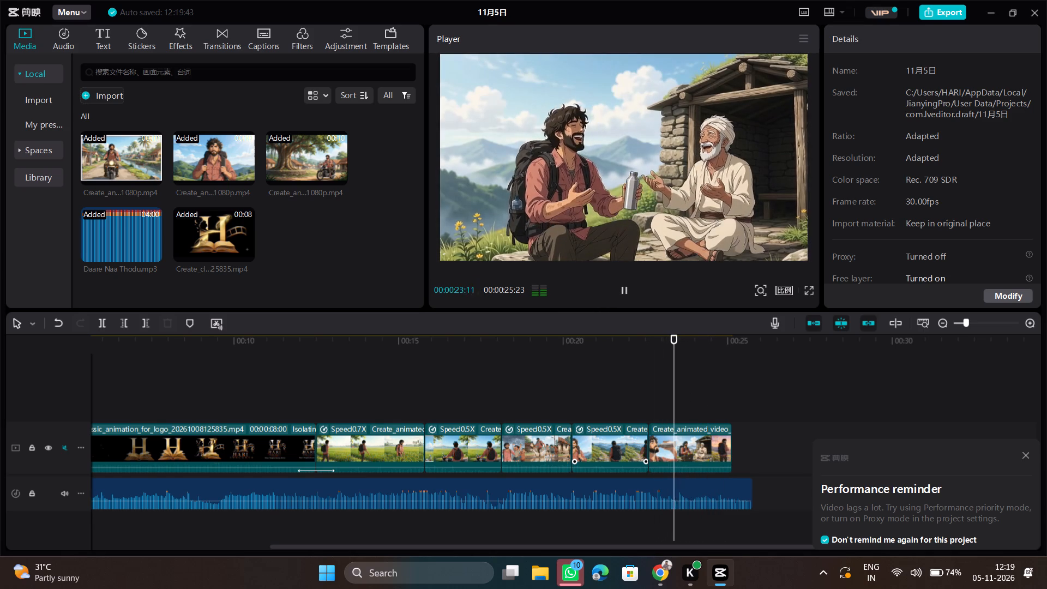
click(703, 436)
key(space)
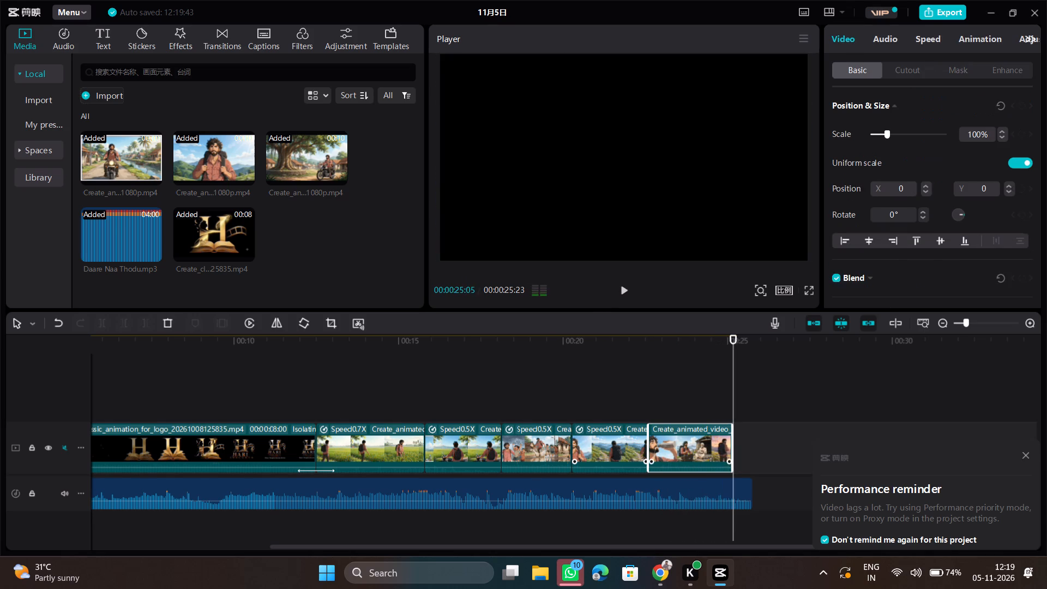
Split the last backpacker segment at 00:00:23:24, within the sunset scene, and delete the portion before the cut.
double_click(697, 395)
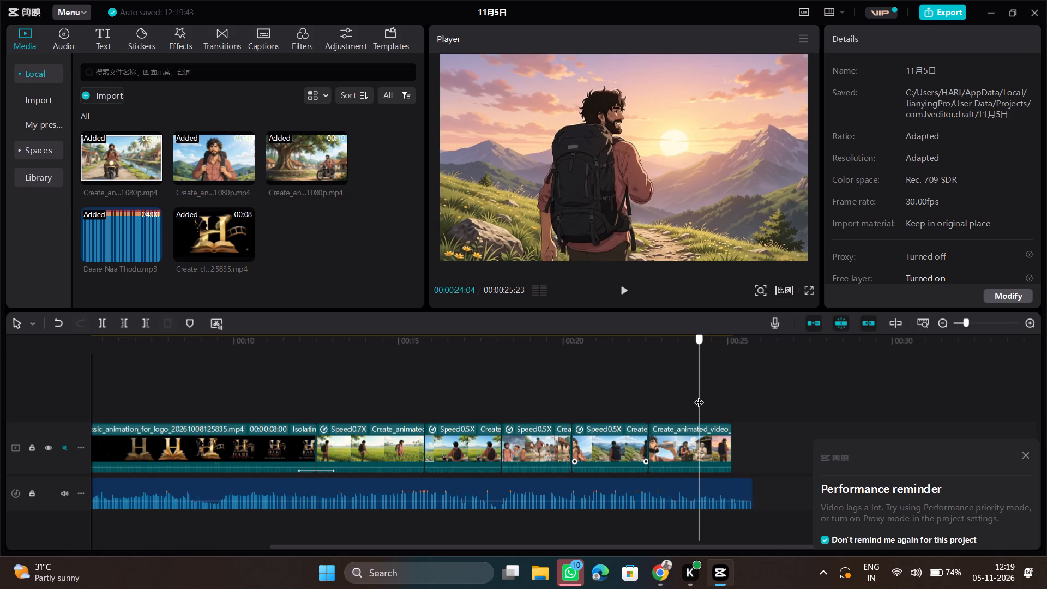
key(Left)
key(Left)
key(Left)
key(Left)
key(Left)
key(Left)
key(Left)
key(Left)
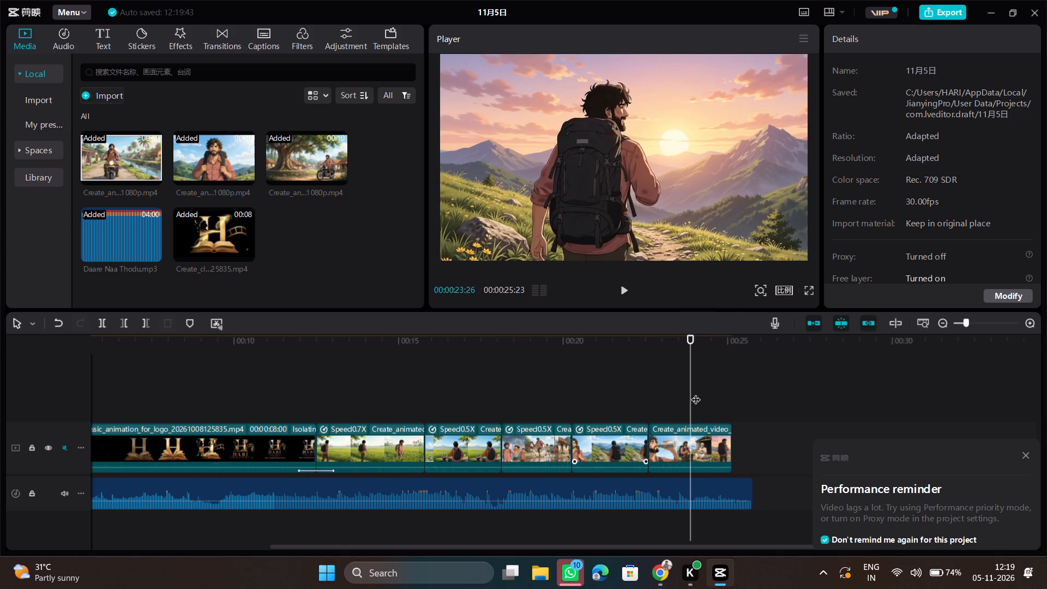
key(Left)
key(Left)
key(Left)
key(Left)
key(Right)
key(Right)
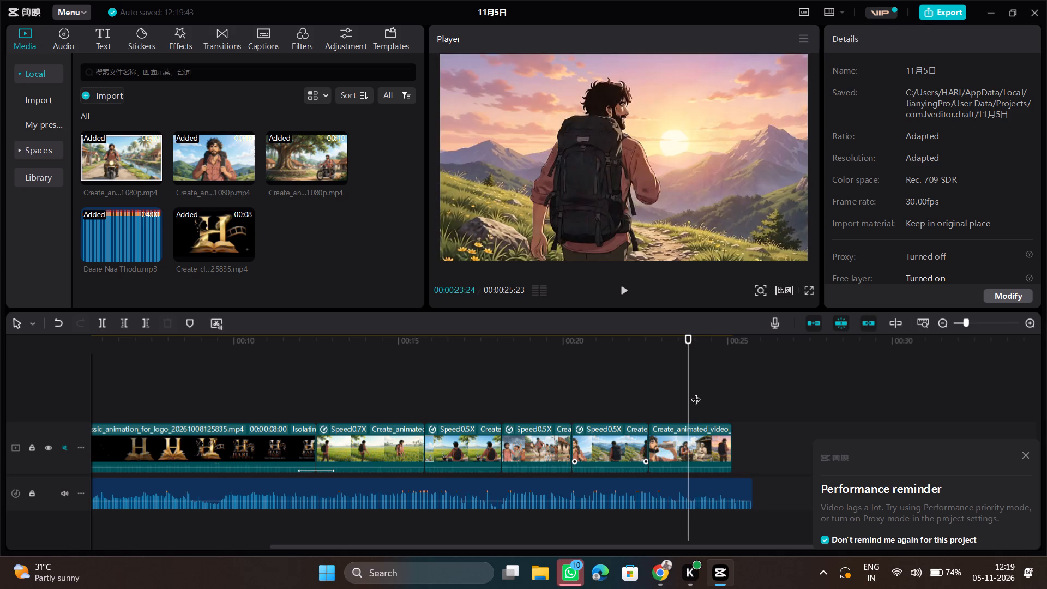
key(b)
click(687, 445)
key(a)
click(668, 453)
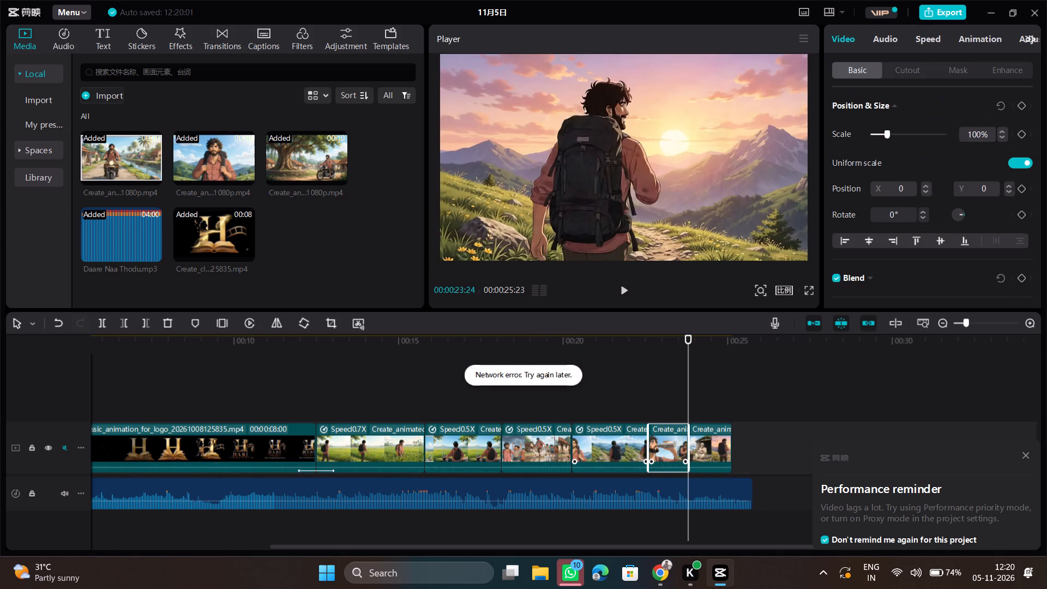
key(Delete)
Slow the remaining sunset segment to 0.5x speed.
click(653, 415)
key(space)
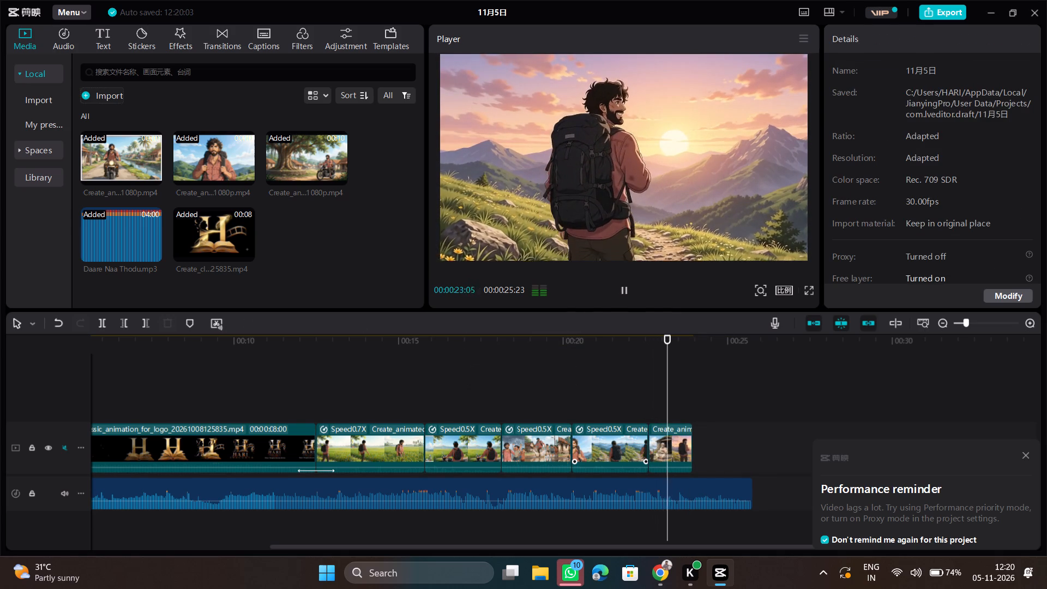
key(space)
click(661, 433)
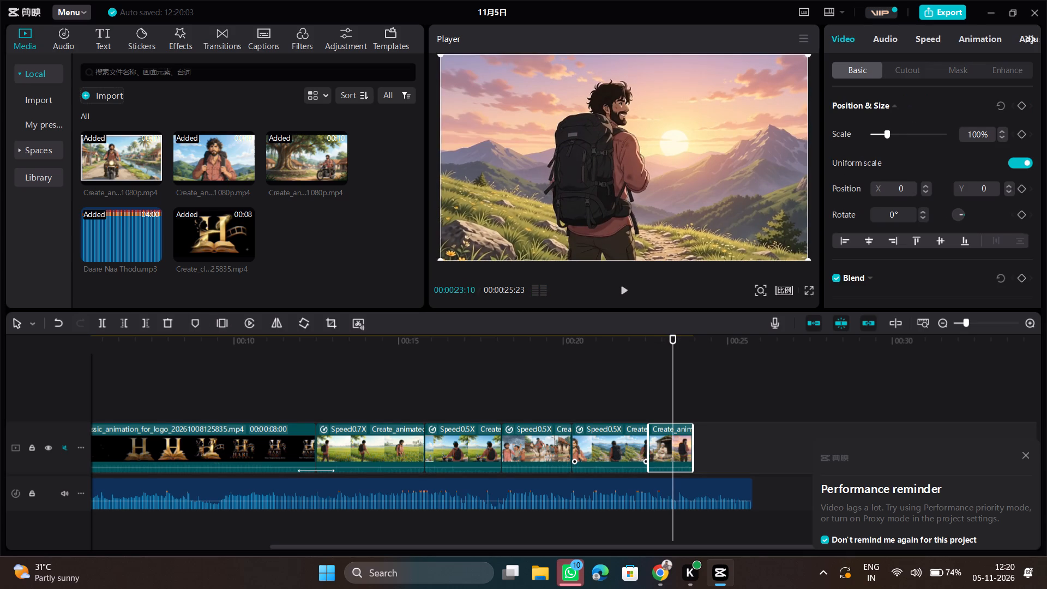
click(920, 38)
drag(858, 123, 846, 123)
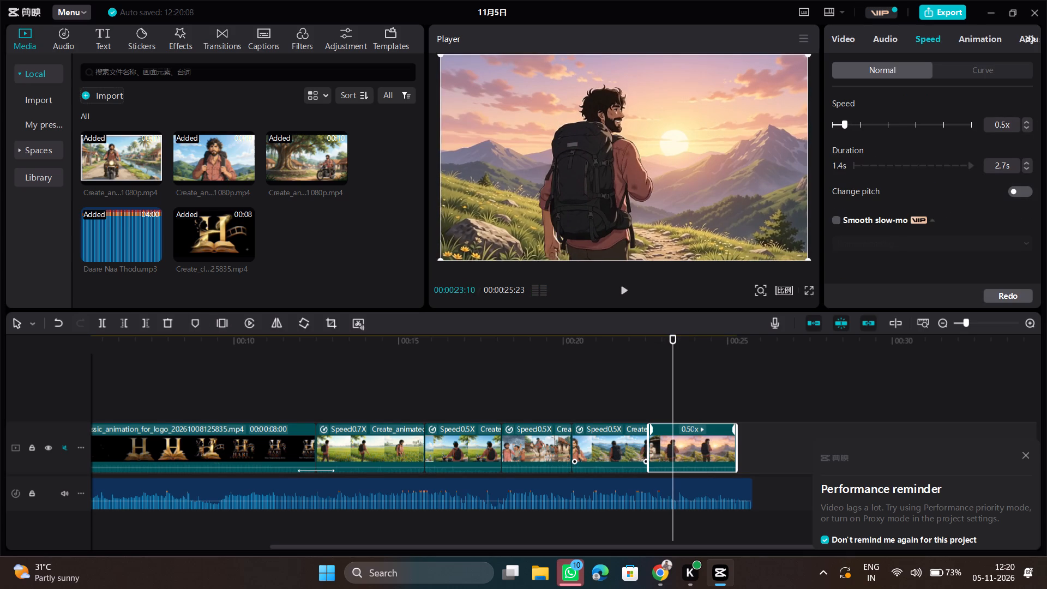
click(844, 124)
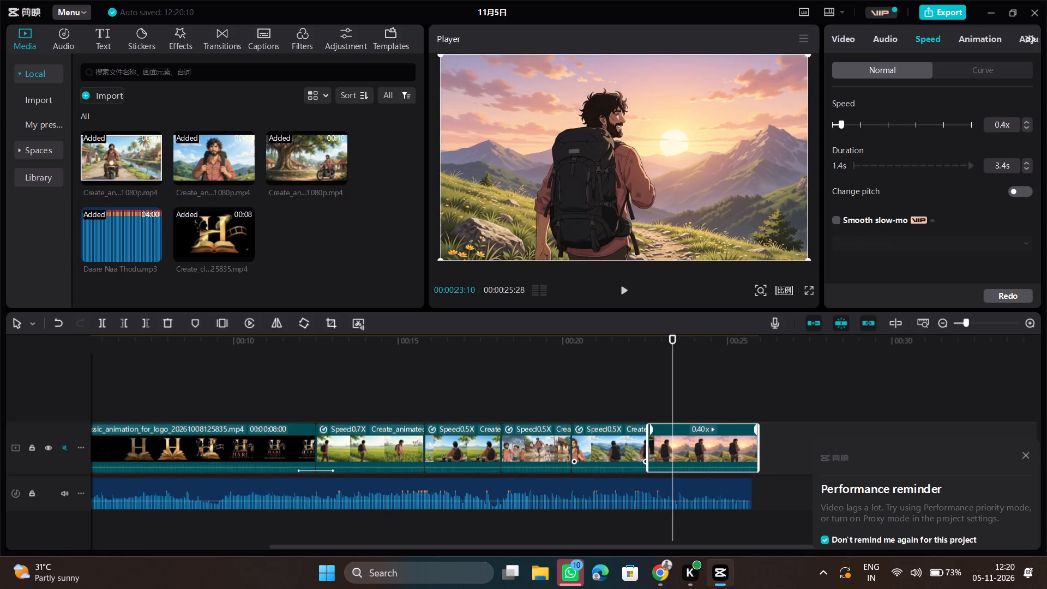
click(1024, 120)
Extend the start of the slowed sunset segment to include part of the seated conversation, ending the video with the soundtrack at 00:00:25:23.
drag(739, 436, 745, 436)
drag(648, 443, 643, 442)
drag(648, 443, 637, 441)
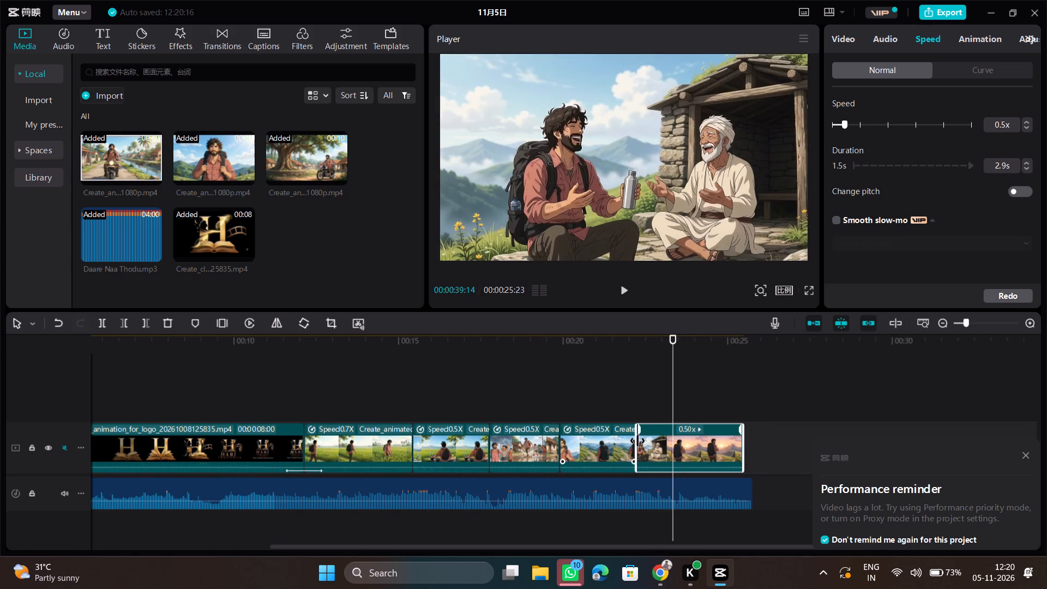
drag(647, 441, 652, 442)
Play the sequence from several points between the green-field scenes and the seated conversation to review cuts and pacing against the music.
click(647, 400)
key(space)
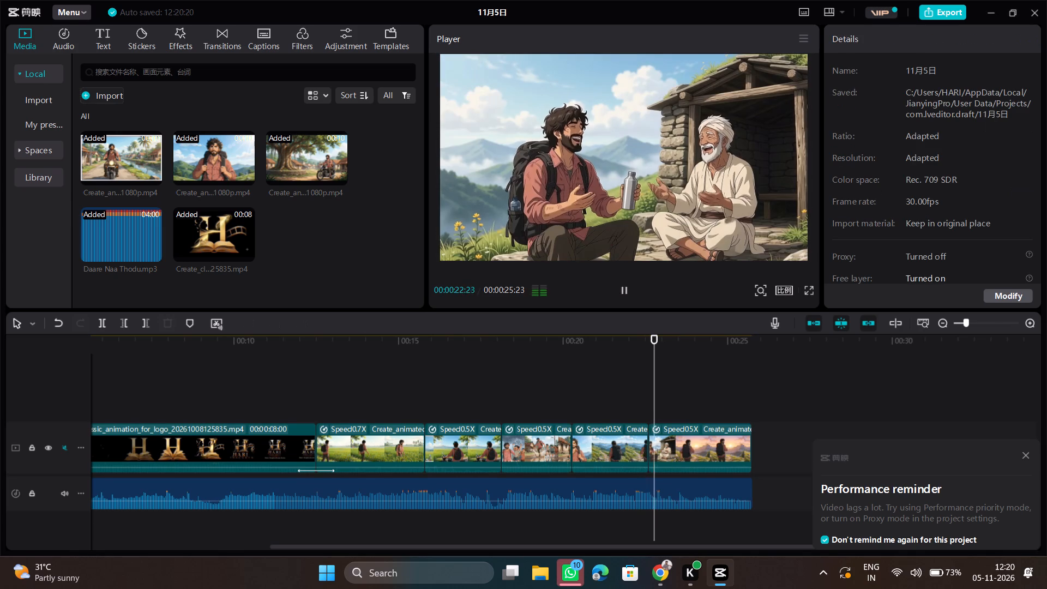
click(629, 387)
key(space)
key(space)
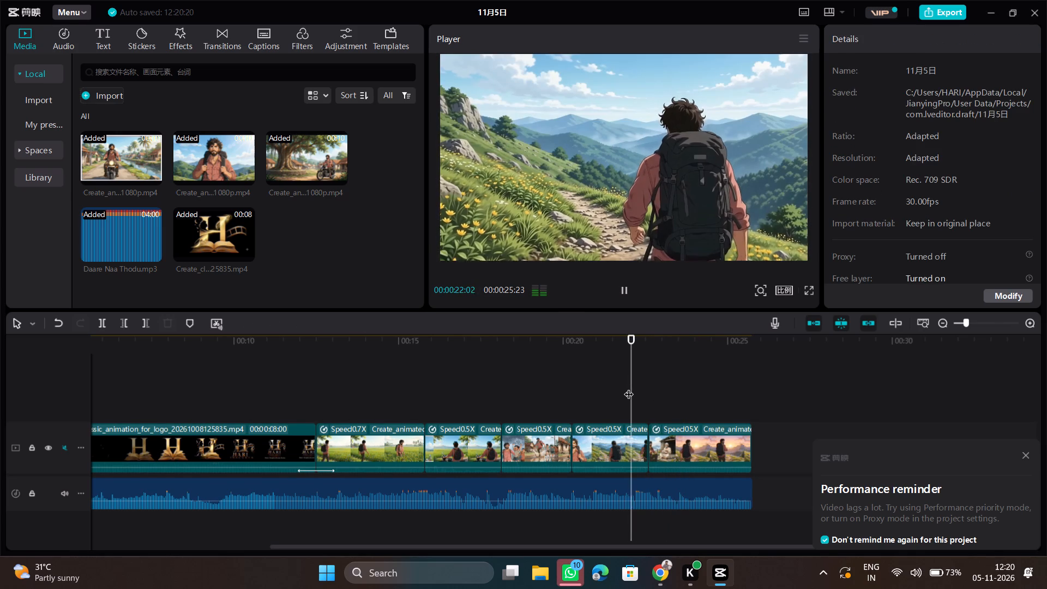
key(space)
click(519, 406)
key(space)
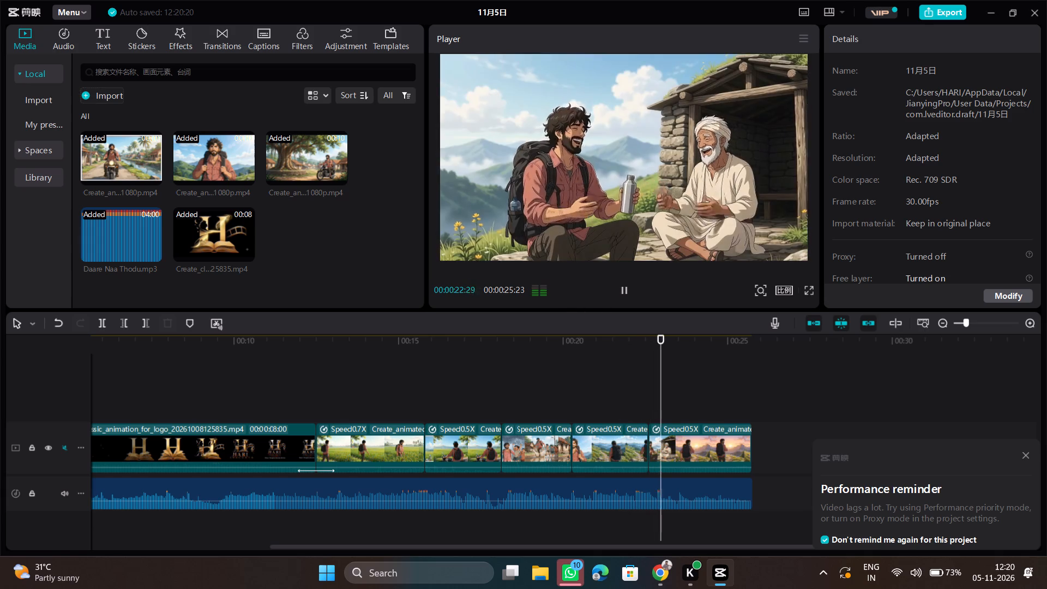
click(541, 398)
key(space)
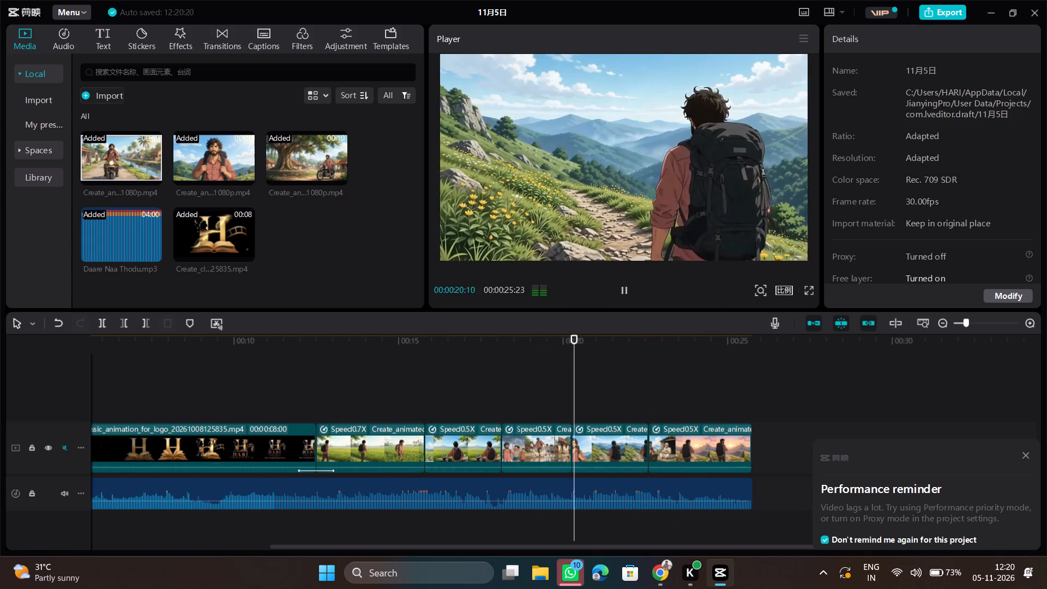
click(467, 388)
click(412, 401)
key(space)
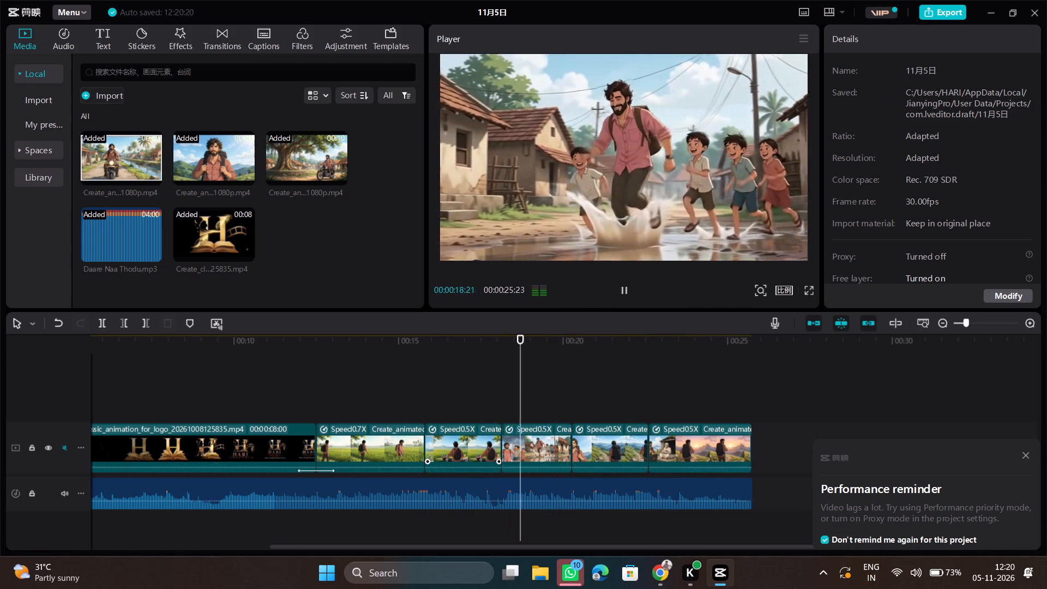
Trim about 0.5 s off the end of the 0.5x backpacker segment just before the village puddle scene, and play the result.
click(471, 444)
key(space)
drag(501, 443, 483, 441)
click(431, 398)
key(space)
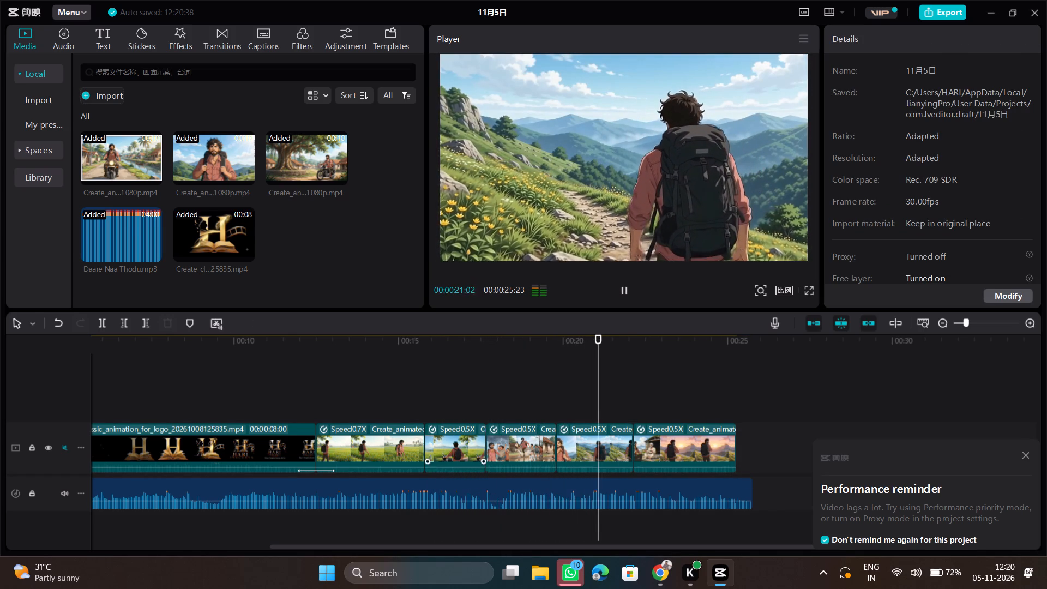
key(space)
Extend the start of the final seated-conversation and sunset segment so the video ends at 00:00:25:24, level with the soundtrack's end.
click(664, 442)
drag(635, 442, 629, 442)
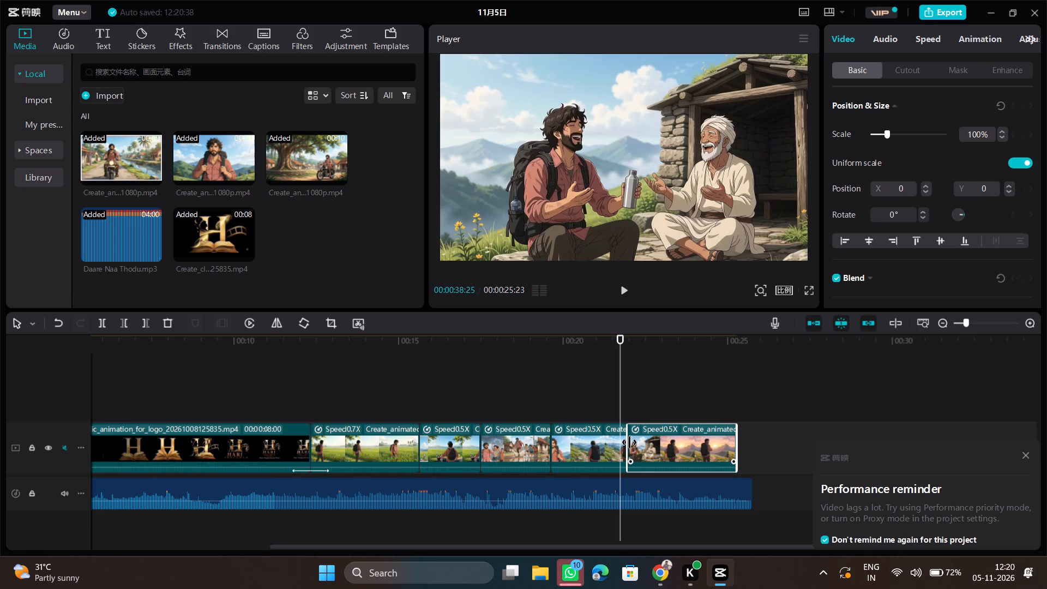
drag(629, 442, 627, 441)
click(627, 441)
click(634, 446)
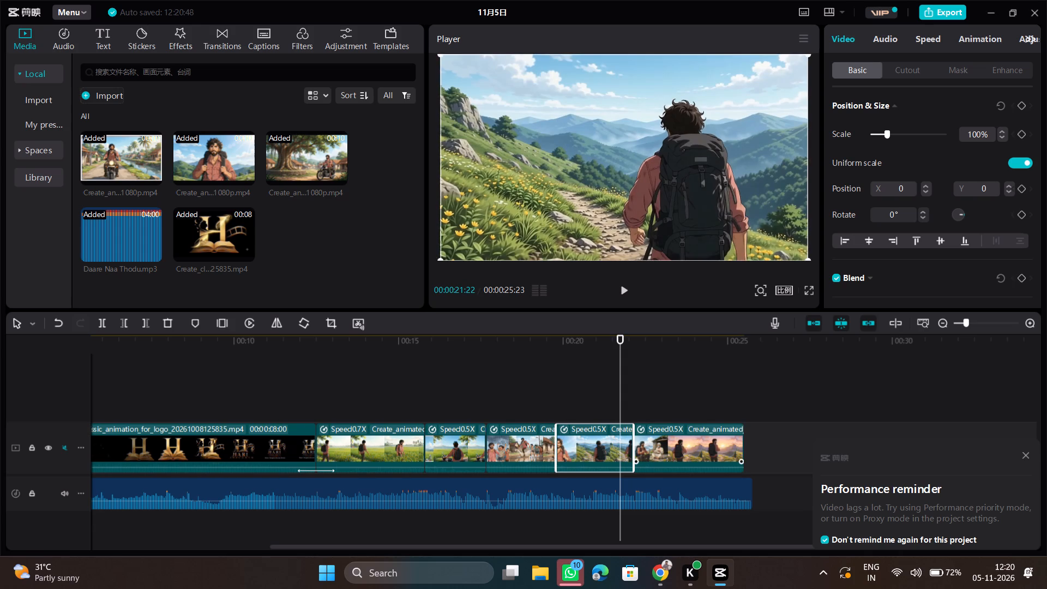
click(642, 450)
drag(633, 445, 624, 444)
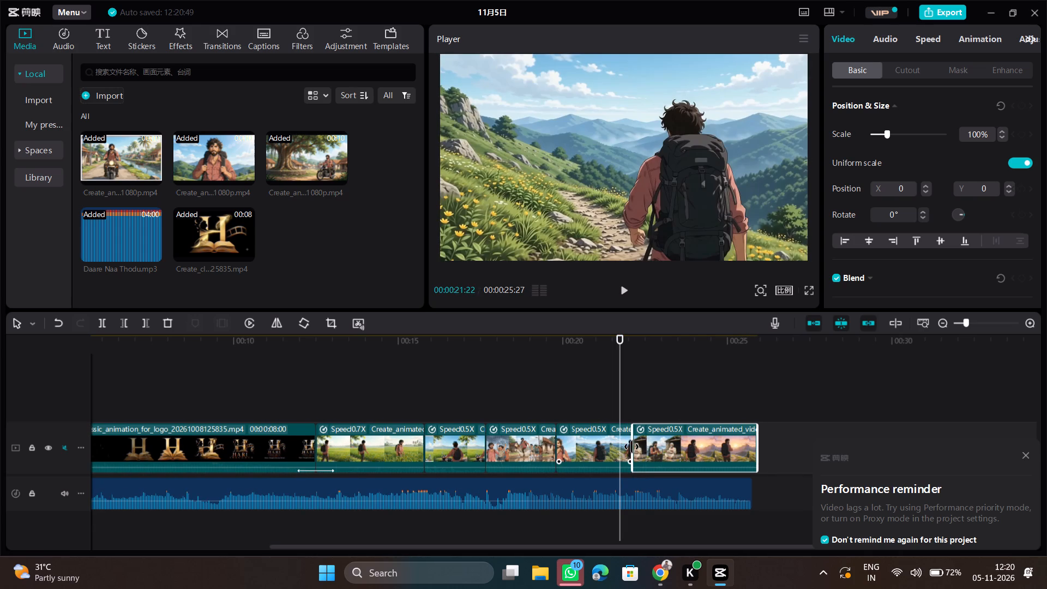
drag(630, 447, 636, 448)
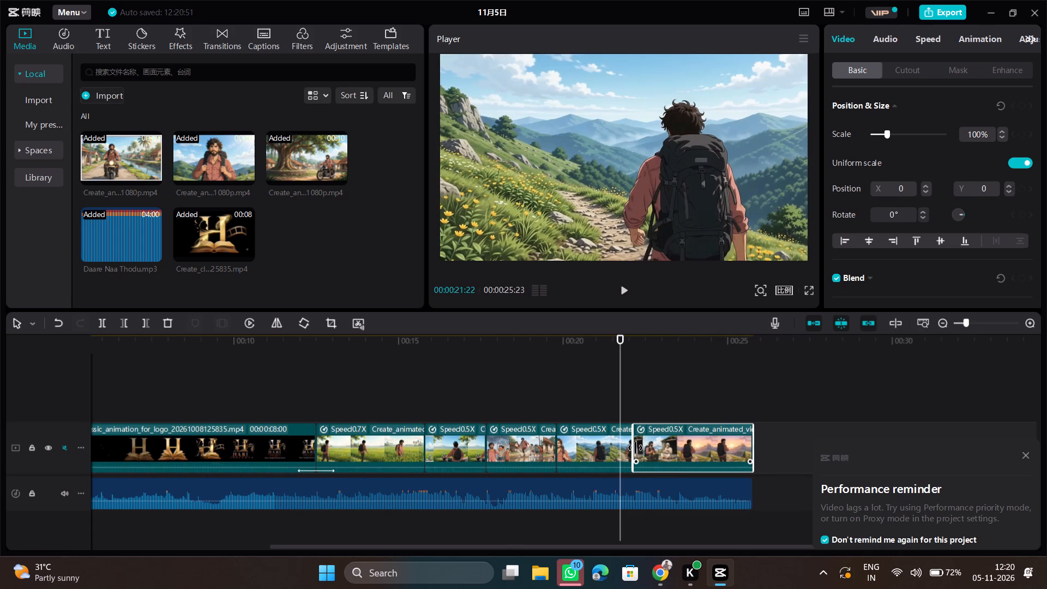
click(631, 448)
click(638, 408)
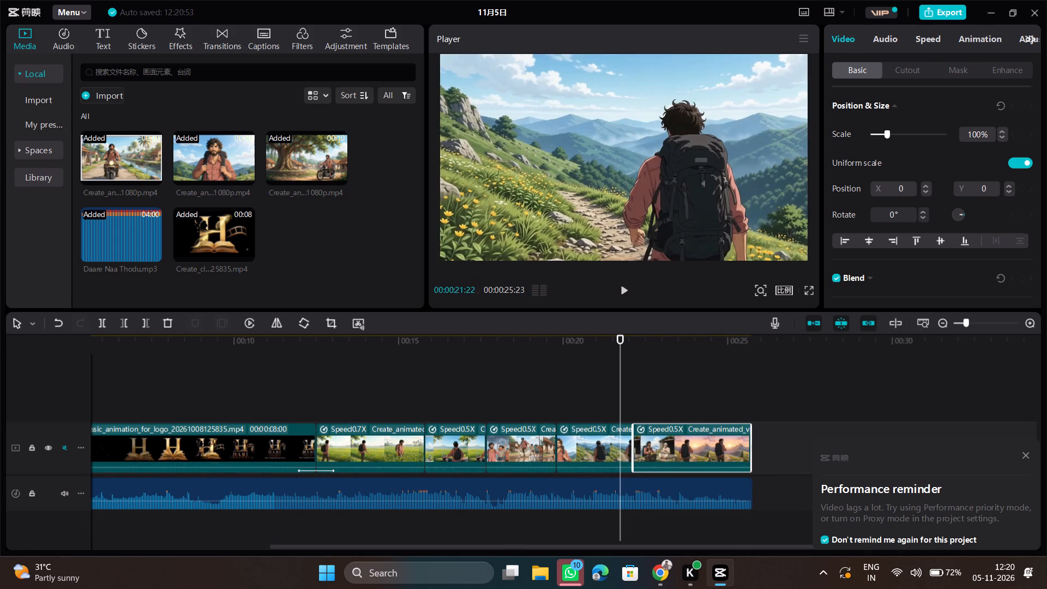
click(752, 405)
click(676, 455)
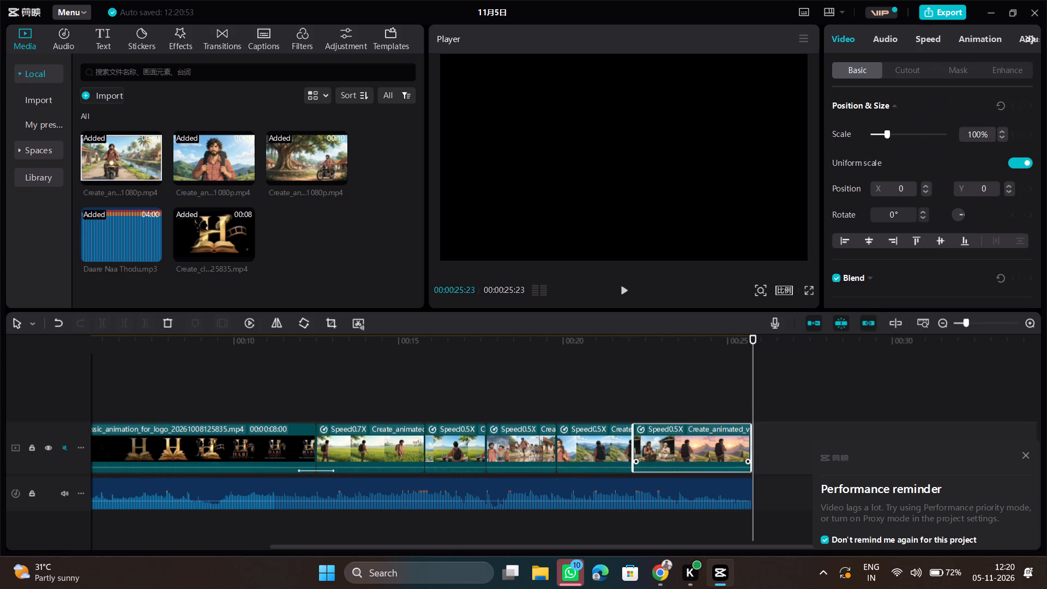
click(633, 444)
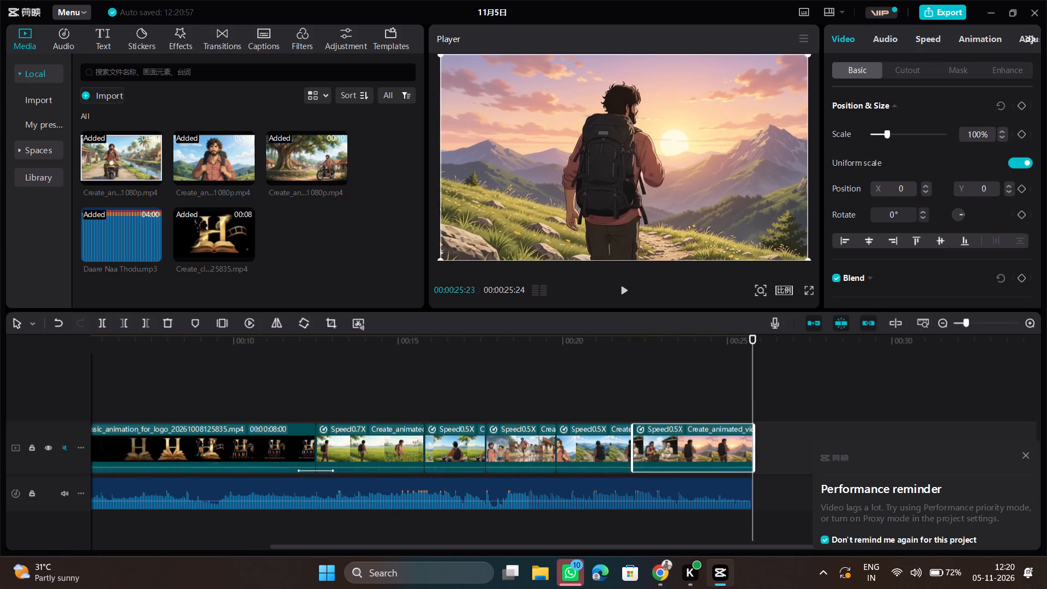
Play the hill-path, seated conversation and sunset scenes through to the end to review how they finish against the soundtrack.
click(739, 405)
click(744, 400)
key(space)
key(space)
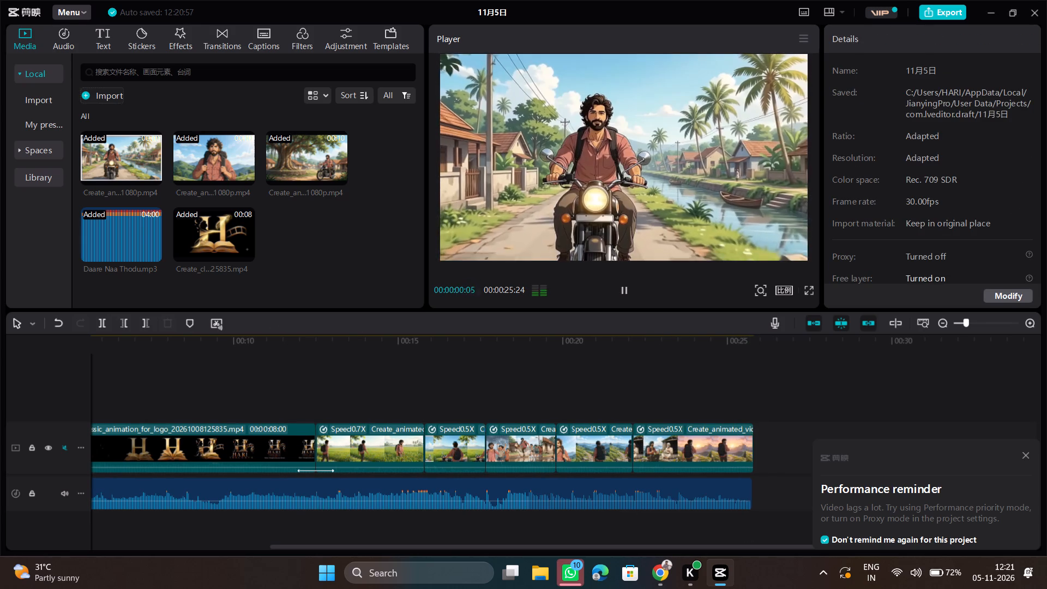
click(587, 408)
click(617, 396)
key(space)
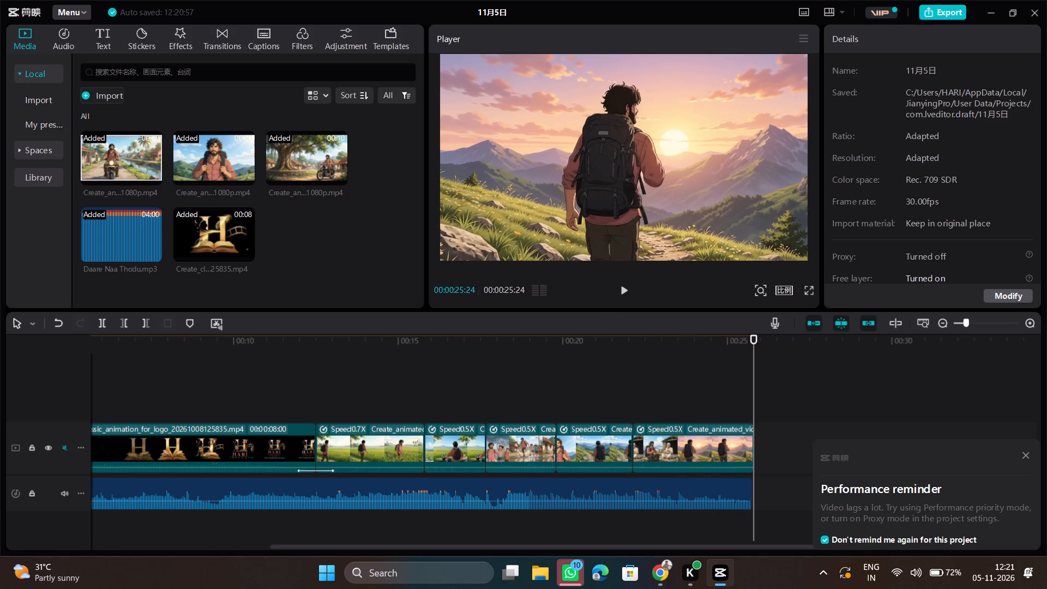
click(640, 383)
key(space)
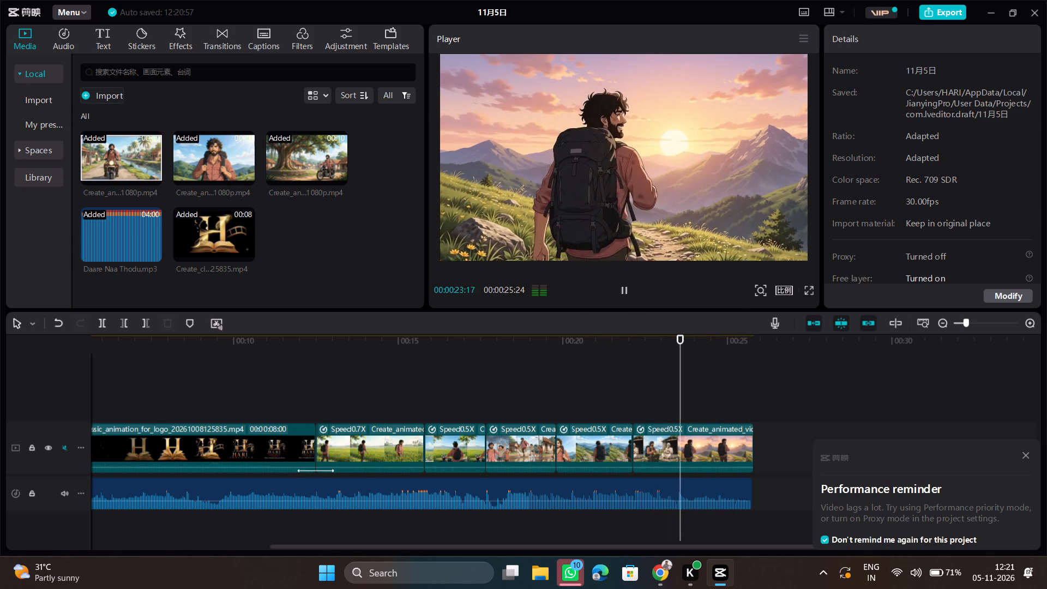
click(662, 410)
key(space)
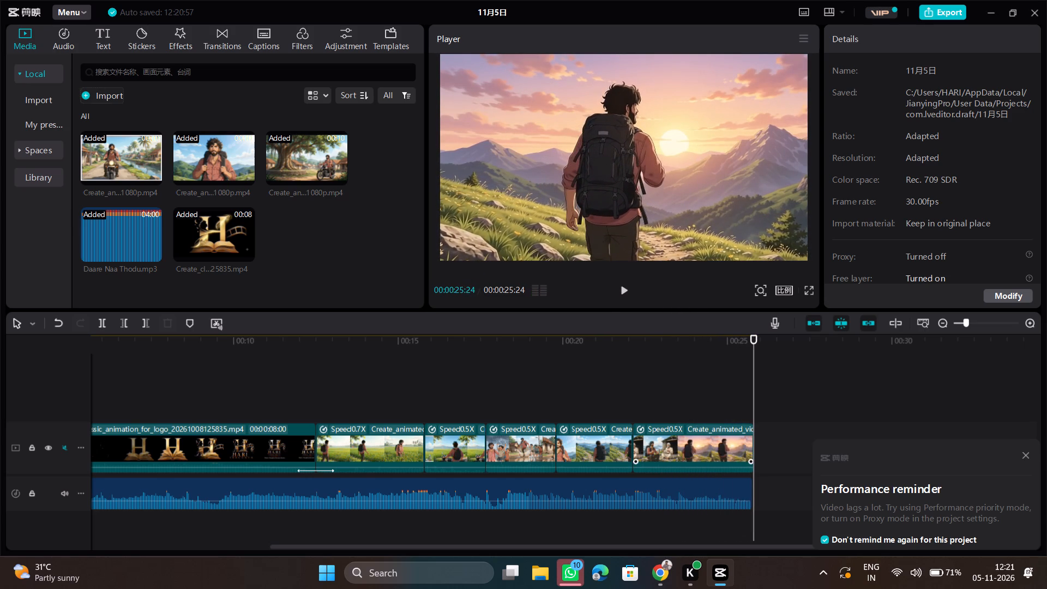
Extend the final segment's start with more of the seated conversation, lengthening the video to 00:00:26:08, and play the ending.
click(721, 443)
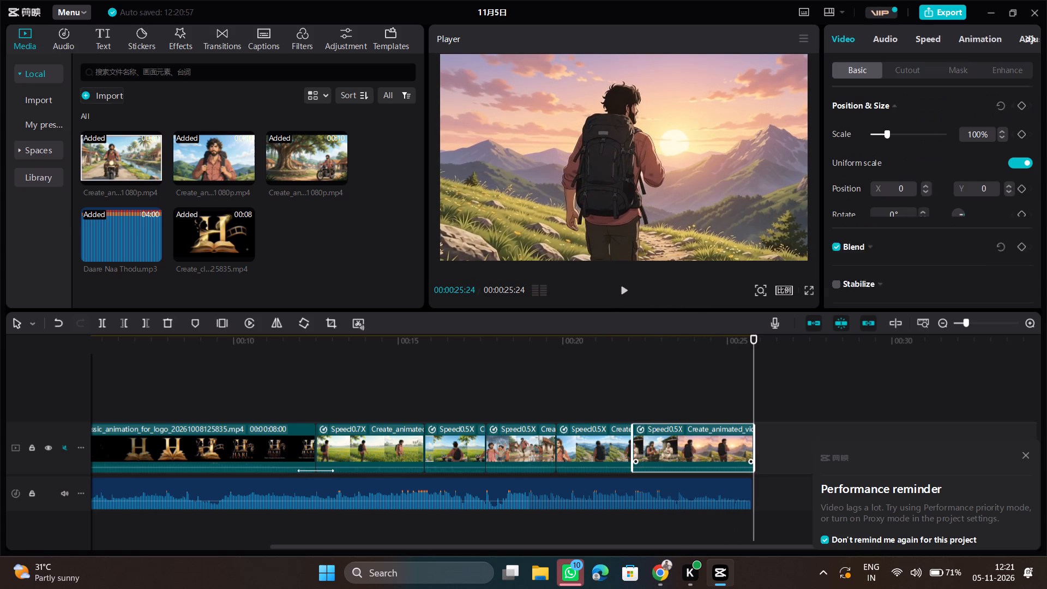
drag(754, 444, 762, 445)
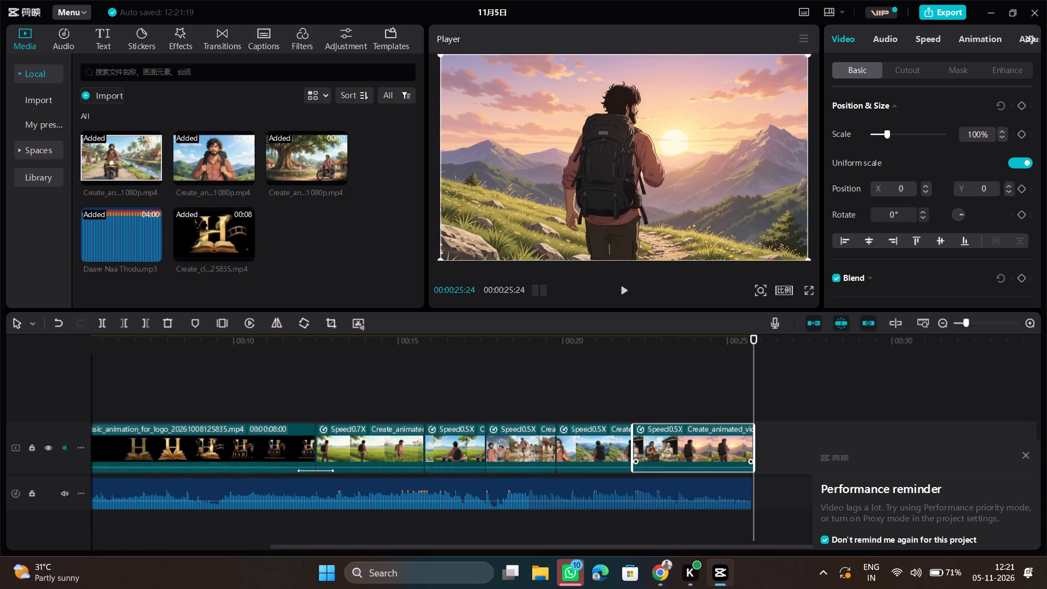
drag(633, 443, 619, 443)
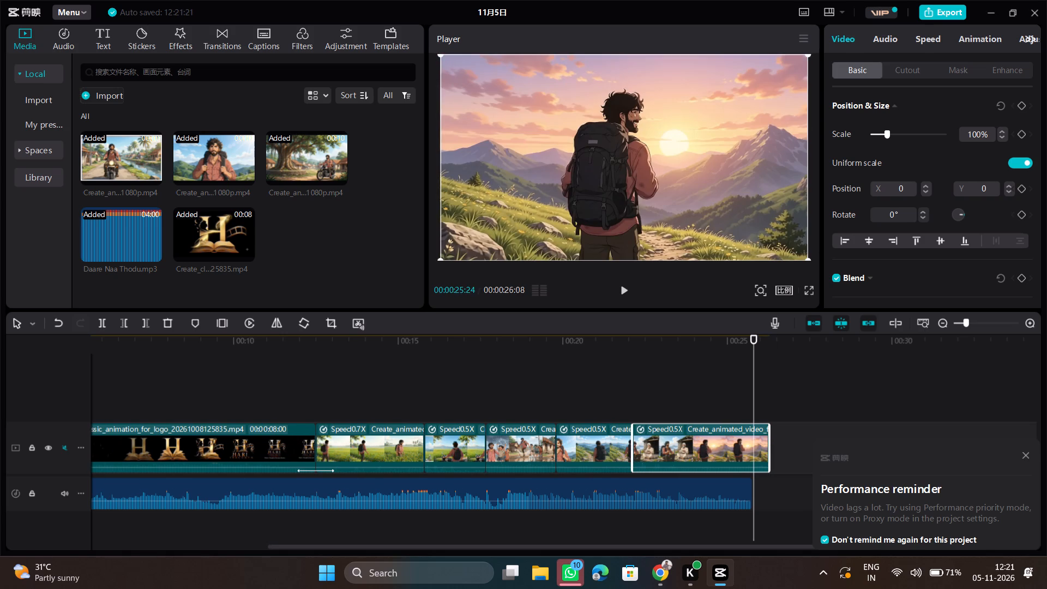
click(637, 402)
key(space)
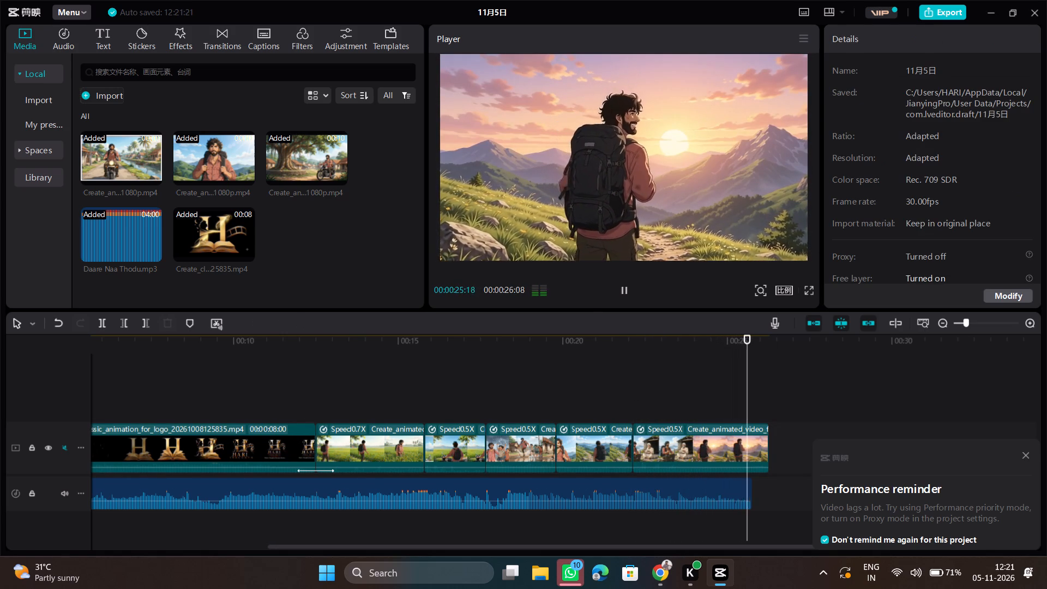
Add a short fade-out to the end of the Daare Naa Thodu soundtrack and play the ending.
click(737, 488)
drag(749, 492, 727, 490)
click(694, 403)
key(space)
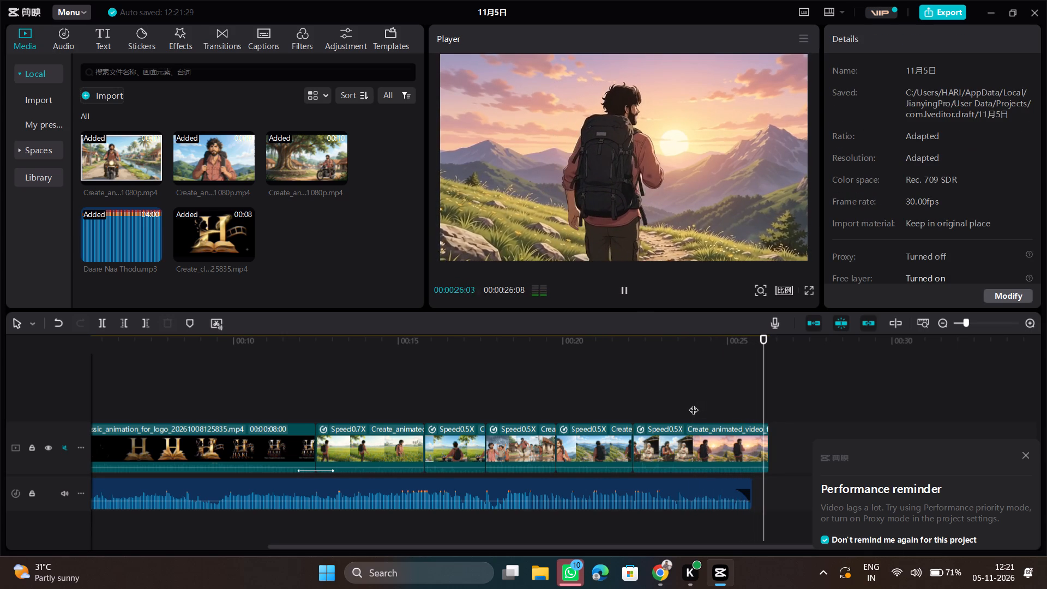
Apply the 渐隐 Out animation with a 0.5 s duration to the final sunset segment and play the ending.
click(729, 444)
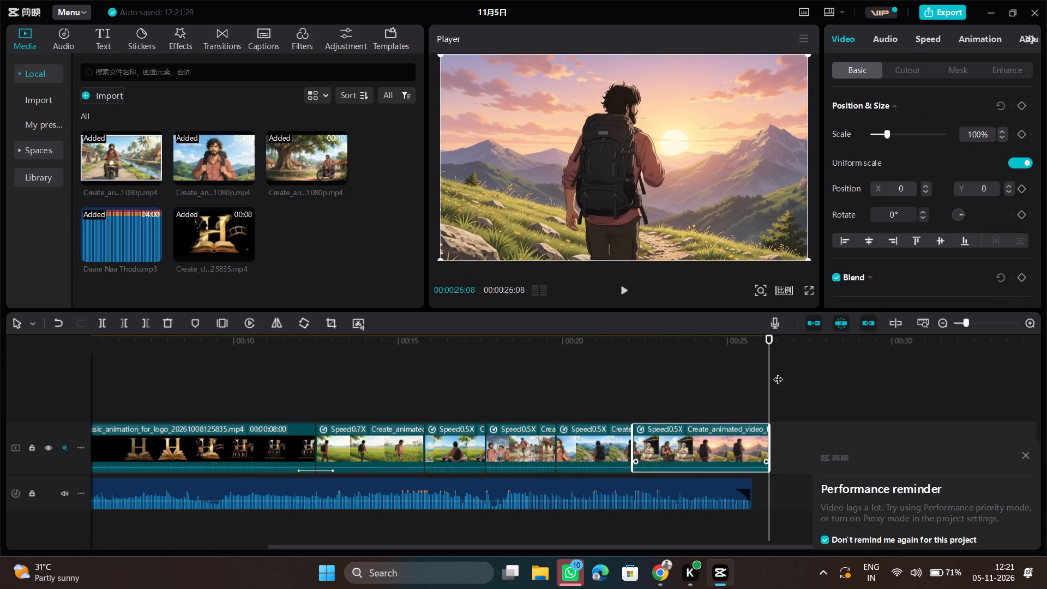
click(985, 43)
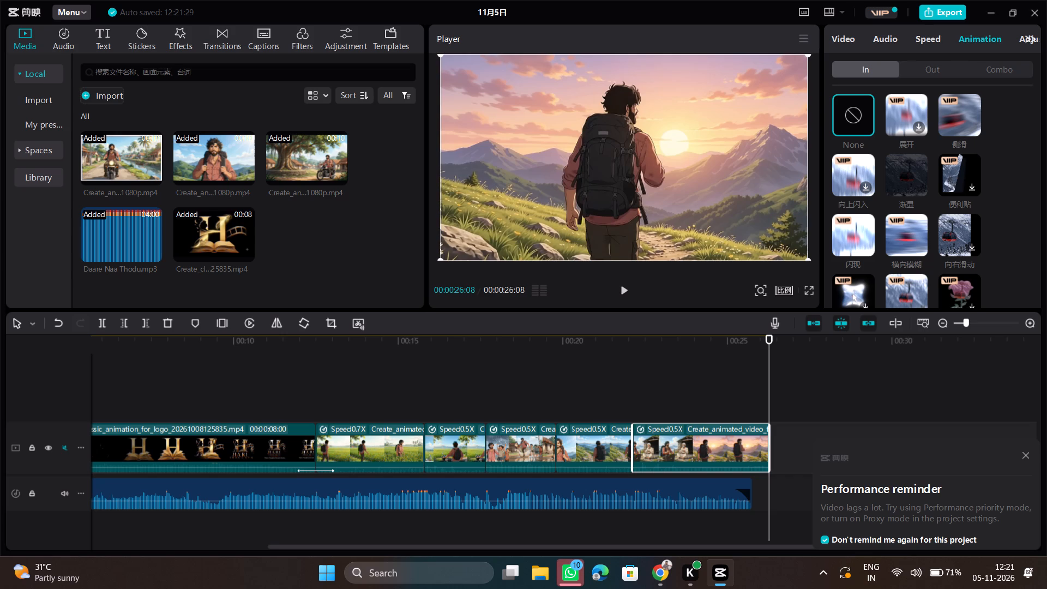
click(932, 63)
click(902, 168)
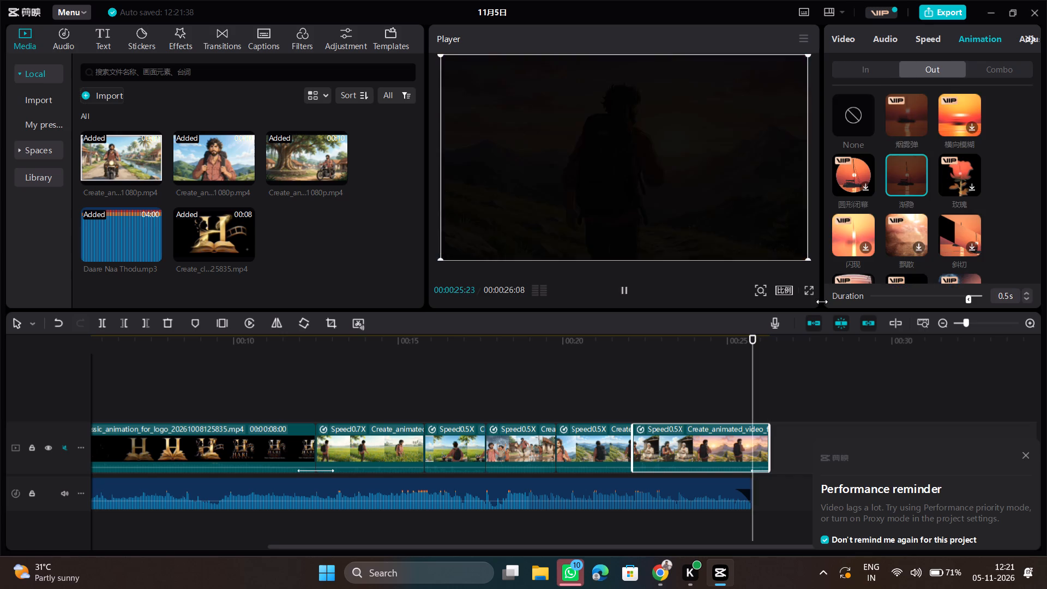
click(709, 398)
key(space)
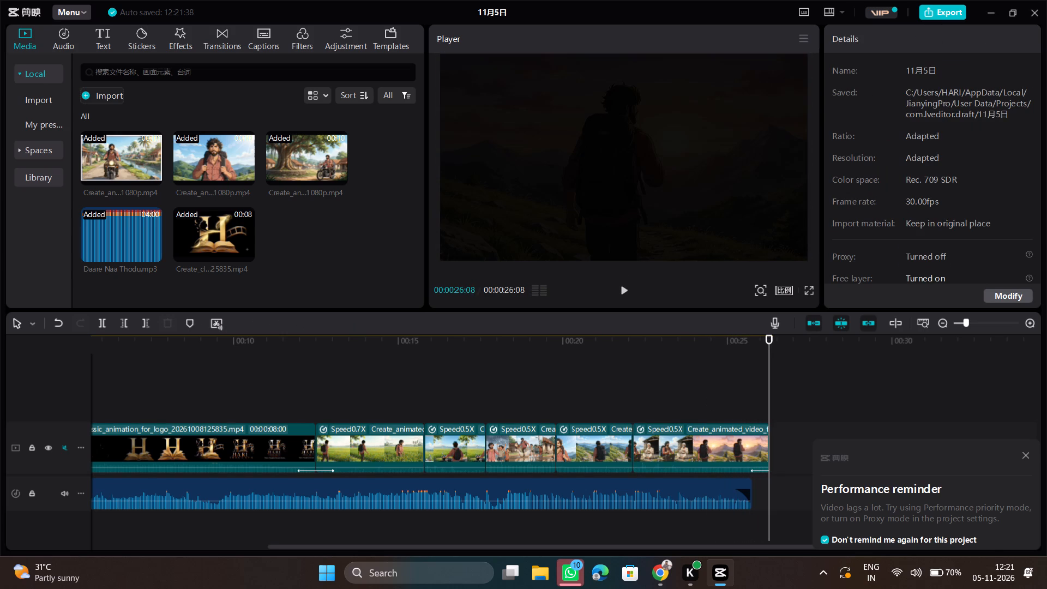
Play the story scenes from the paddy field to the sunset, and replay the seated conversation.
click(391, 392)
key(space)
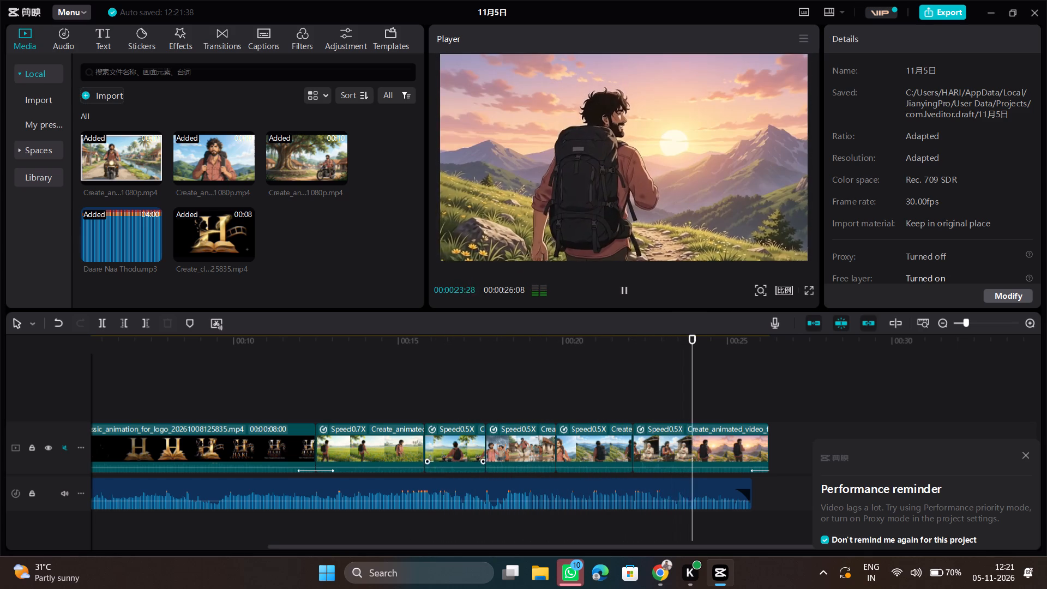
click(640, 396)
key(space)
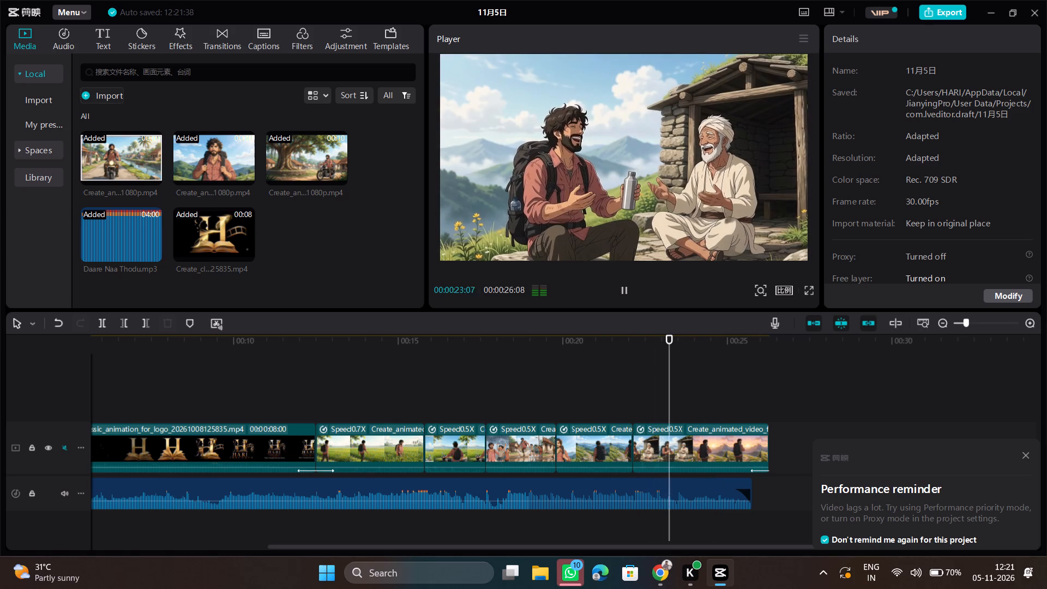
key(space)
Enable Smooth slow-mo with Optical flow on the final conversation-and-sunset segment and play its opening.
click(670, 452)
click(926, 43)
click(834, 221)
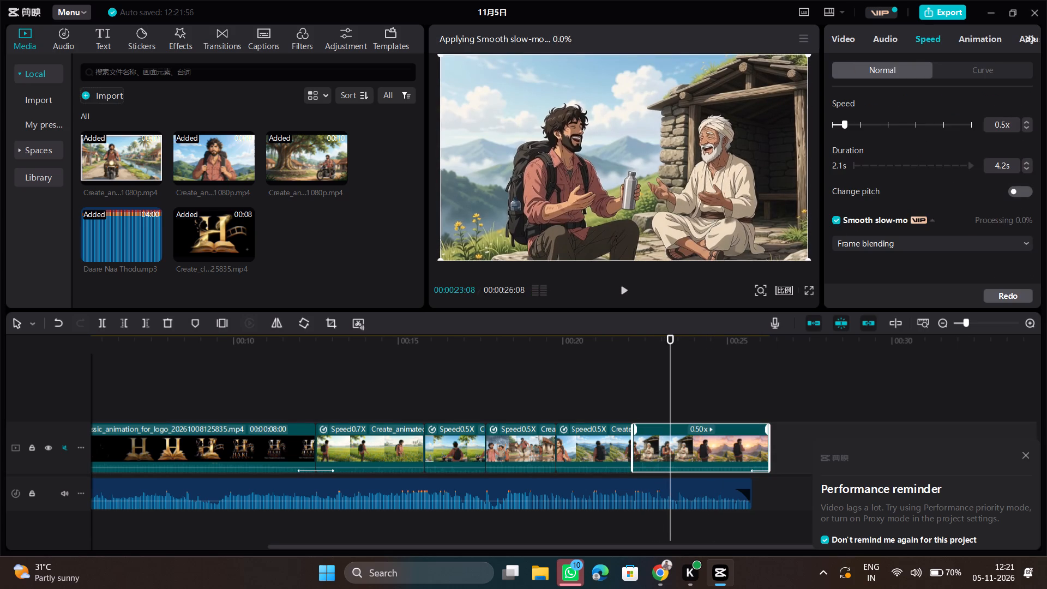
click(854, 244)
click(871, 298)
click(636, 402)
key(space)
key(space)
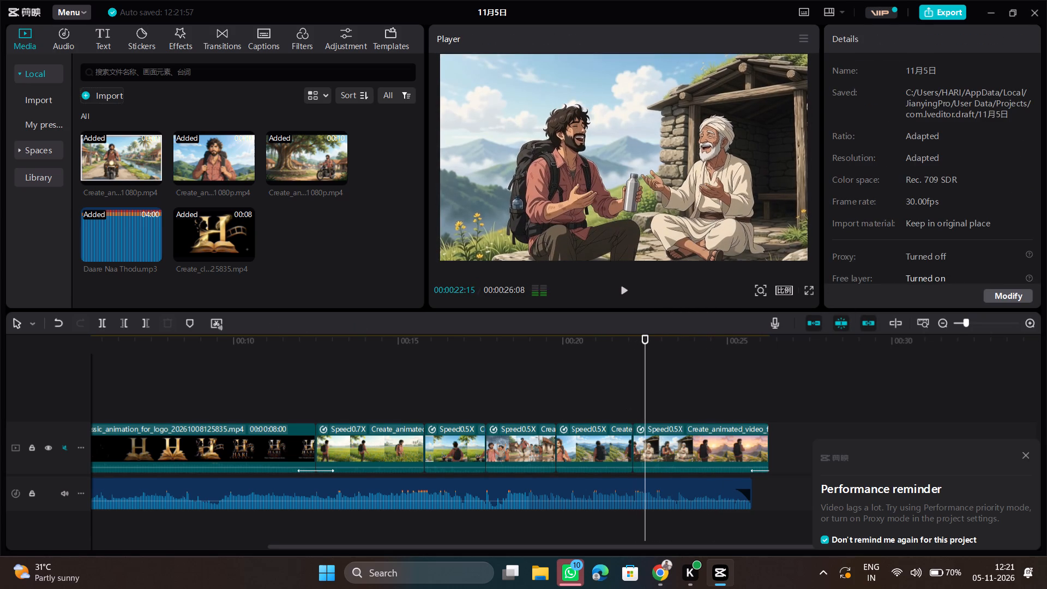
Trim the final segment's start to cut the seated conversation, leaving about 1.2 s of the sunset scene.
click(670, 427)
drag(633, 431, 645, 433)
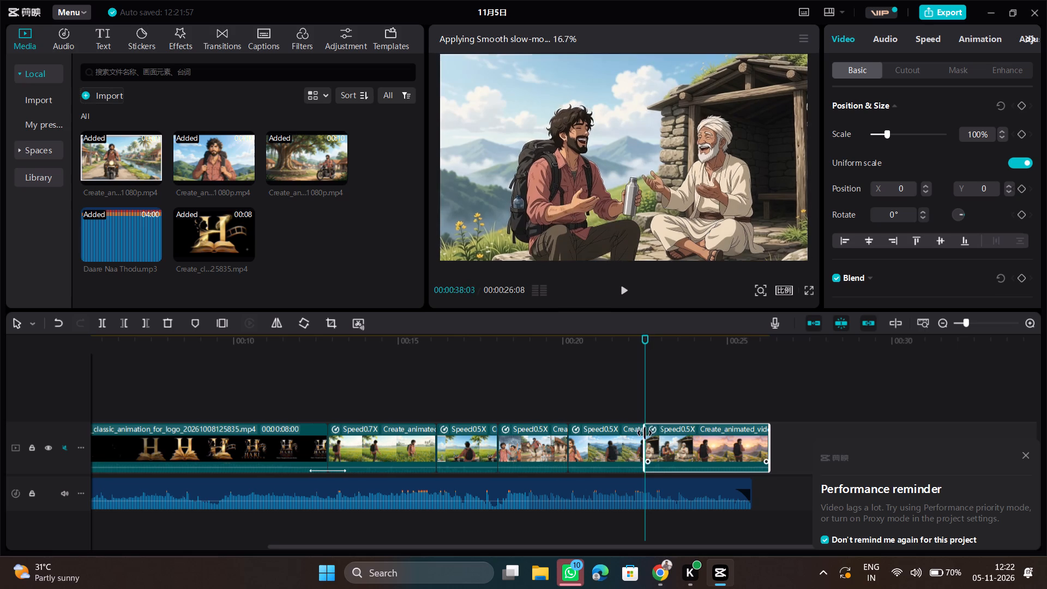
drag(645, 433, 690, 432)
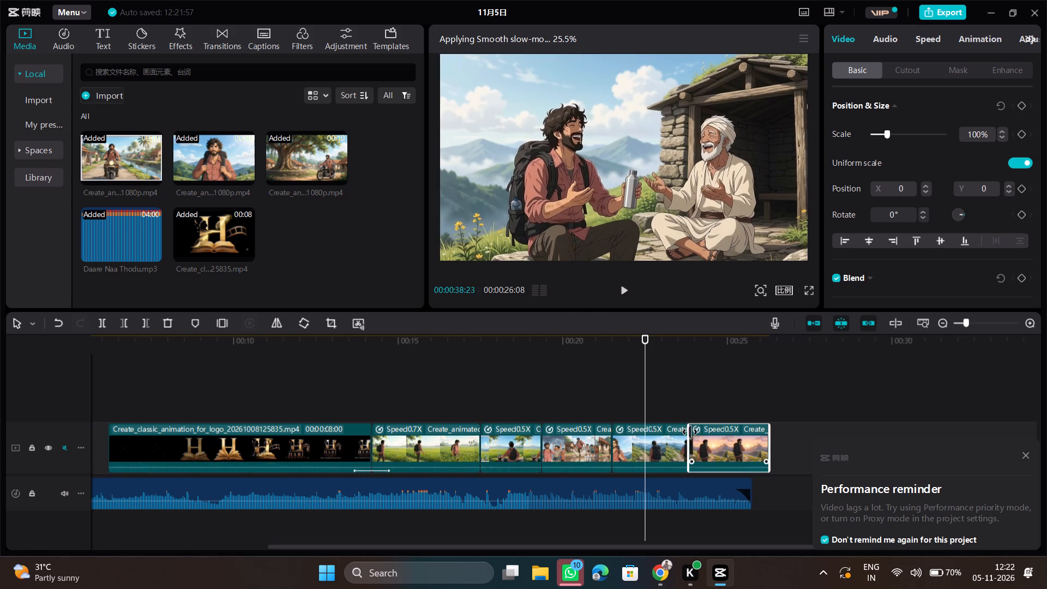
drag(690, 432, 725, 424)
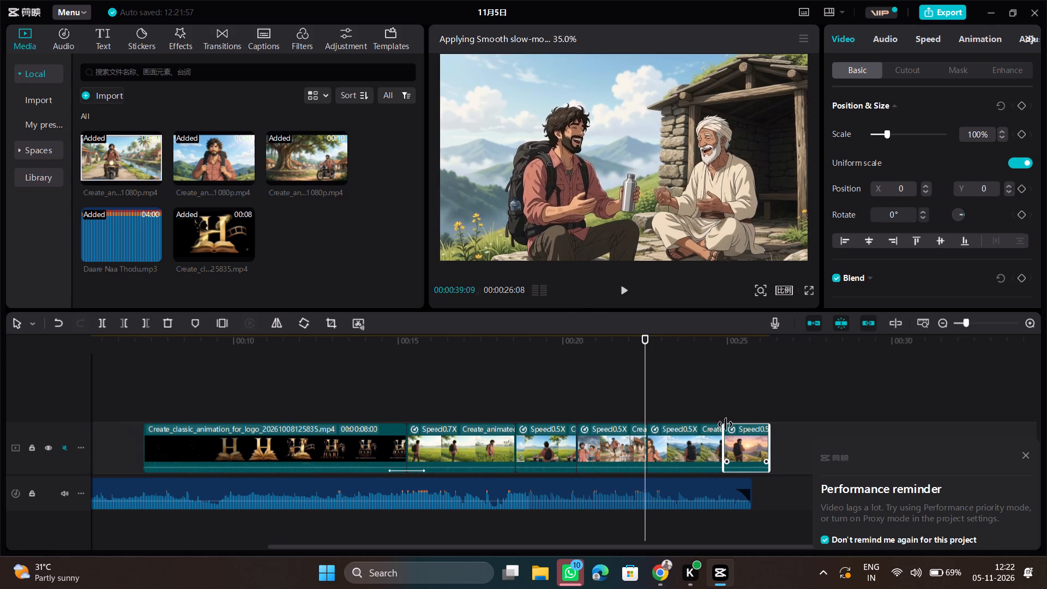
drag(725, 424, 726, 422)
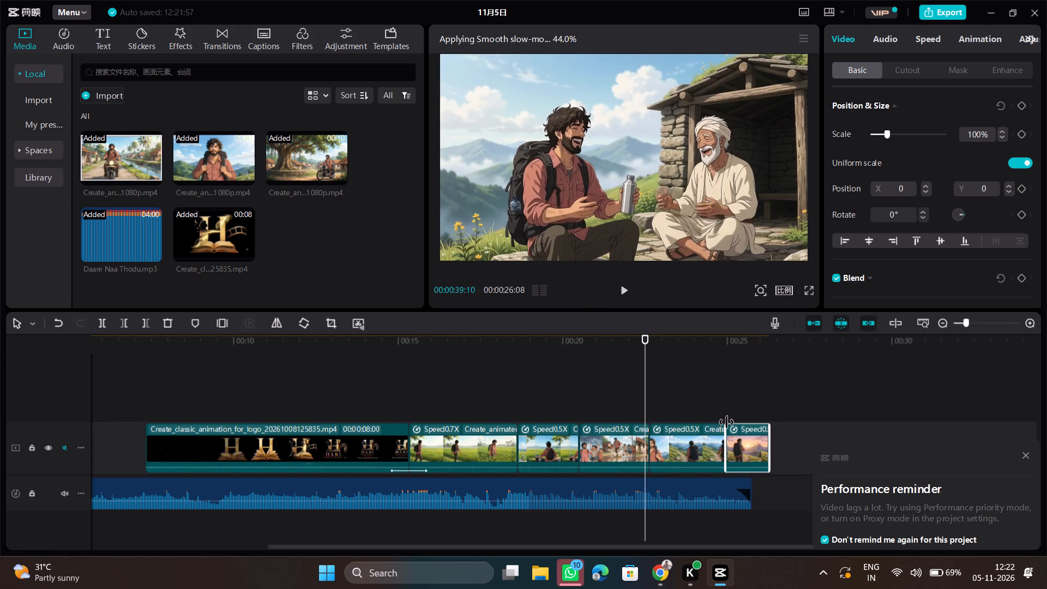
drag(726, 422, 730, 422)
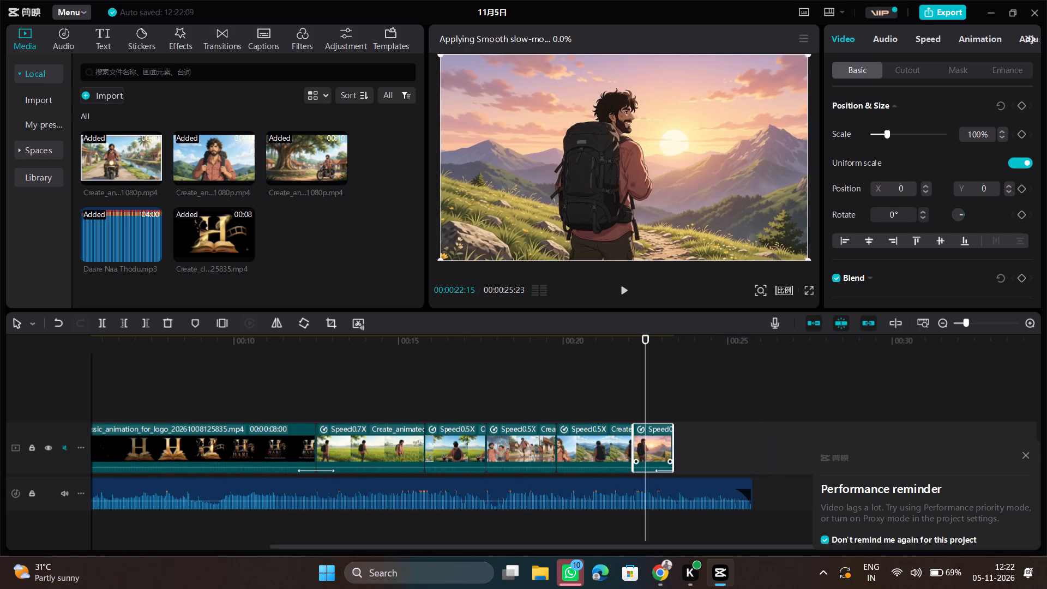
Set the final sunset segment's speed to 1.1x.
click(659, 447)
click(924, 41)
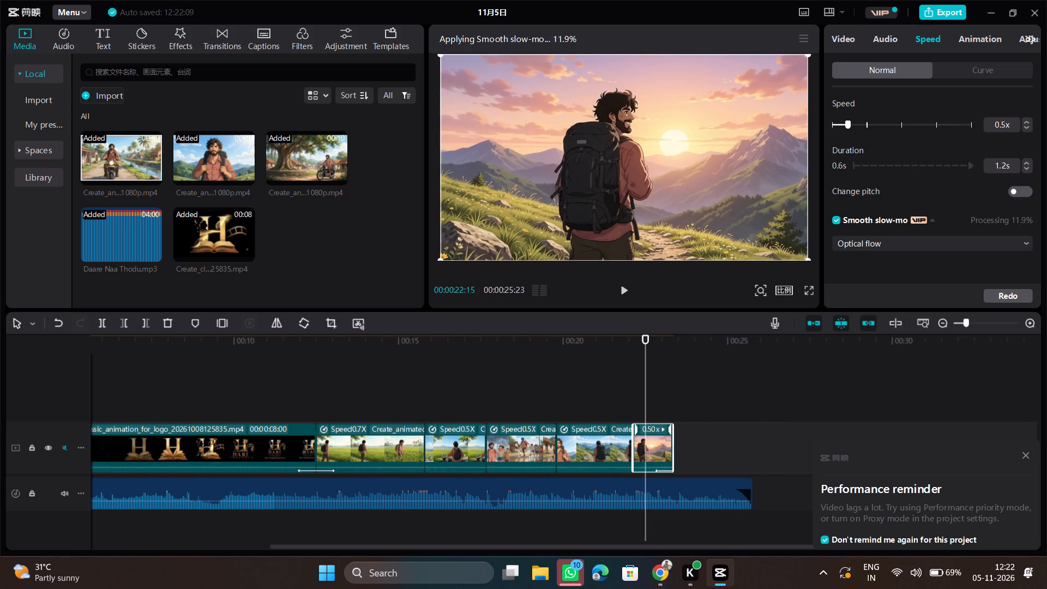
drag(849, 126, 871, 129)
Extend the final sunset segment from its start to a duration of about 1.2 s, playing the cut to check it.
drag(651, 437, 662, 441)
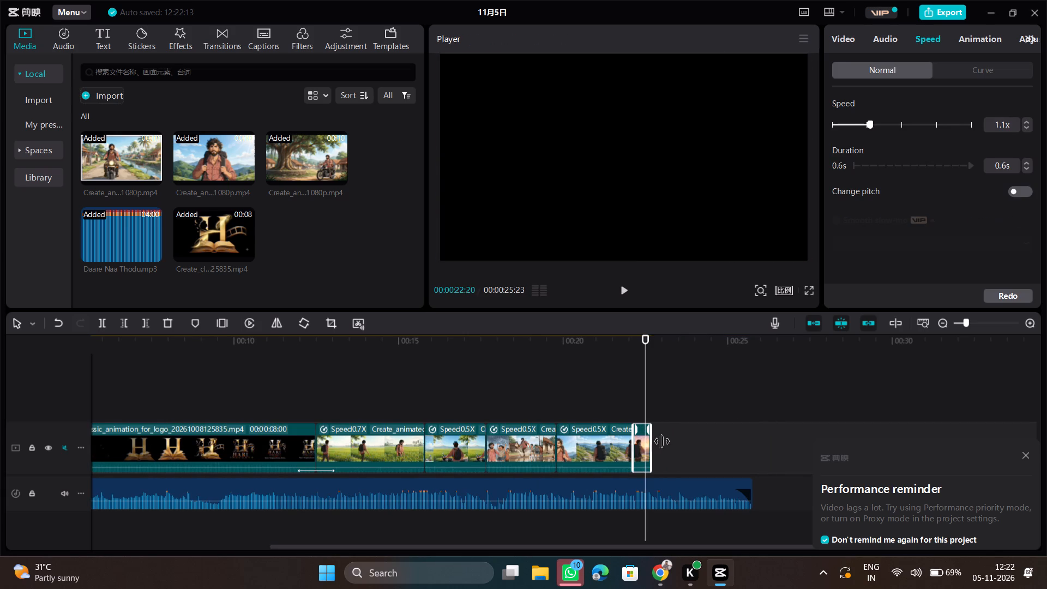
drag(662, 441, 669, 441)
drag(630, 451, 625, 450)
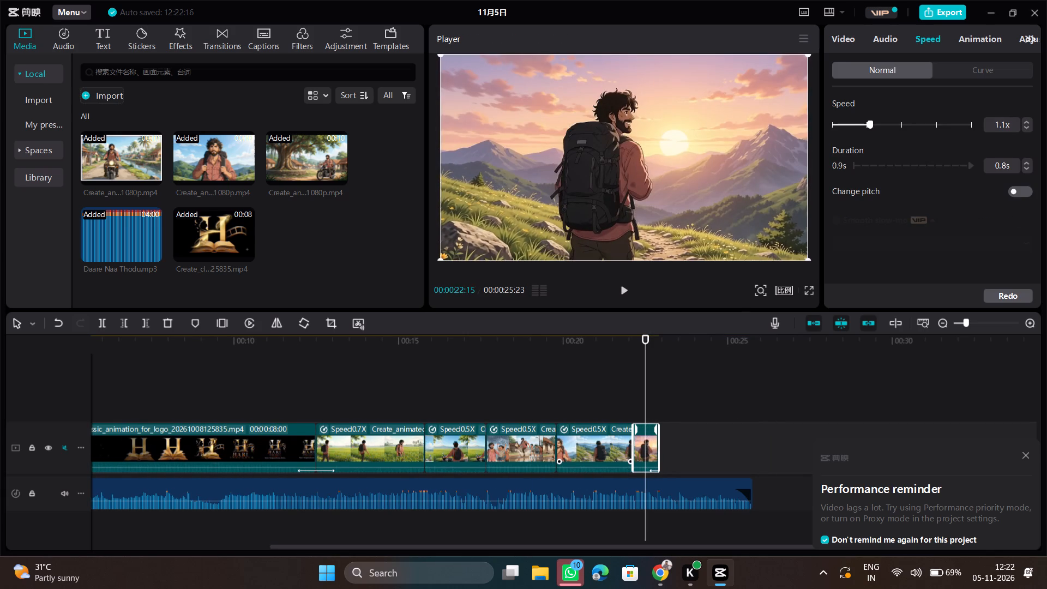
click(625, 408)
key(space)
key(space)
click(637, 443)
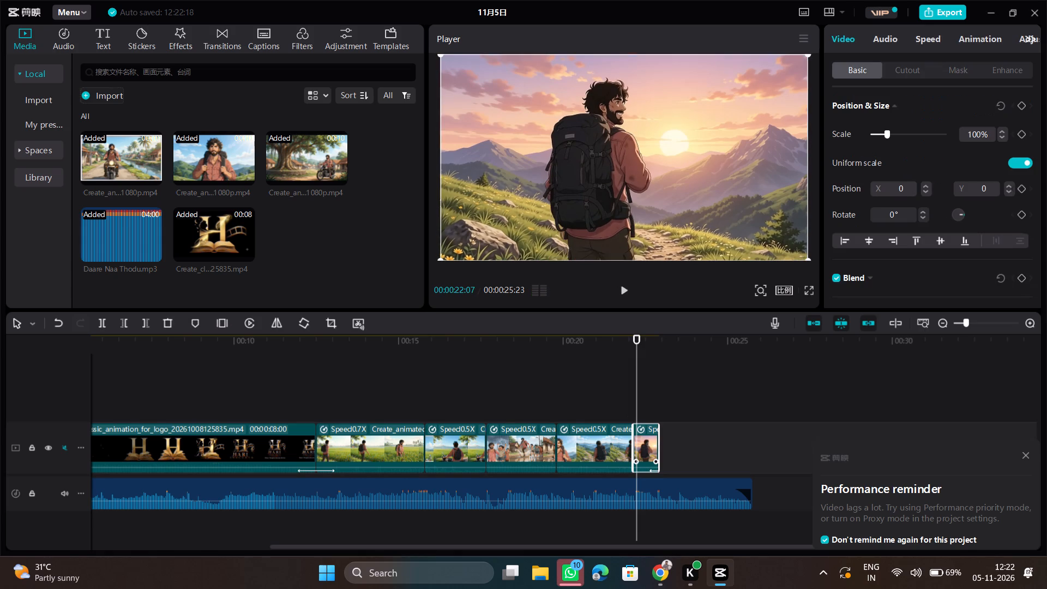
drag(632, 439, 617, 437)
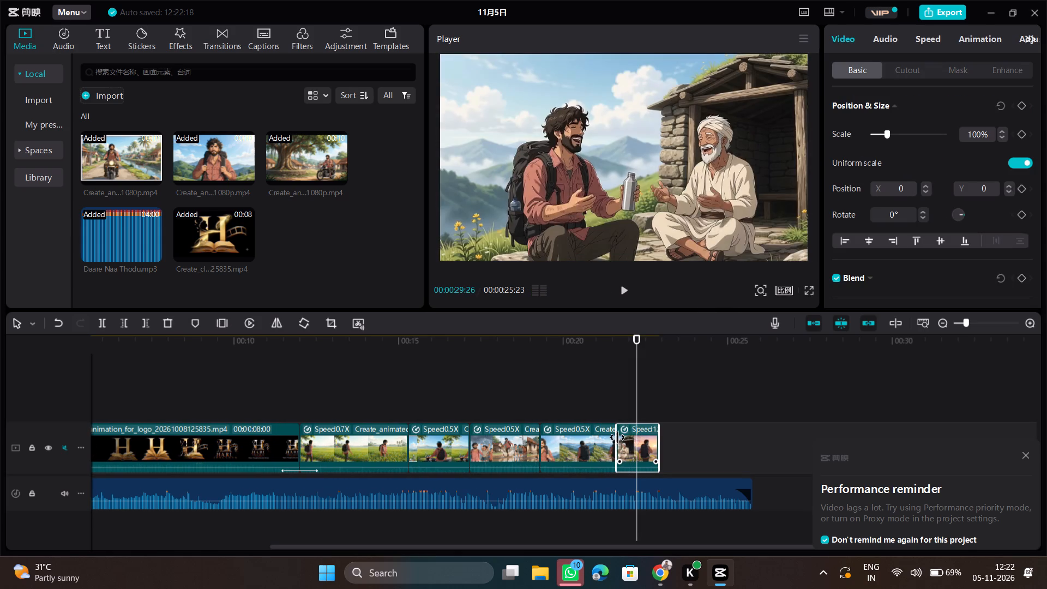
drag(617, 437, 622, 437)
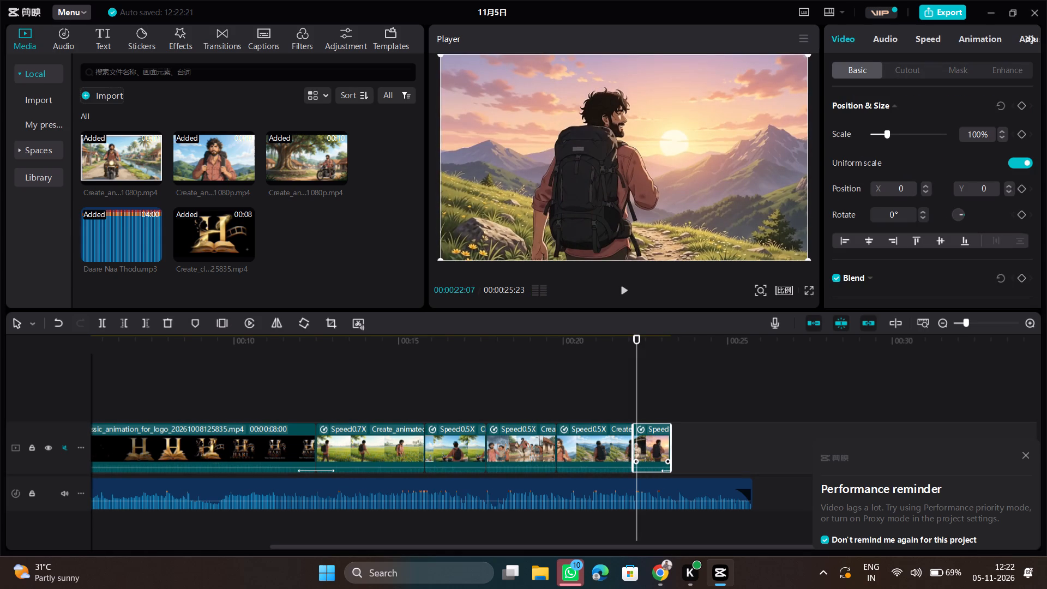
Extend the end of the motorcycle and paddy-field segment and play across its cut into the puddle scene.
click(449, 403)
click(466, 431)
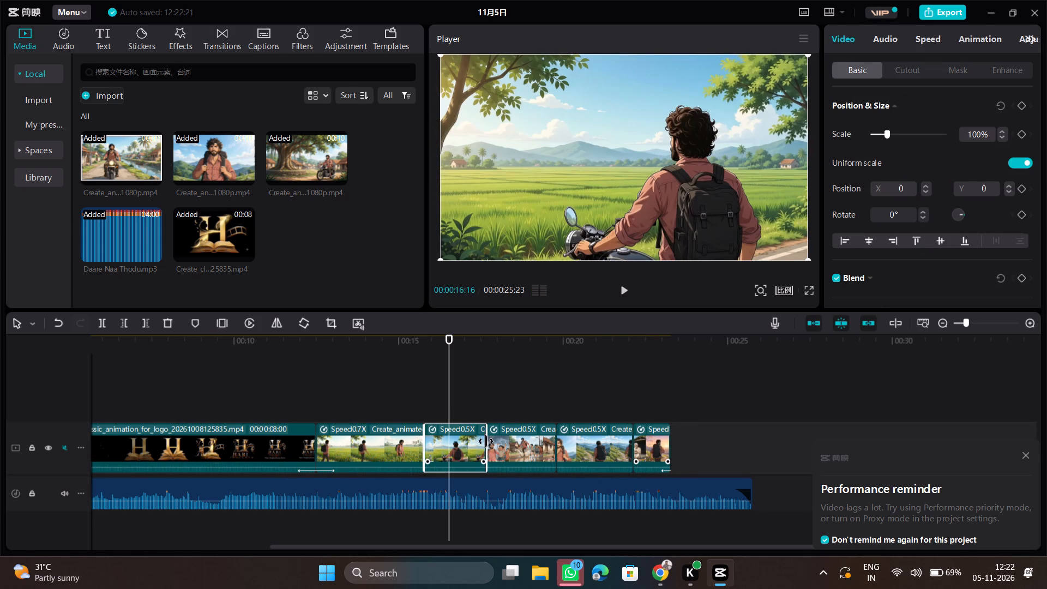
drag(486, 441, 503, 446)
click(443, 386)
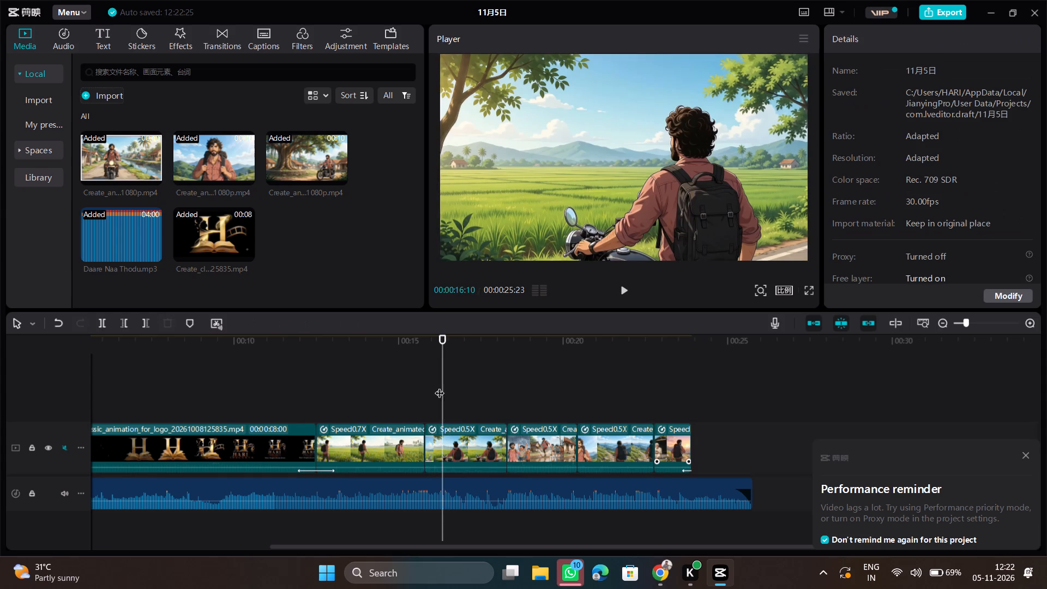
click(425, 377)
key(space)
key(space)
click(450, 399)
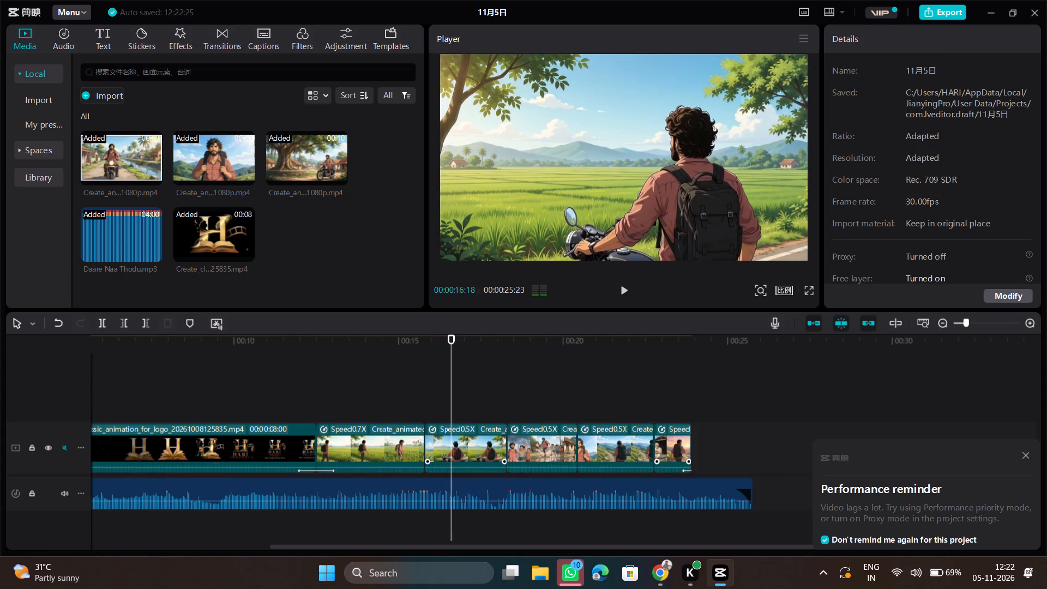
click(478, 437)
click(482, 396)
key(space)
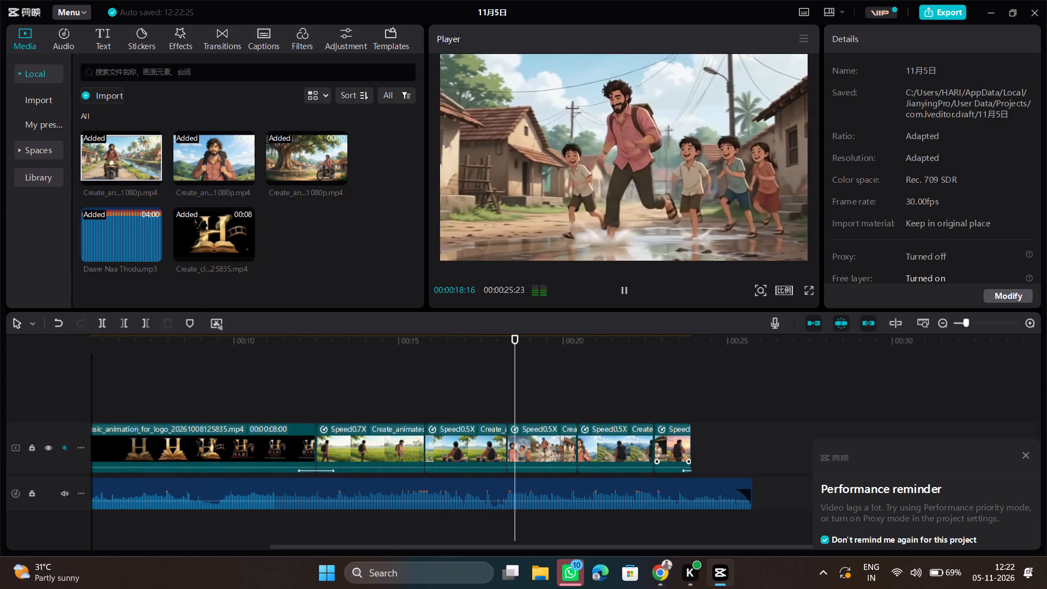
click(467, 399)
key(space)
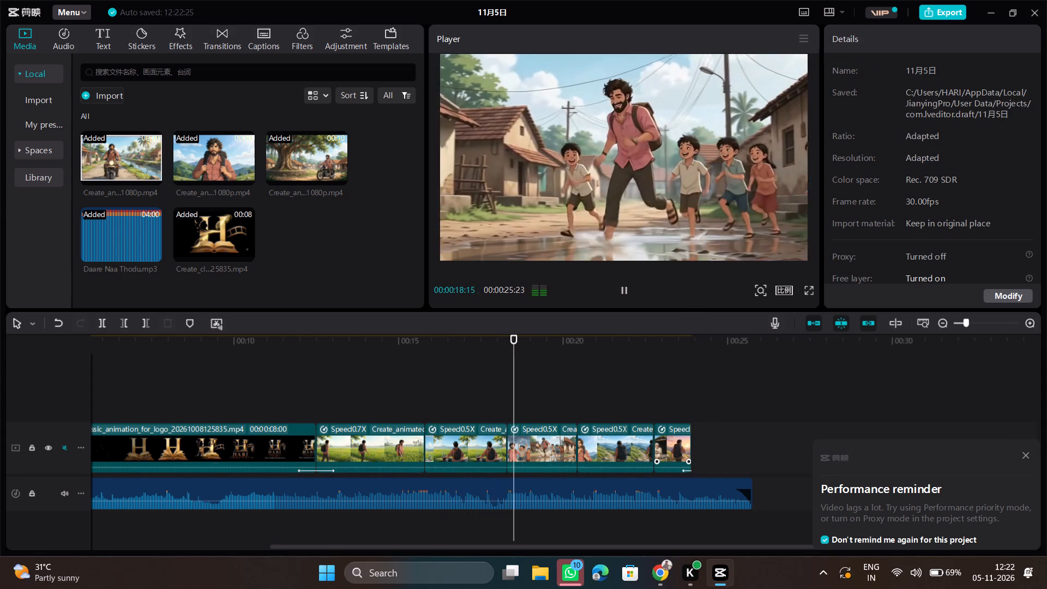
Trim the end of the motorcycle and paddy-field segment slightly to a duration of 2.4 s and replay it.
click(494, 404)
key(space)
key(space)
click(491, 440)
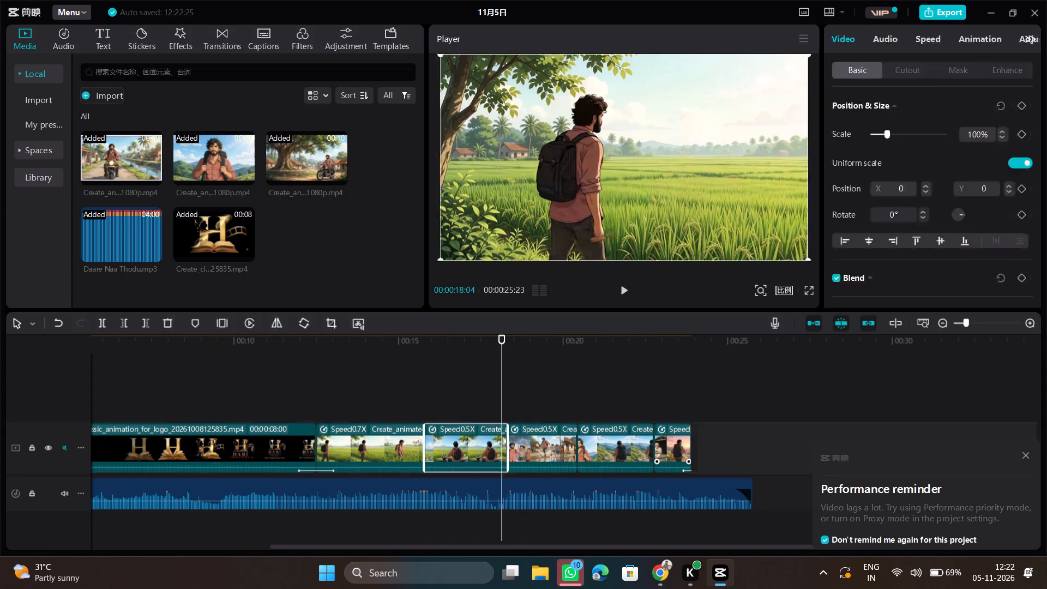
drag(508, 441, 502, 442)
click(469, 403)
key(space)
key(space)
Enable Smooth slow-mo with Optical flow on the 2.4 s motorcycle and paddy-field segment and play it.
click(448, 450)
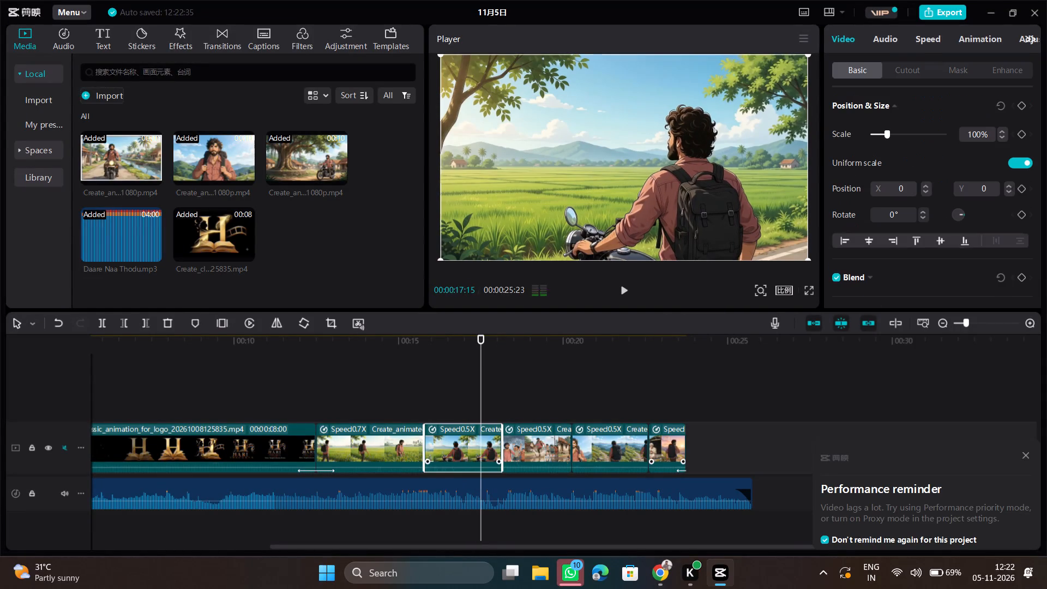
click(921, 38)
click(833, 223)
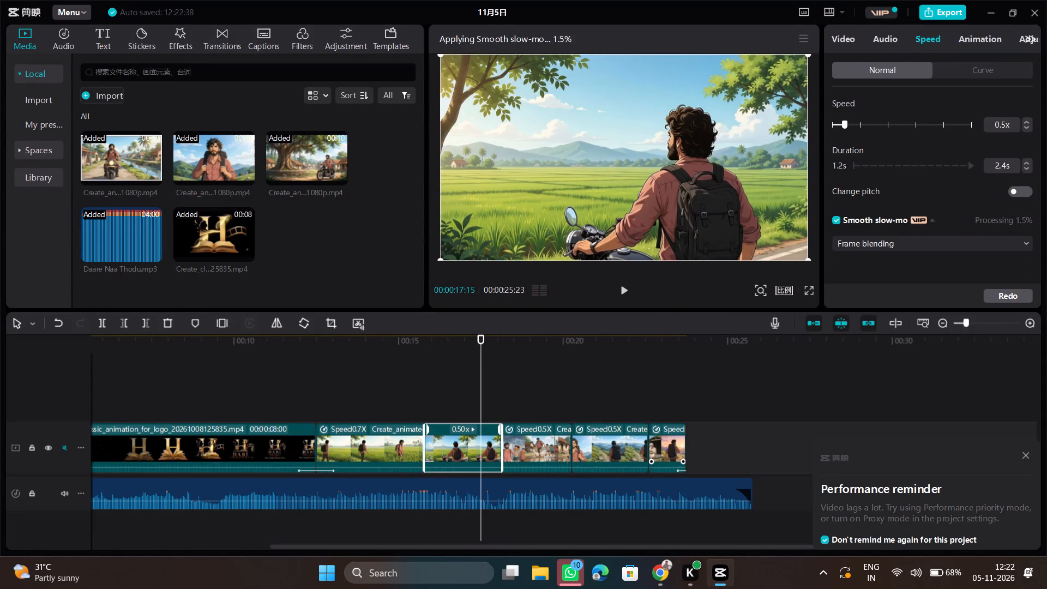
click(855, 249)
click(854, 298)
click(465, 410)
key(space)
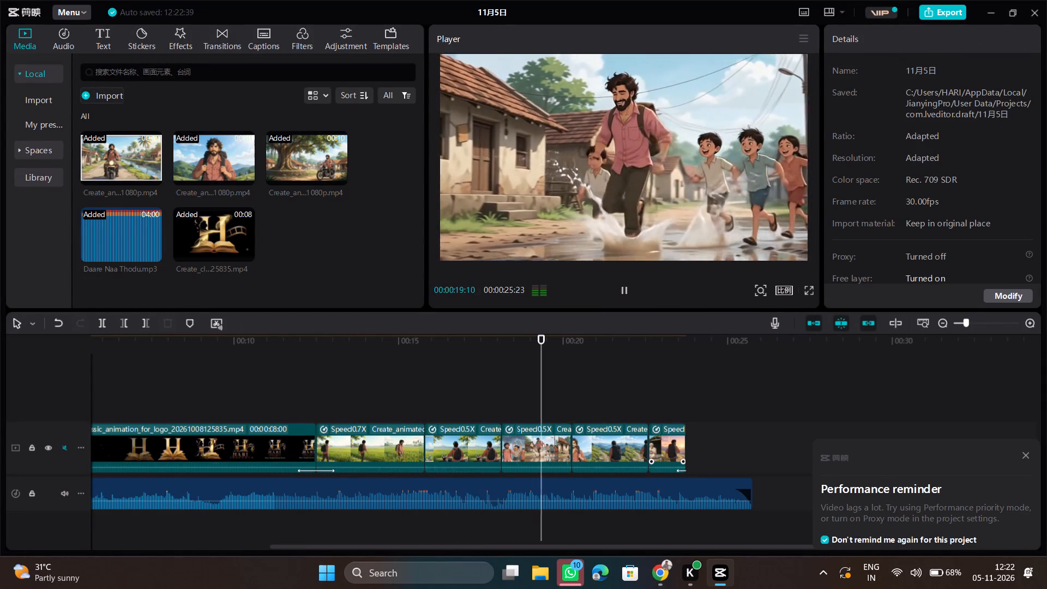
Set the final sunset segment's speed to 0.4x so it fills the remaining soundtrack, and play the ending.
click(672, 405)
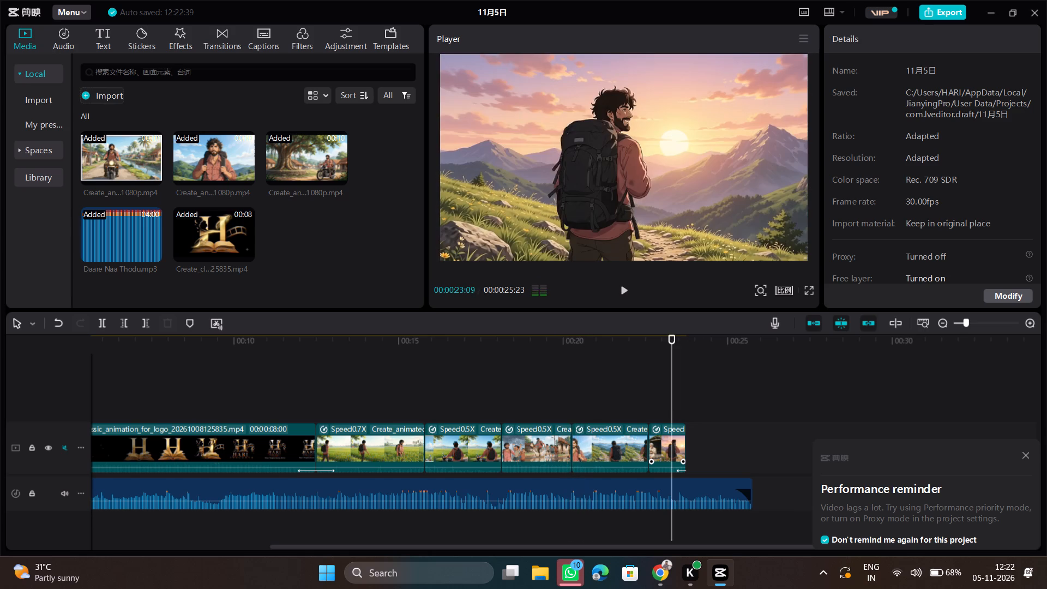
click(645, 417)
click(671, 405)
click(678, 445)
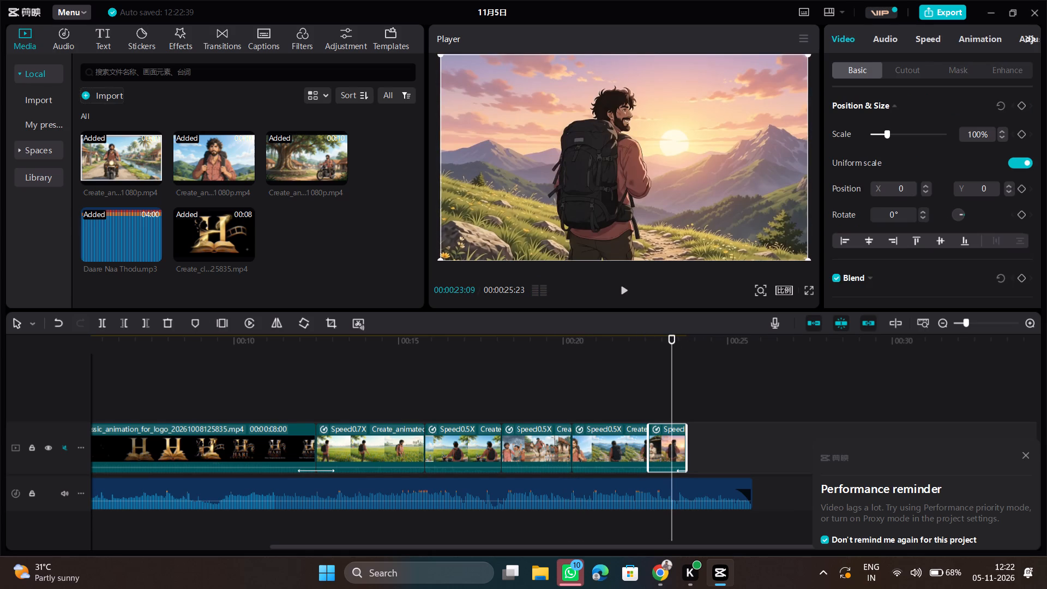
click(928, 42)
drag(858, 121, 841, 120)
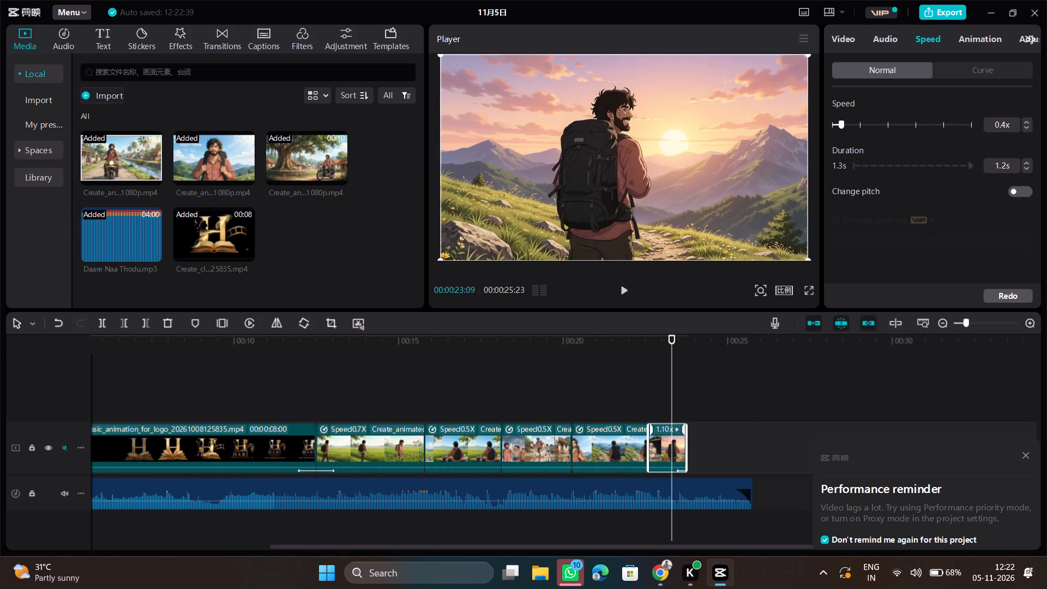
click(652, 386)
key(space)
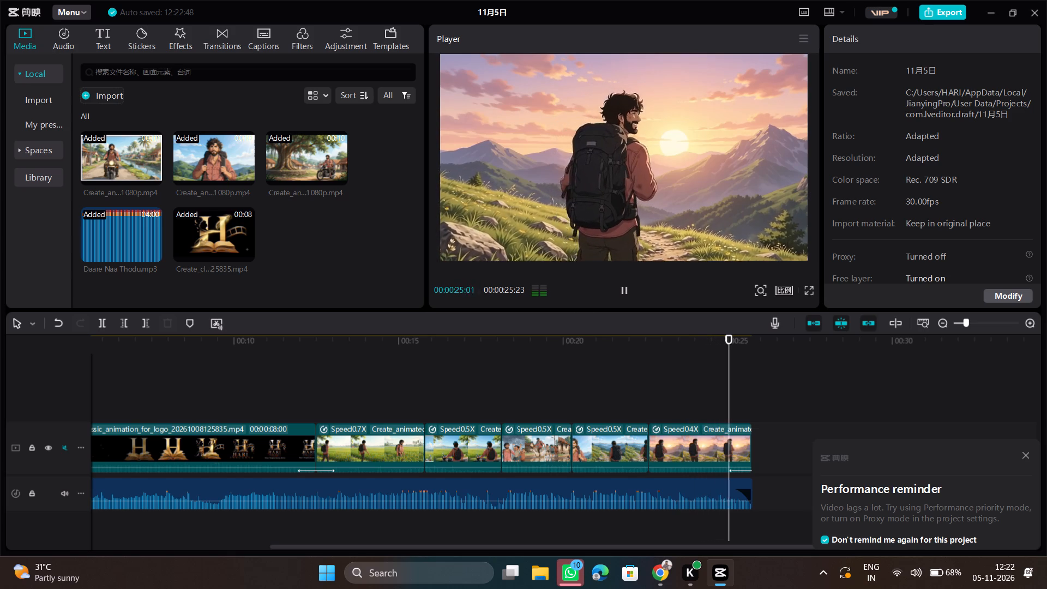
click(714, 404)
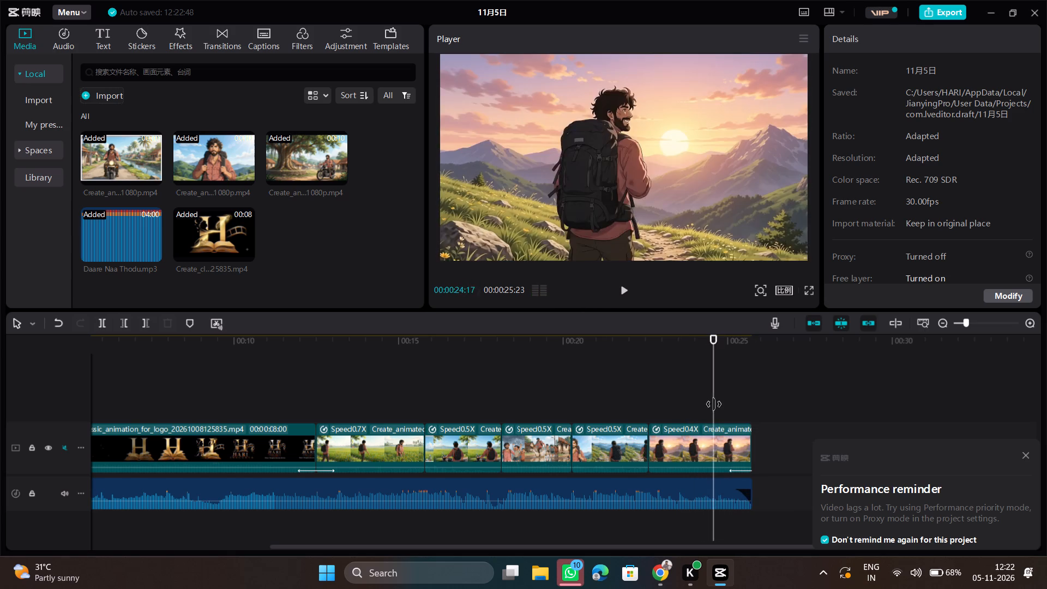
key(space)
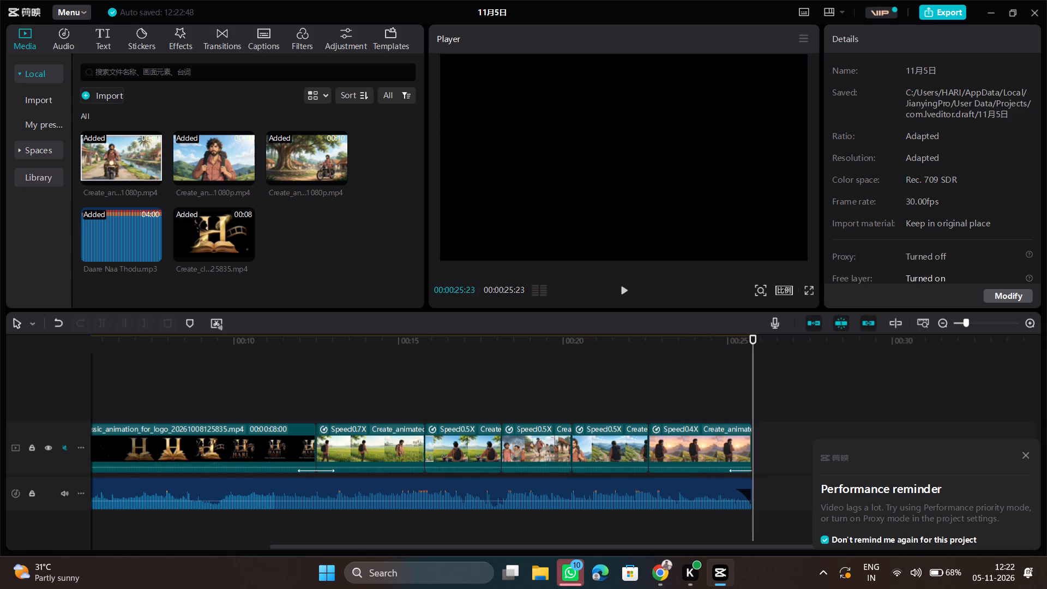
click(540, 412)
click(609, 394)
key(space)
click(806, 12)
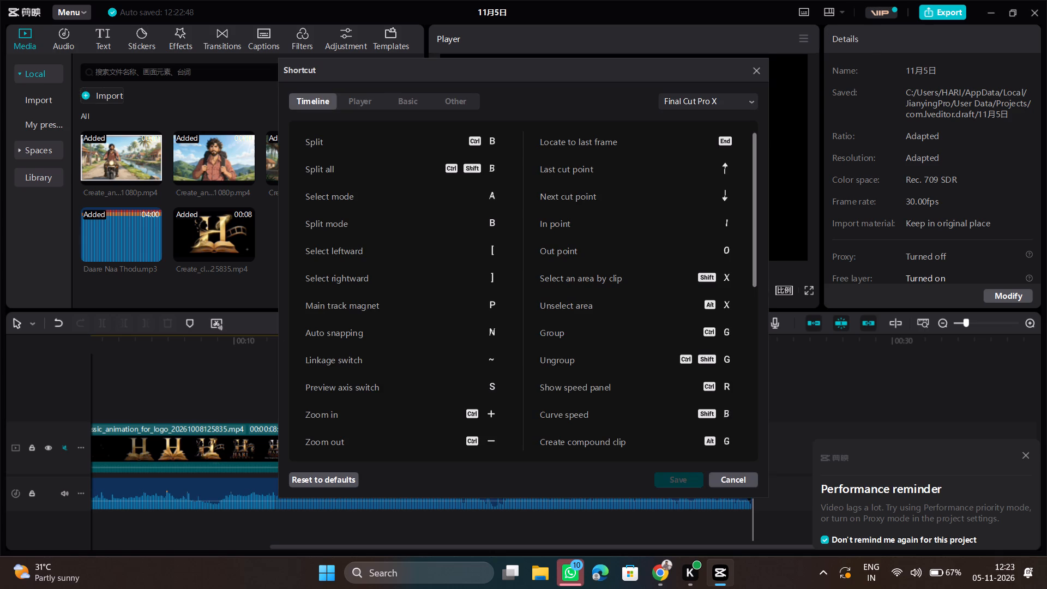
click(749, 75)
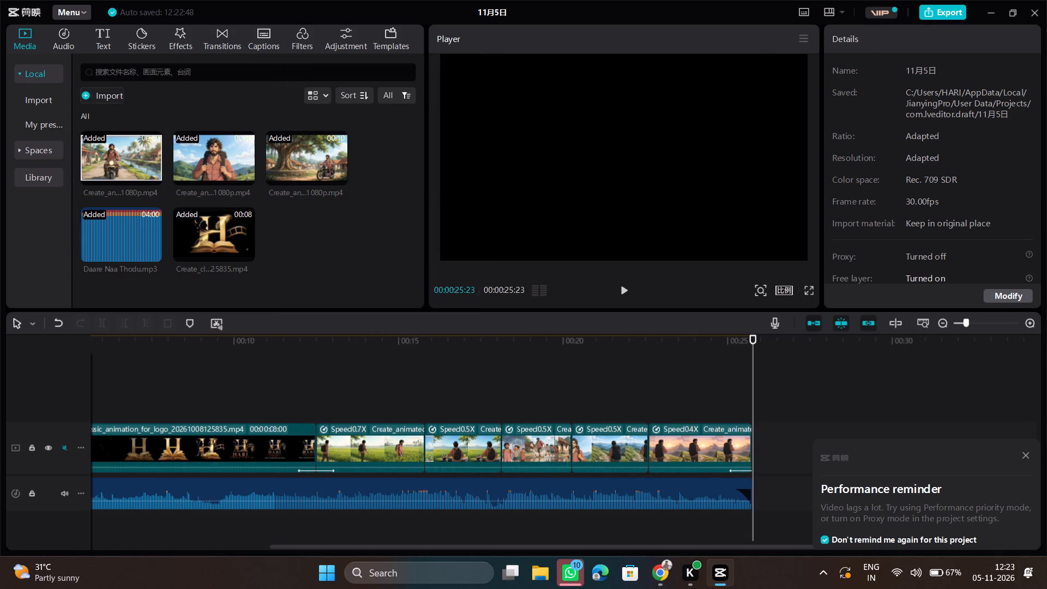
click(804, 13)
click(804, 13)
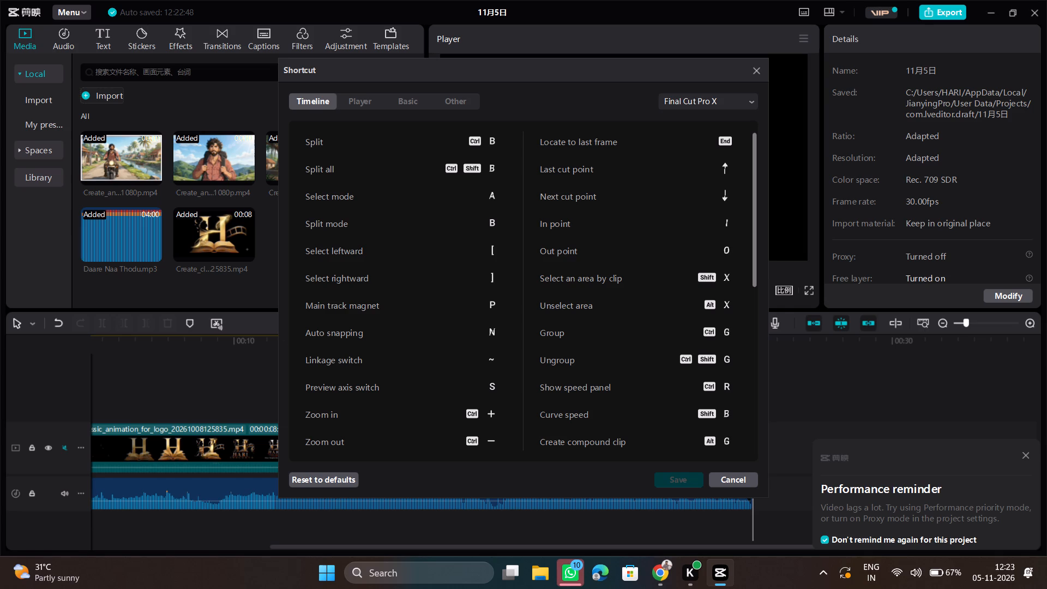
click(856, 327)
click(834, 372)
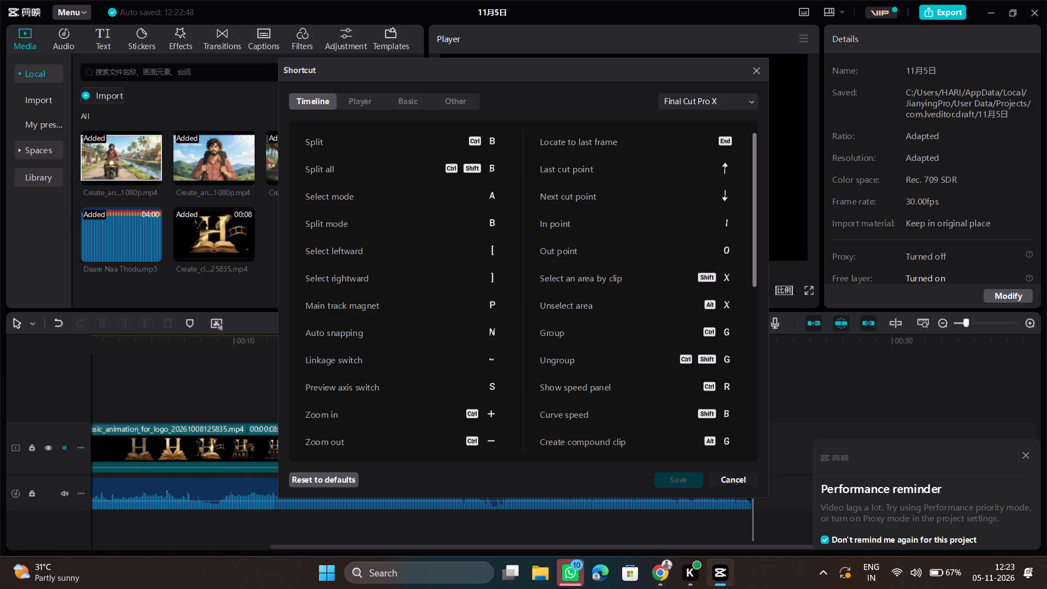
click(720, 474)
Play back the mountain-path segment and the final sunset segment to review the ending.
click(695, 396)
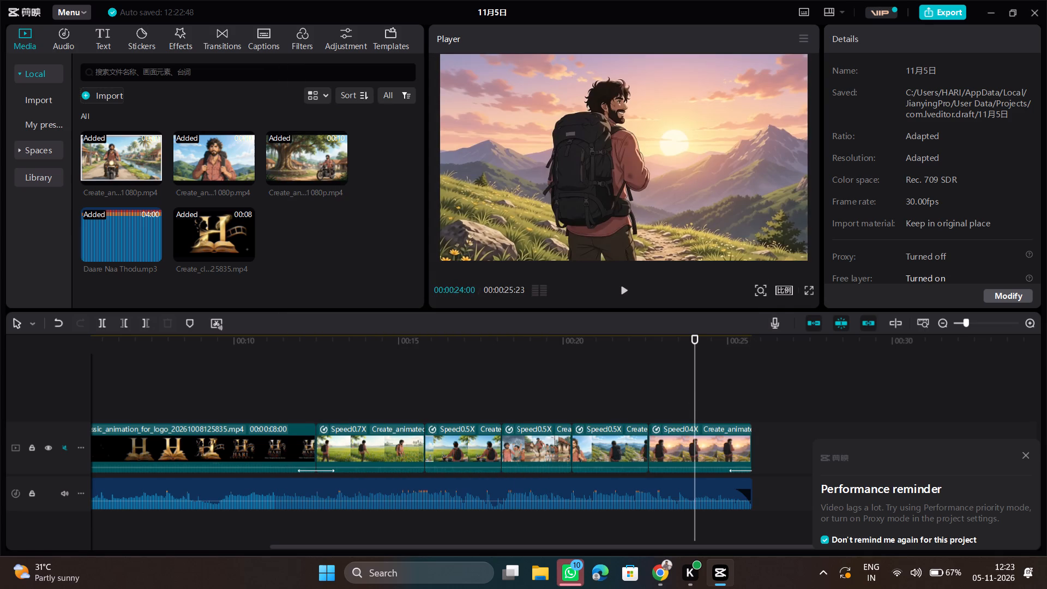
click(598, 408)
click(592, 431)
click(454, 414)
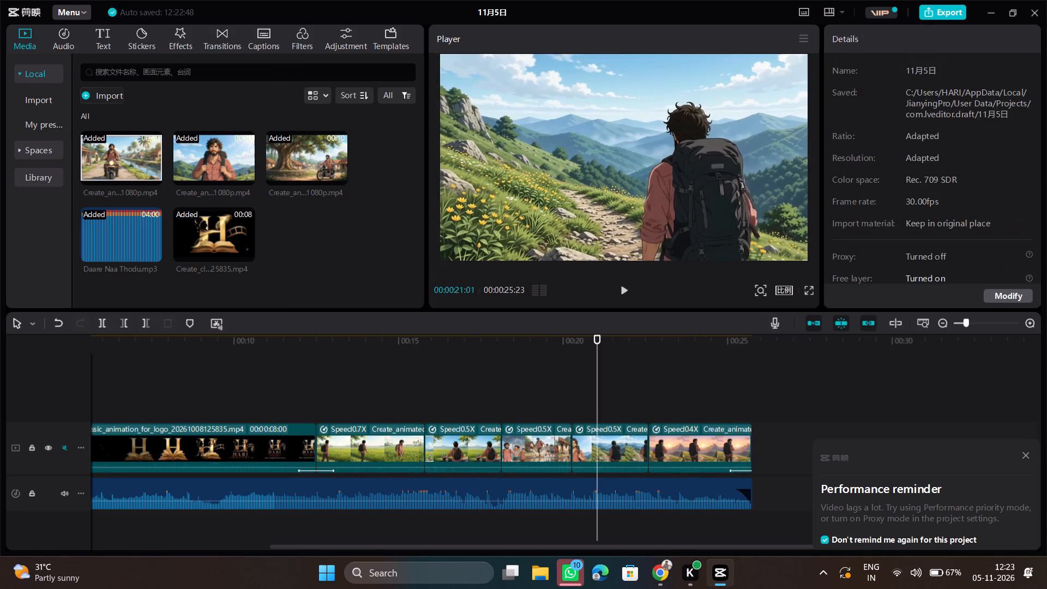
click(474, 456)
click(594, 406)
click(603, 423)
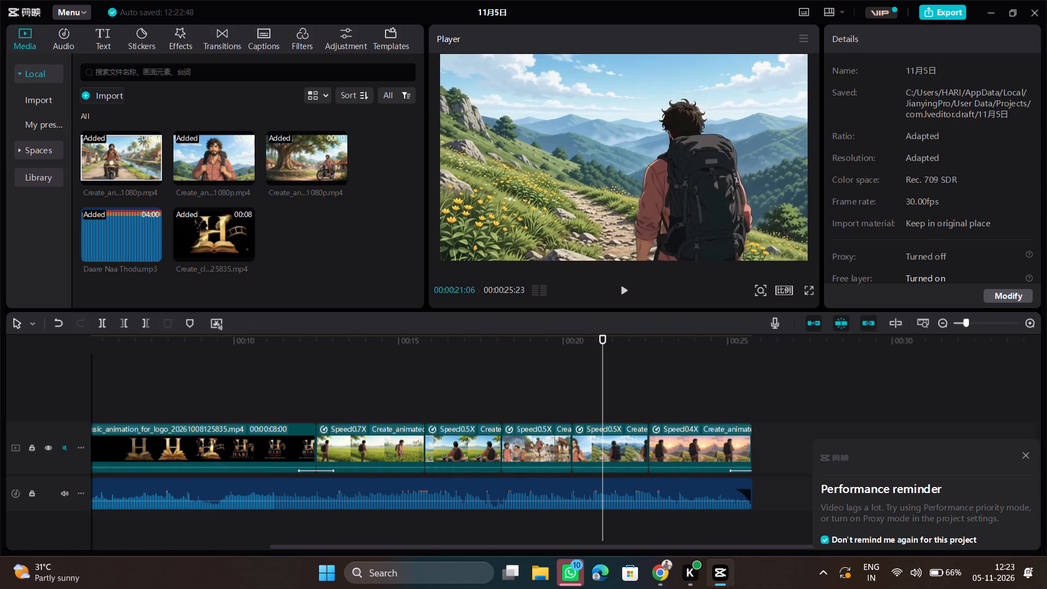
key(space)
click(673, 406)
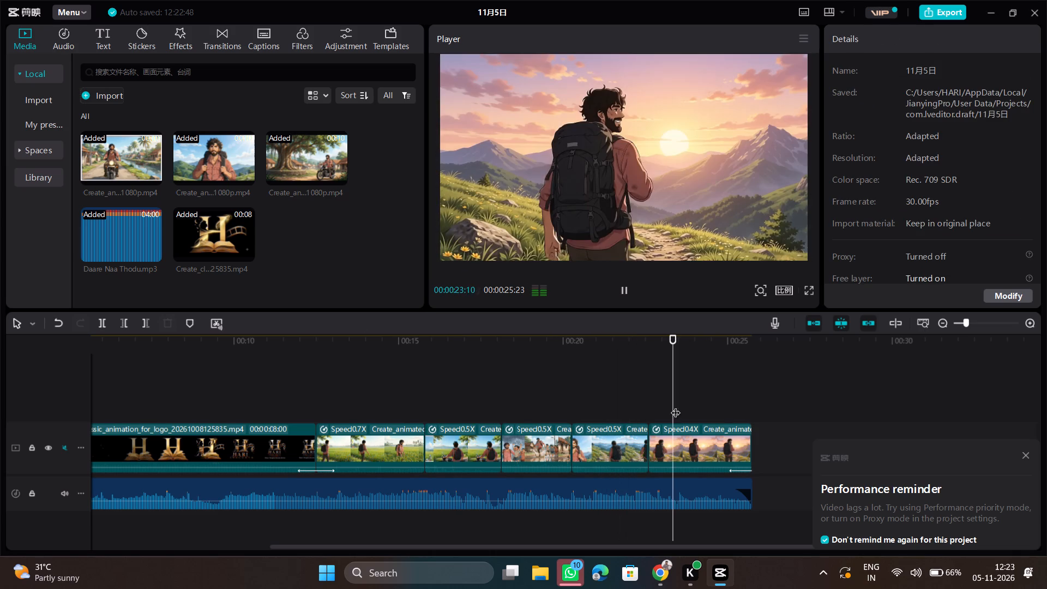
Enable Smooth slow-mo with Optical flow on the final 0.4x sunset segment.
click(691, 423)
click(695, 431)
click(931, 51)
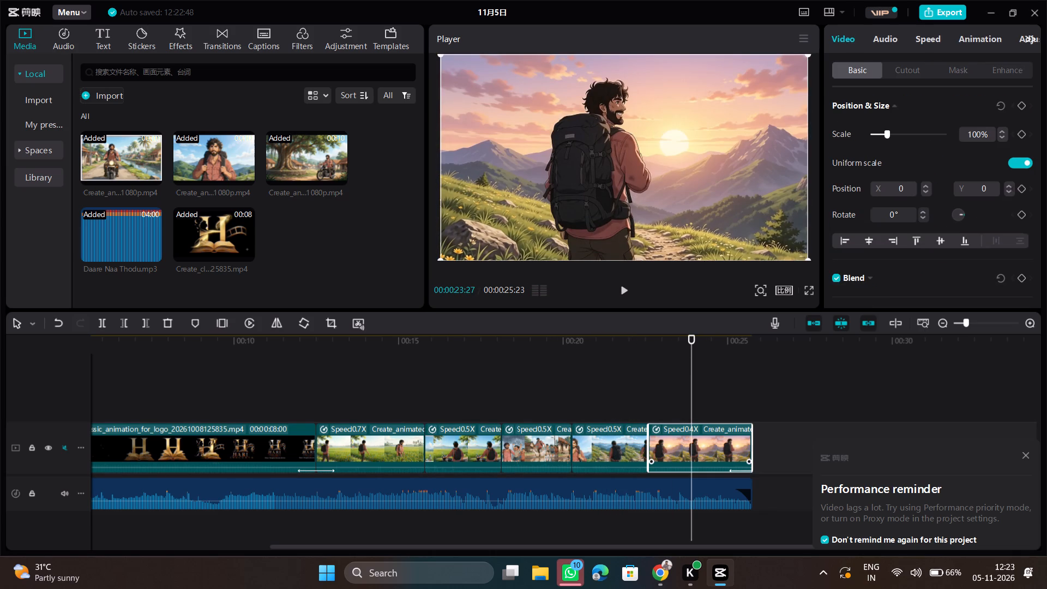
click(839, 218)
click(868, 245)
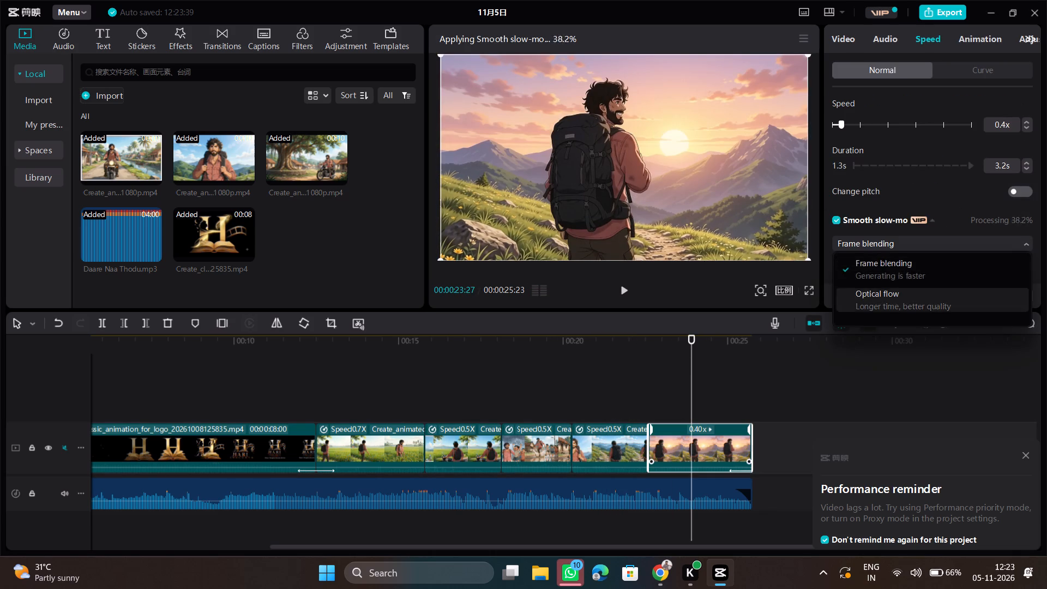
click(873, 291)
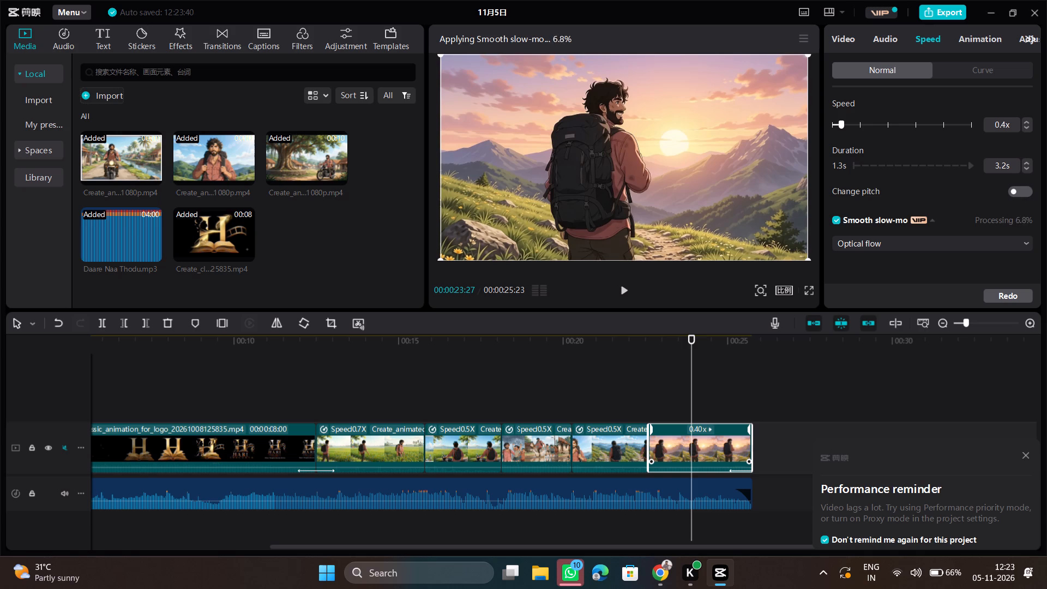
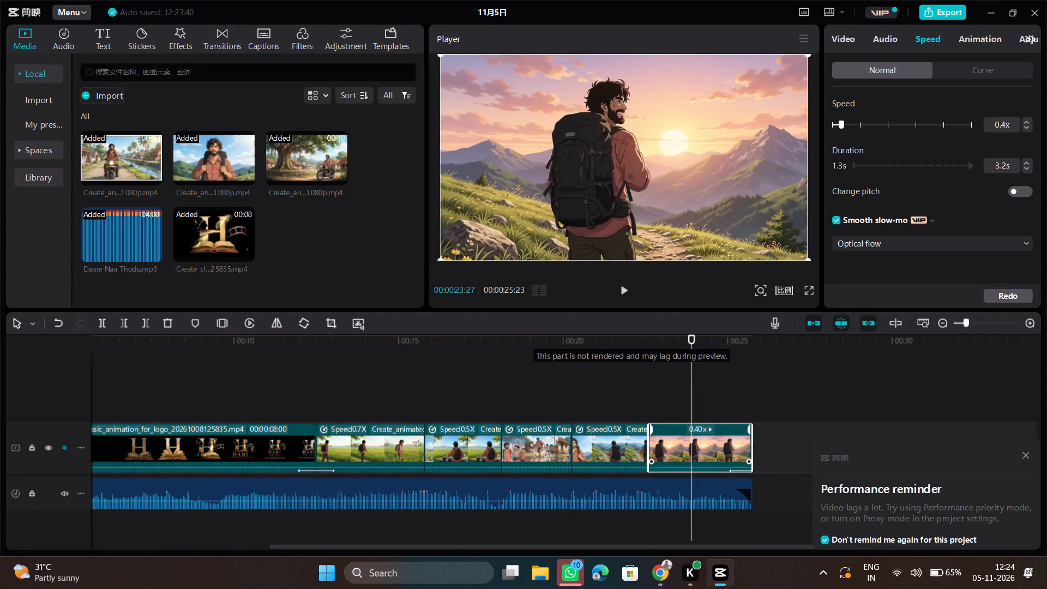
Select all the segments on the main video track and render them for preview.
click(632, 336)
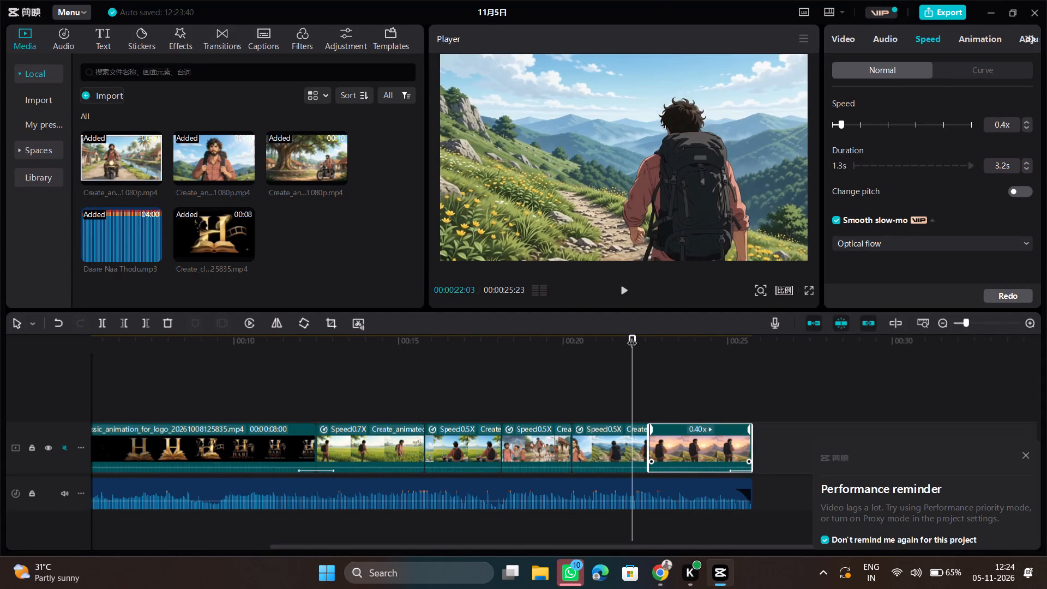
click(671, 330)
click(624, 373)
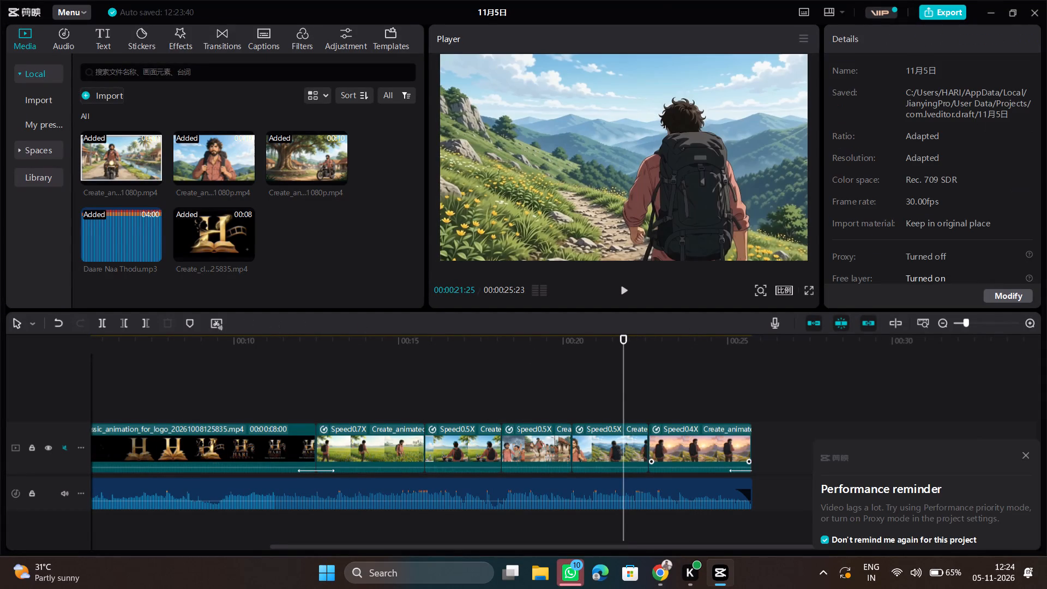
scroll(593, 393, right, 9)
drag(131, 379, 673, 402)
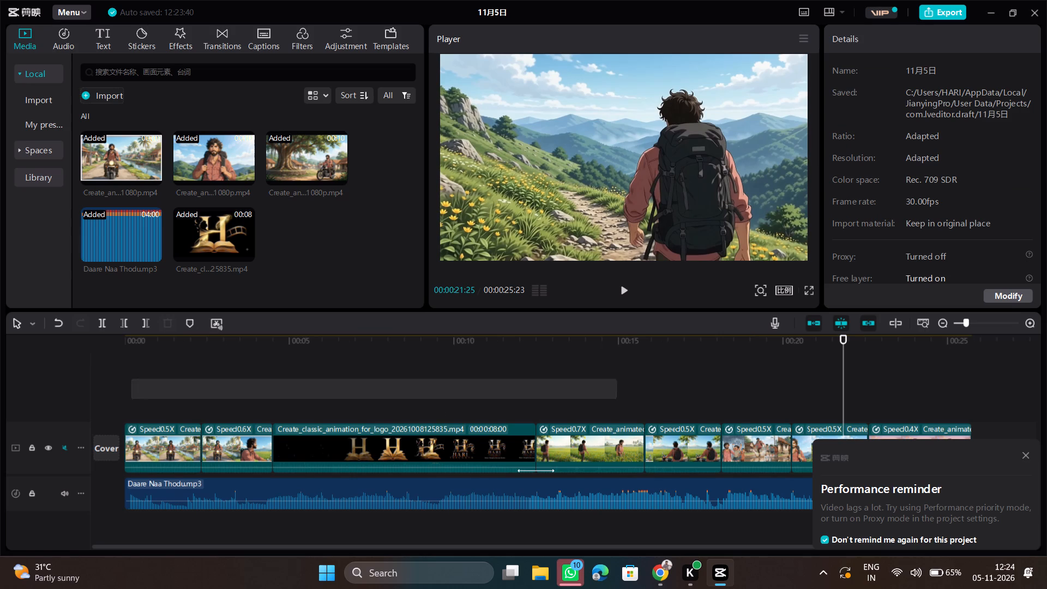
drag(673, 402, 953, 444)
right_click(496, 436)
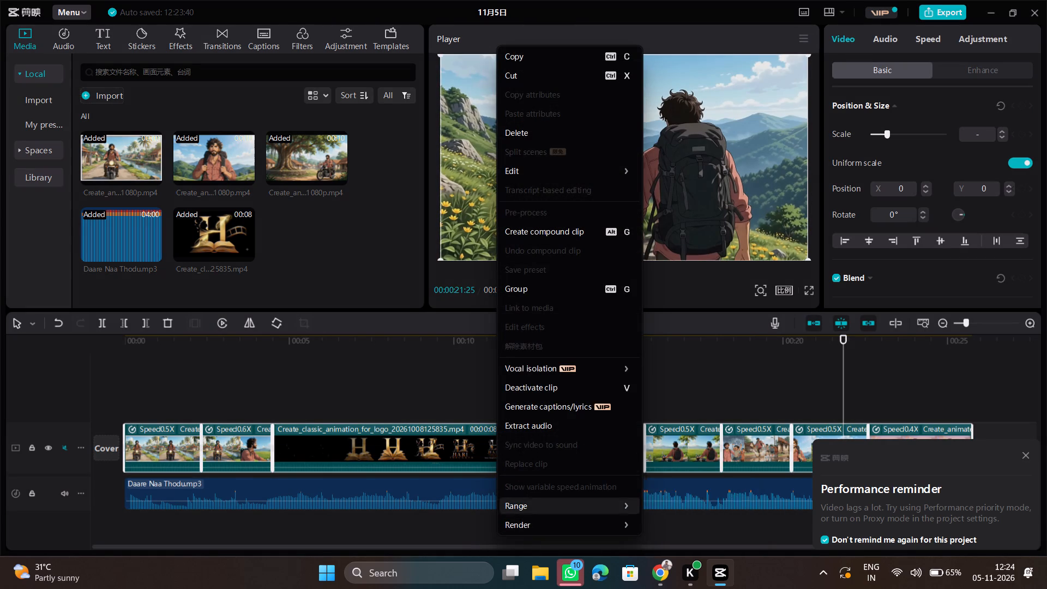
click(673, 484)
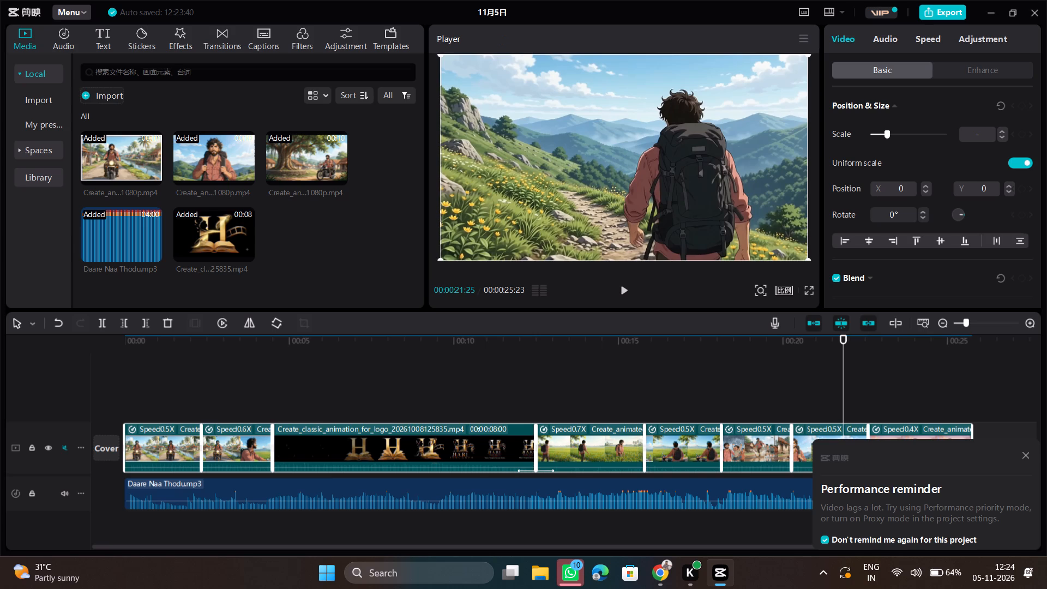
Play back the motorcycle and paddy-field segment to check where it cuts to the next scene, dismissing the performance reminder.
click(768, 362)
scroll(761, 370, left, 1)
click(432, 369)
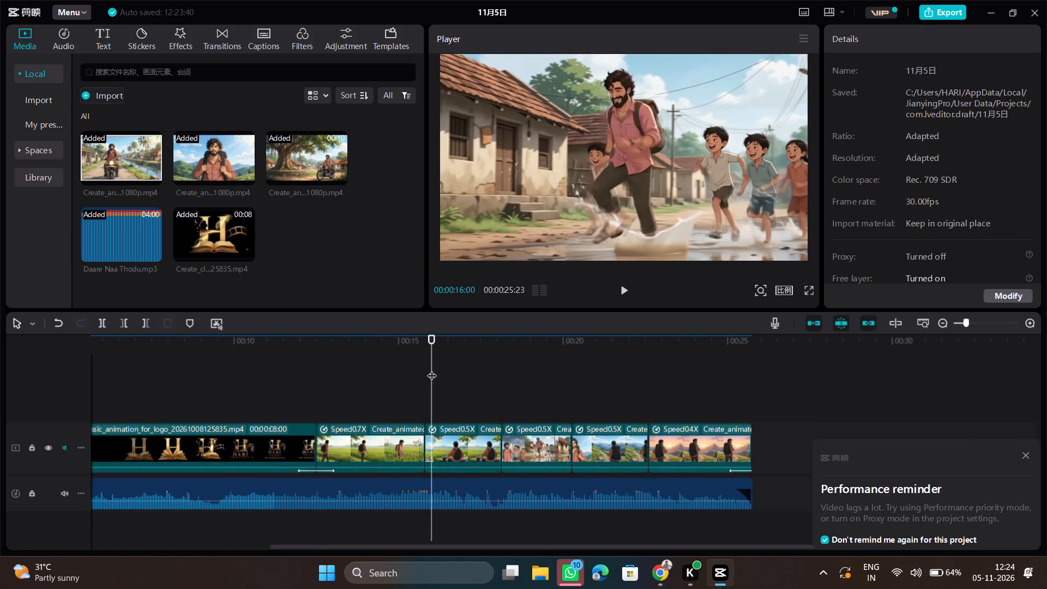
key(space)
key(space)
click(1029, 454)
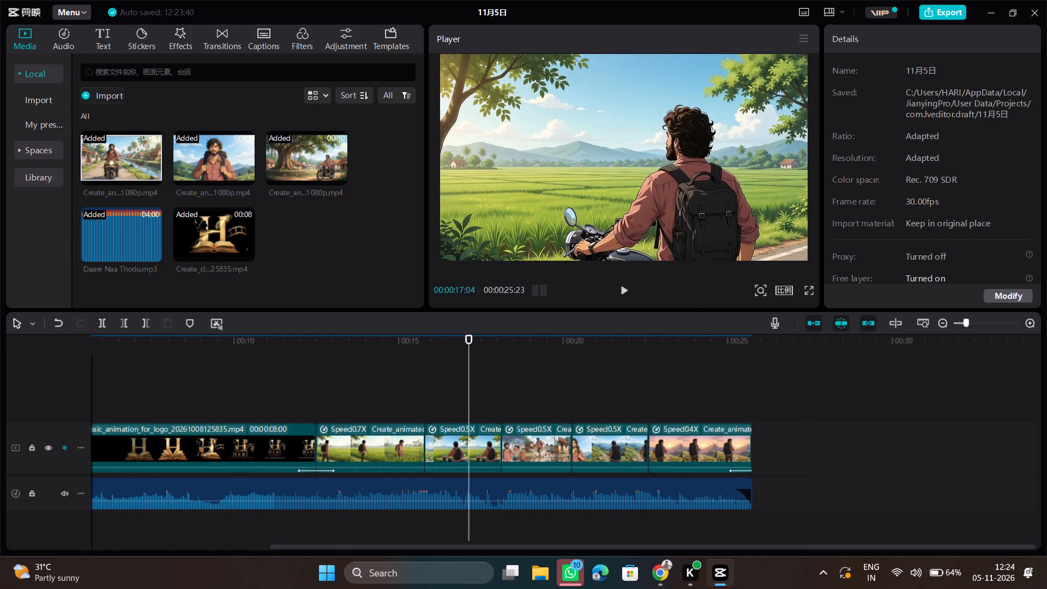
click(444, 393)
key(space)
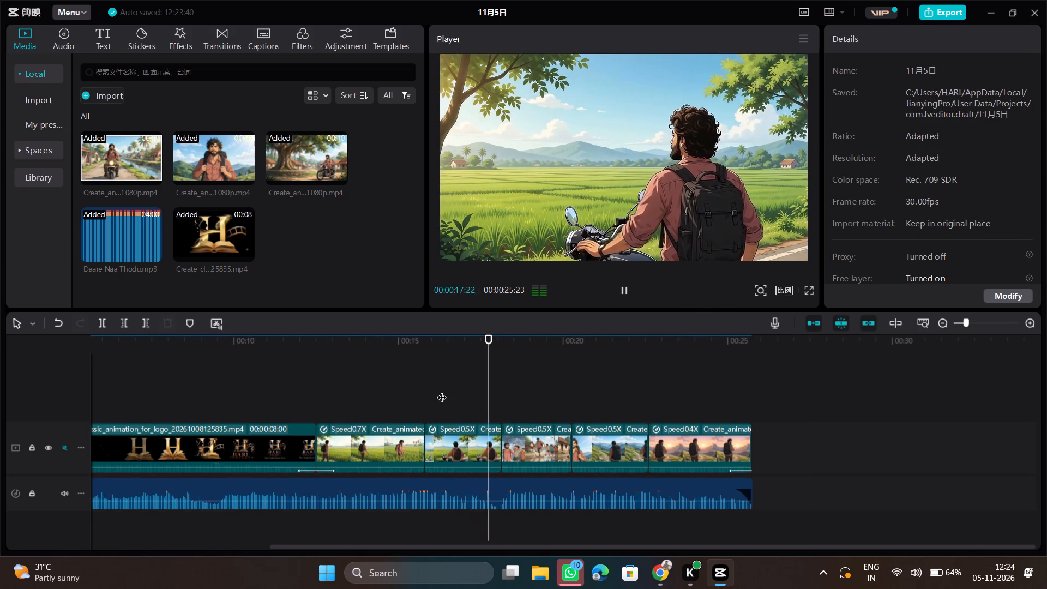
click(495, 386)
key(space)
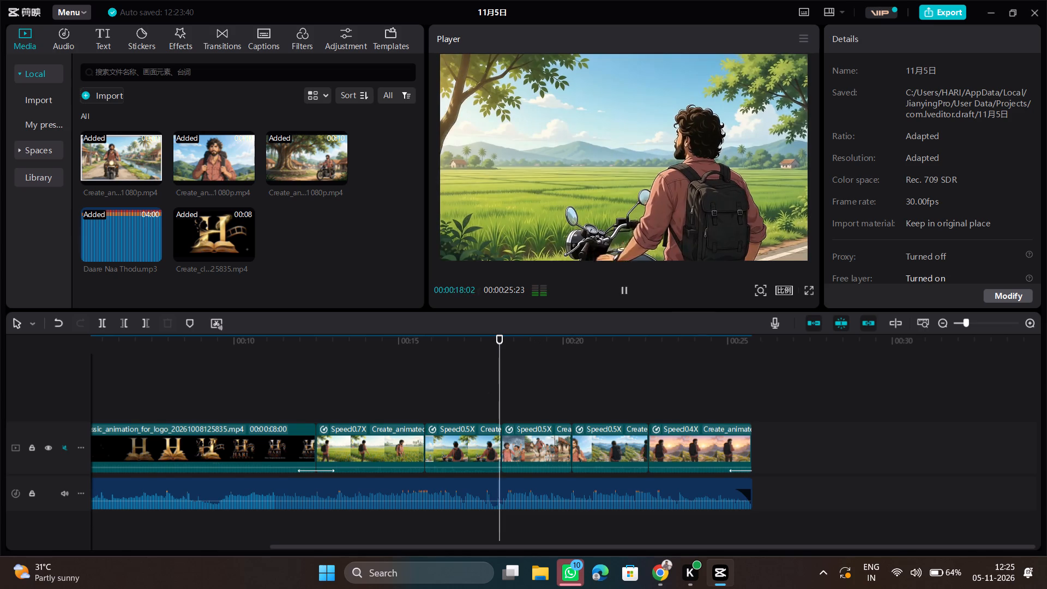
key(space)
Trim the end of the motorcycle and paddy-field segment back to 00:00:18:02.
click(495, 394)
key(Right)
key(Right)
key(Right)
key(Right)
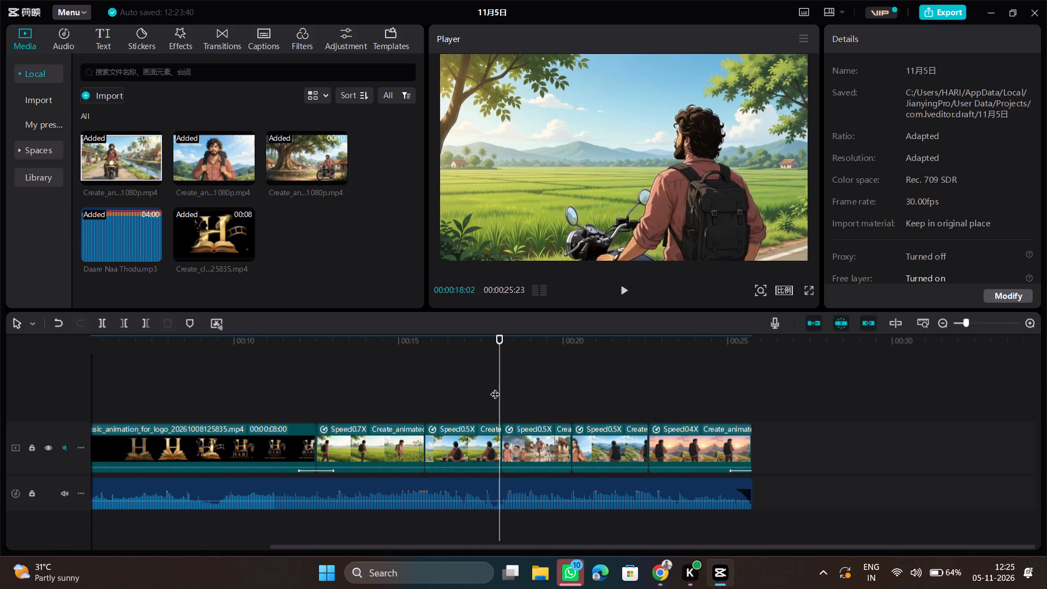
key(Right)
key(Left)
click(478, 446)
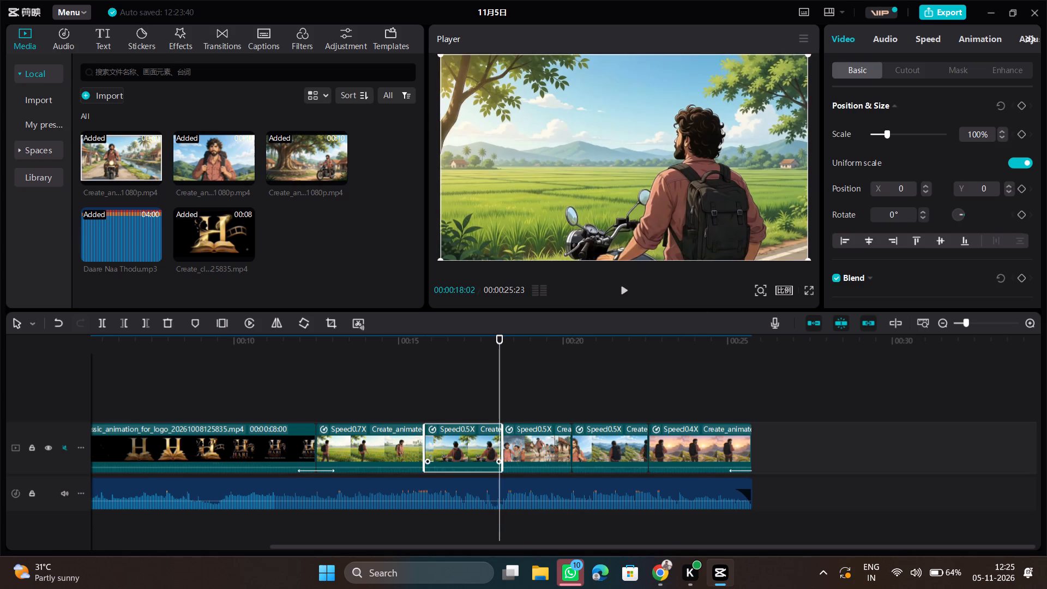
click(502, 451)
click(491, 398)
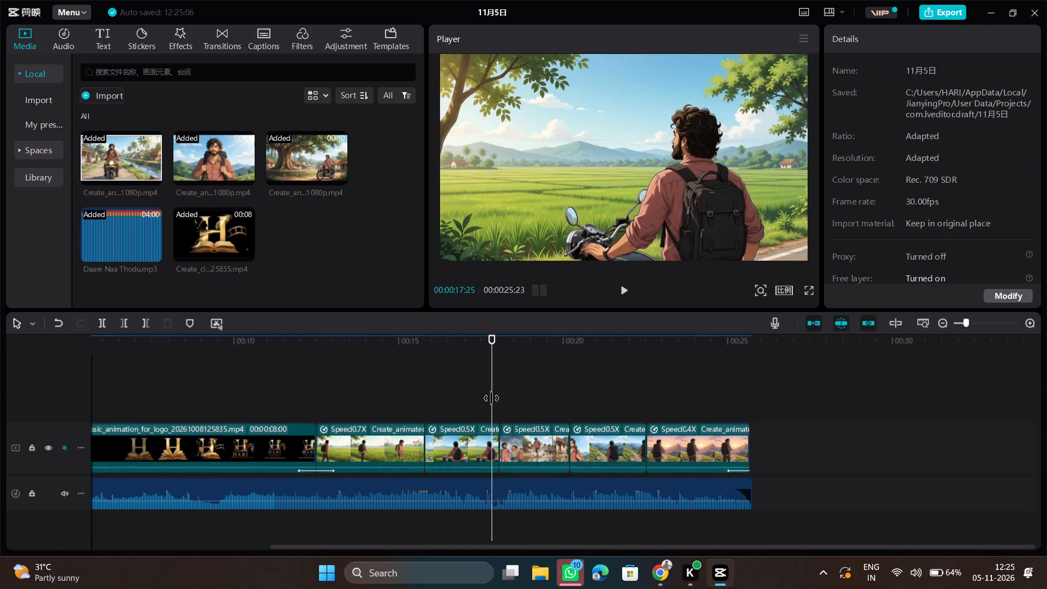
key(space)
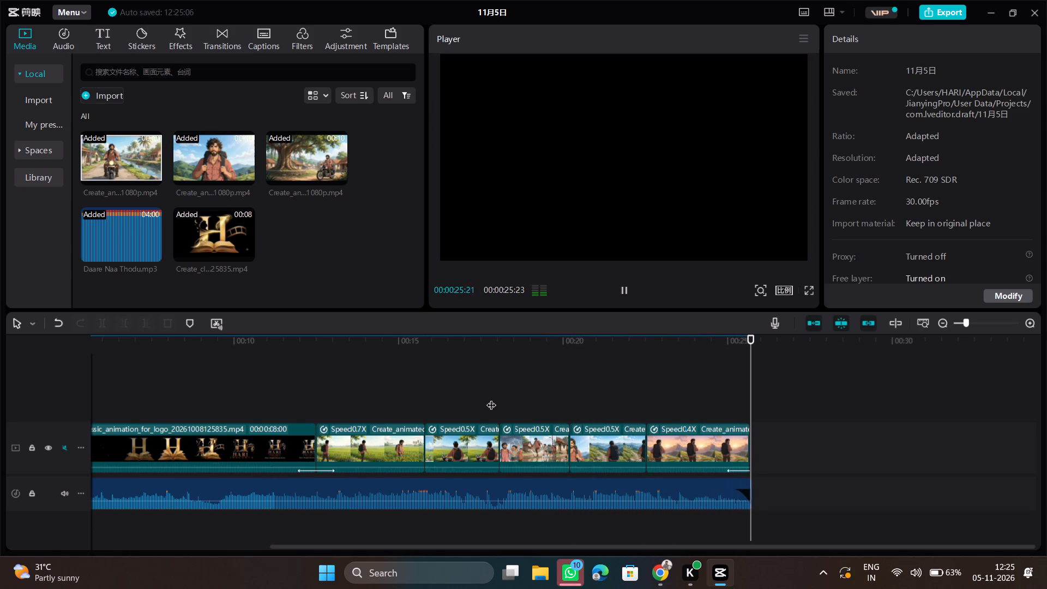
click(658, 389)
click(648, 389)
key(space)
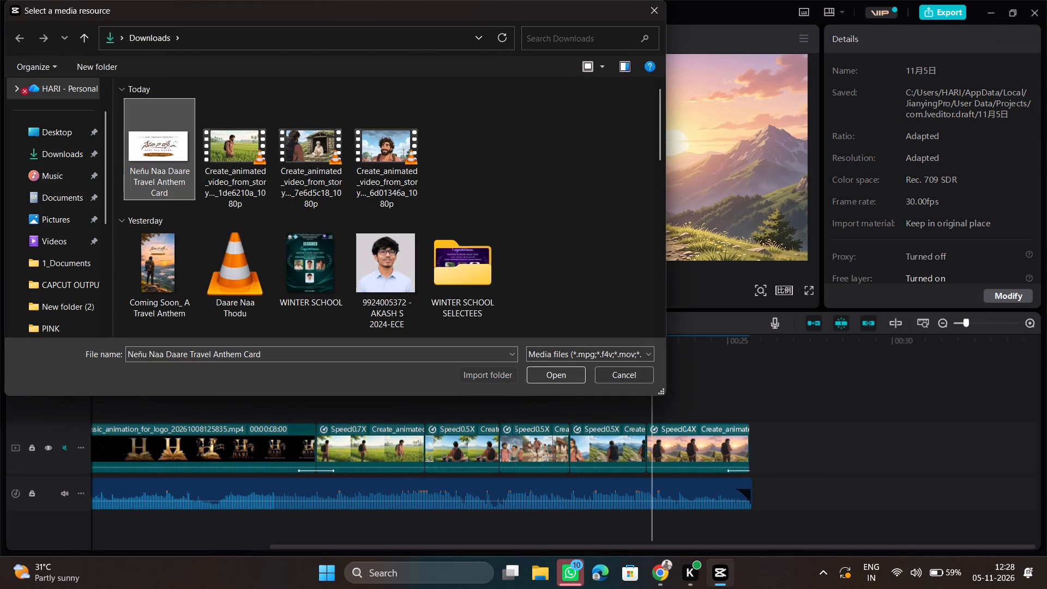
Import the Nenu Naa Daare Travel Anthem Card image and place it on a new track above the final clip, aligned with that clip's start.
click(552, 380)
drag(309, 238, 690, 374)
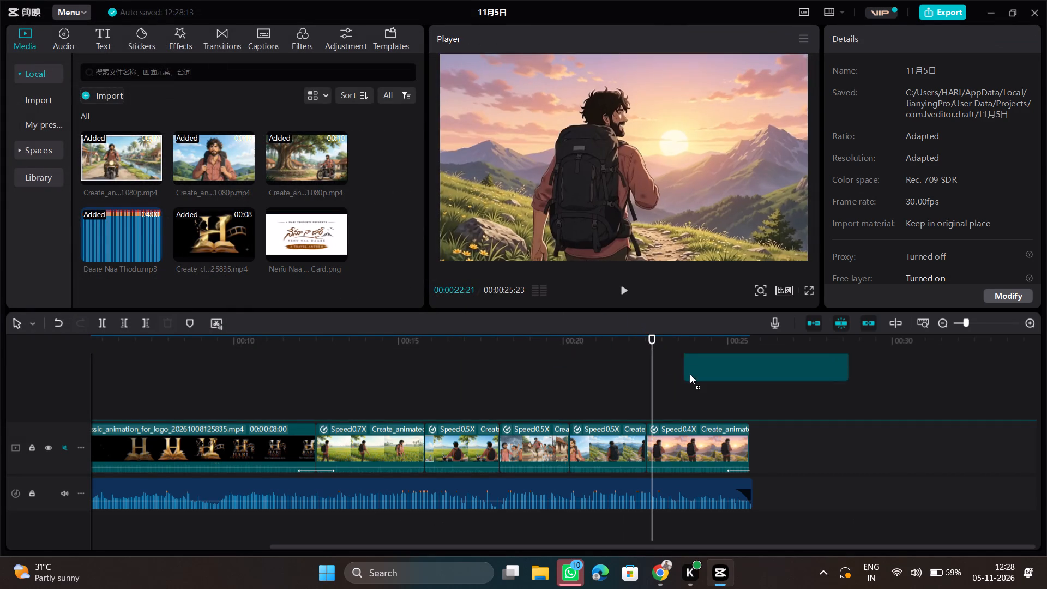
drag(690, 374, 646, 404)
click(629, 372)
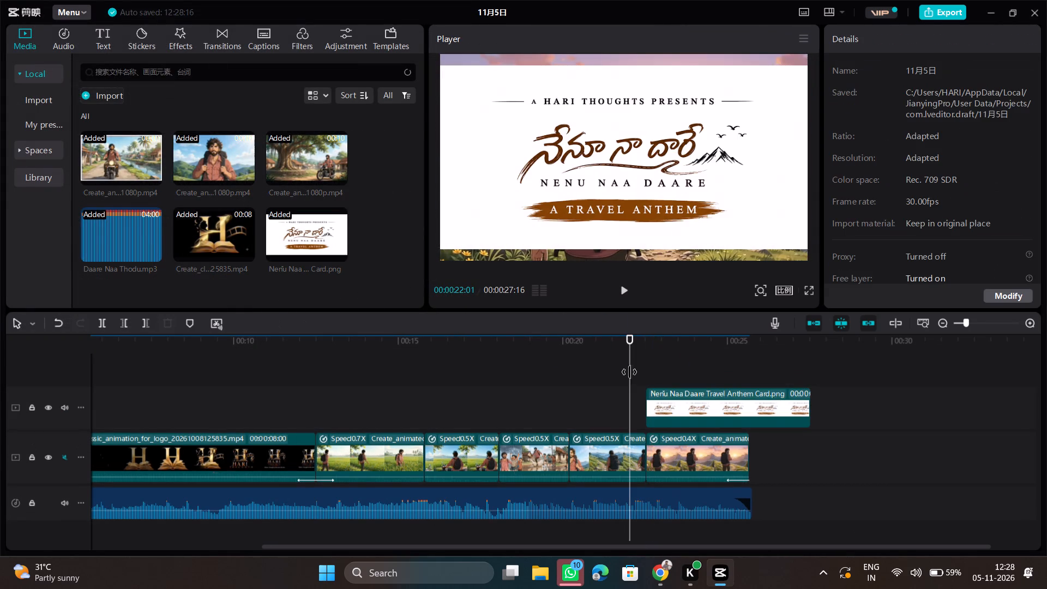
click(635, 368)
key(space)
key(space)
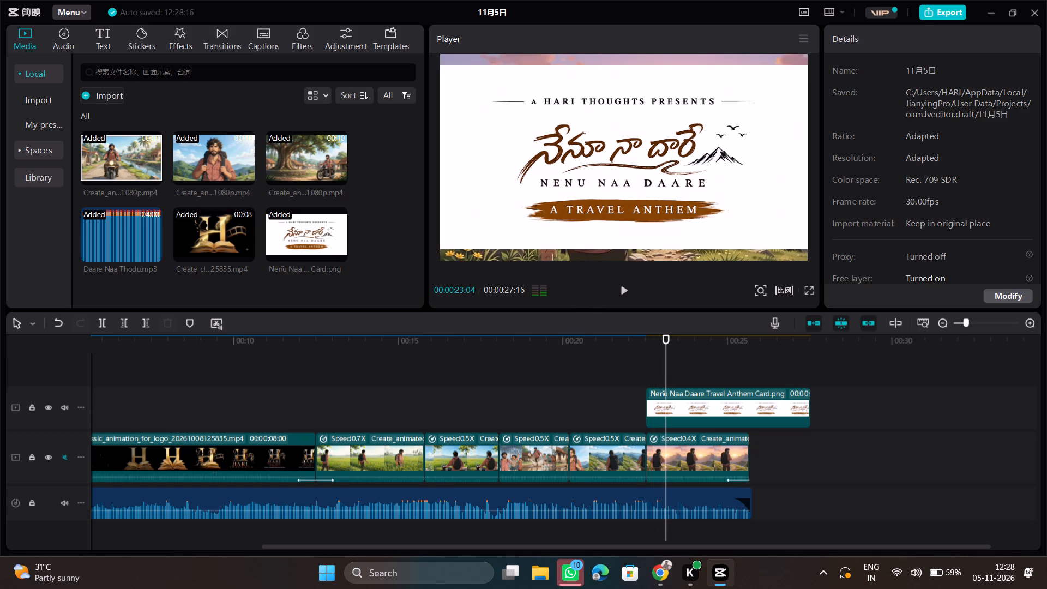
Enable Chroma key on the title card clip and pick its white background as the colour to remove.
click(714, 417)
click(911, 70)
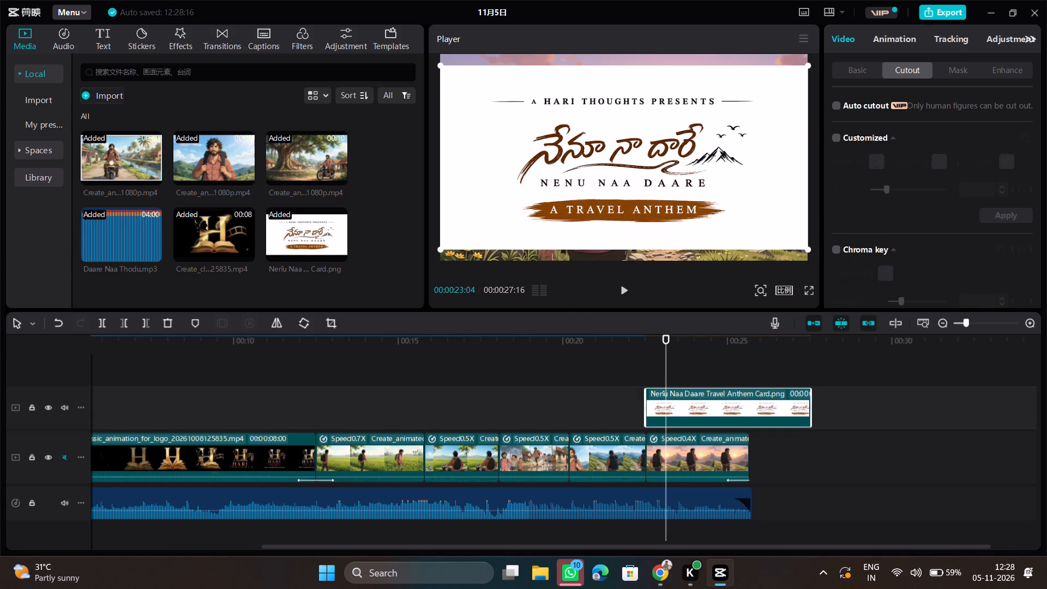
click(832, 254)
click(838, 245)
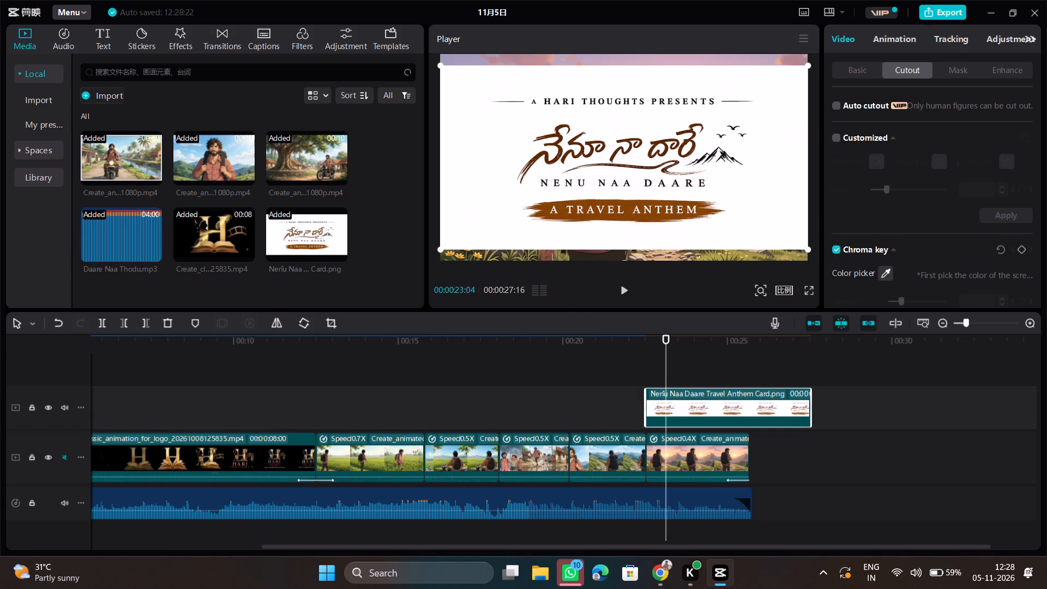
double_click(889, 268)
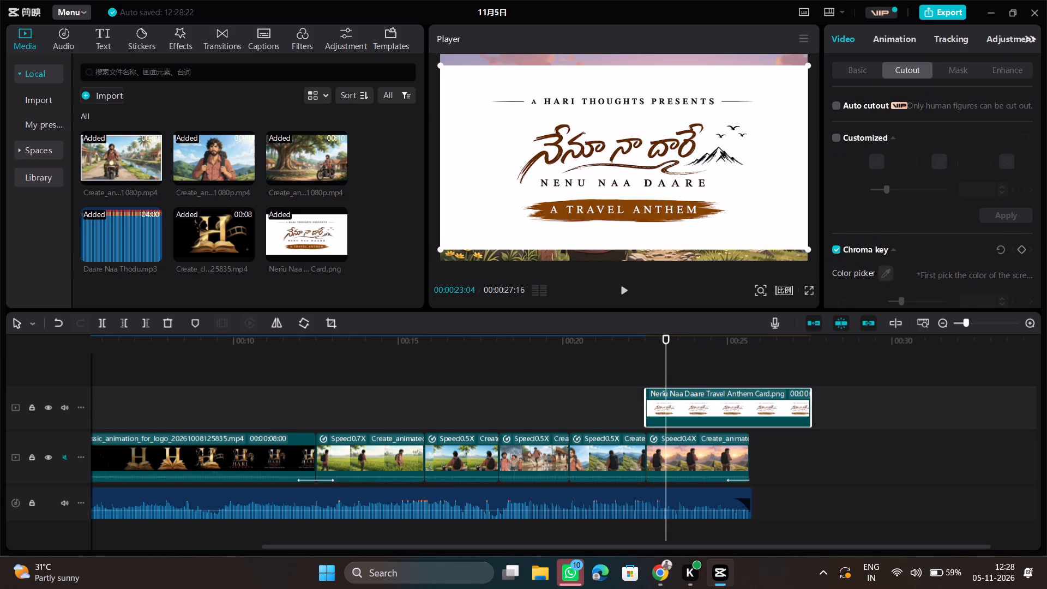
click(888, 277)
click(789, 185)
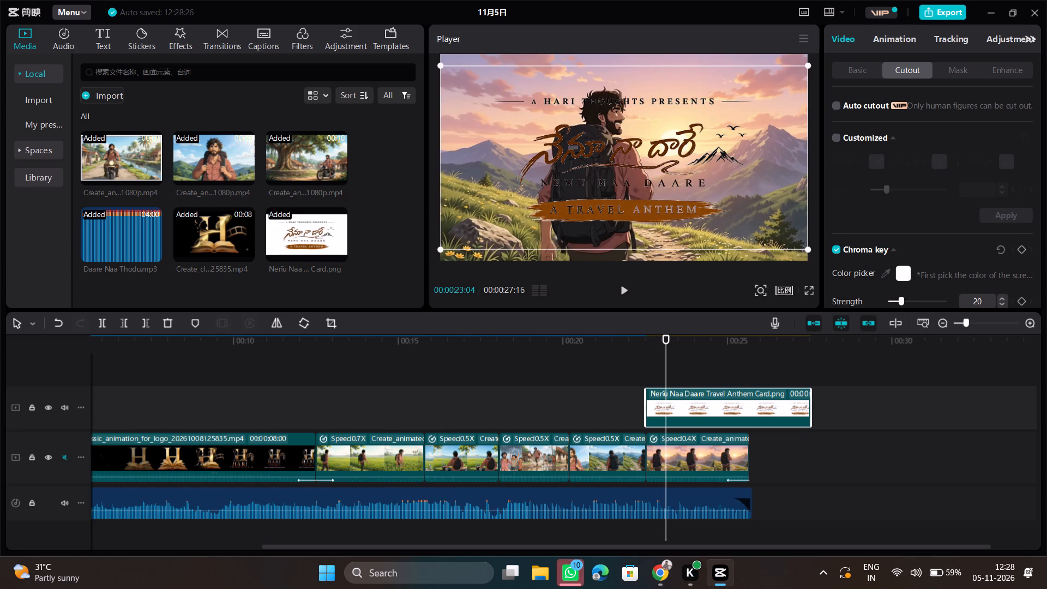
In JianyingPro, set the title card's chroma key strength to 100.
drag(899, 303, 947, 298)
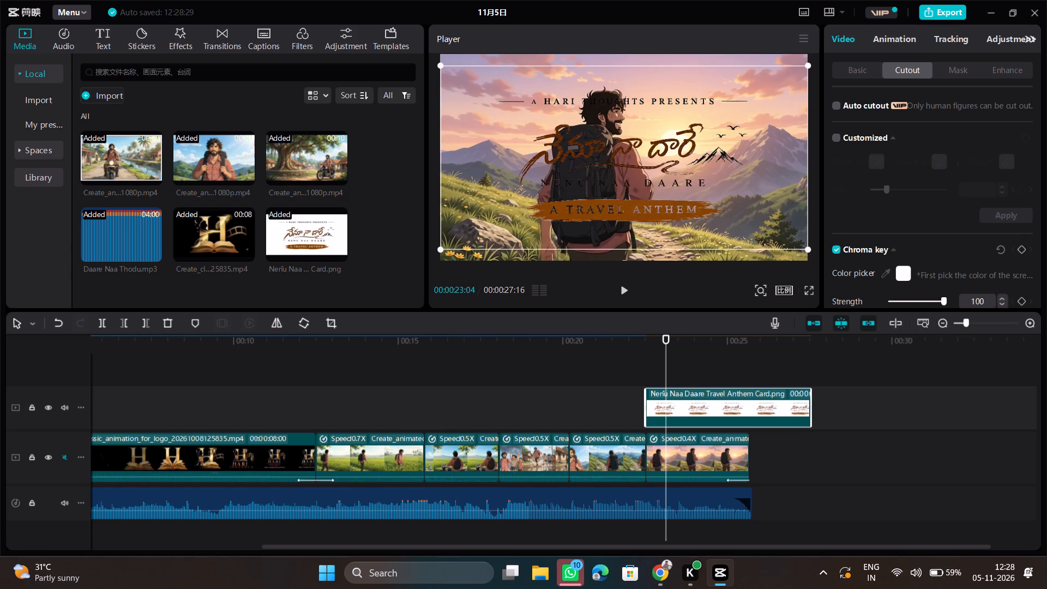
Shrink the title card to about half the frame width and place it over the sky beside the traveller.
drag(437, 246, 620, 195)
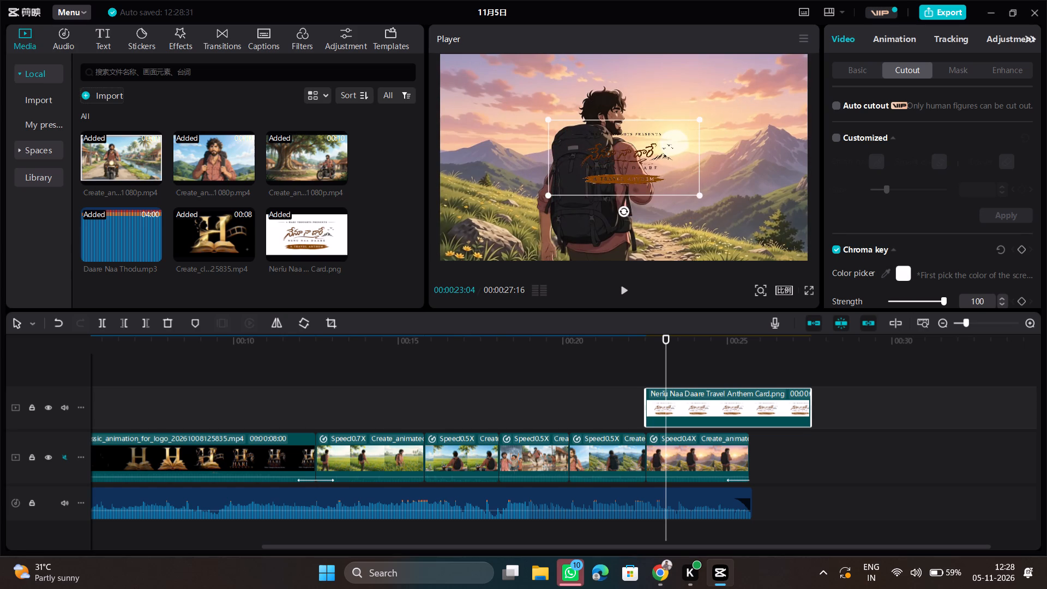
drag(628, 173, 729, 142)
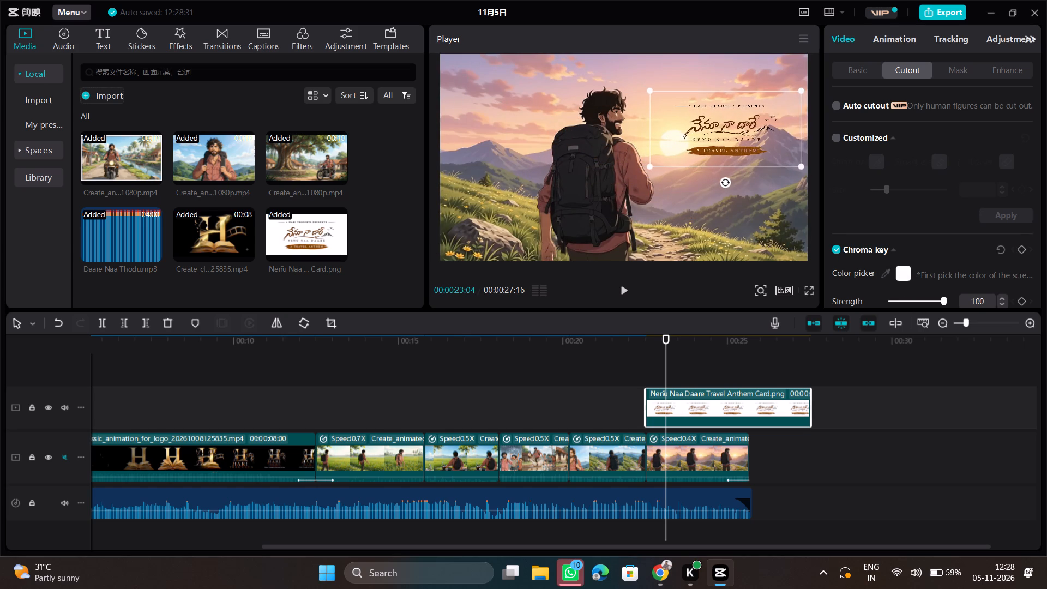
drag(729, 142, 725, 136)
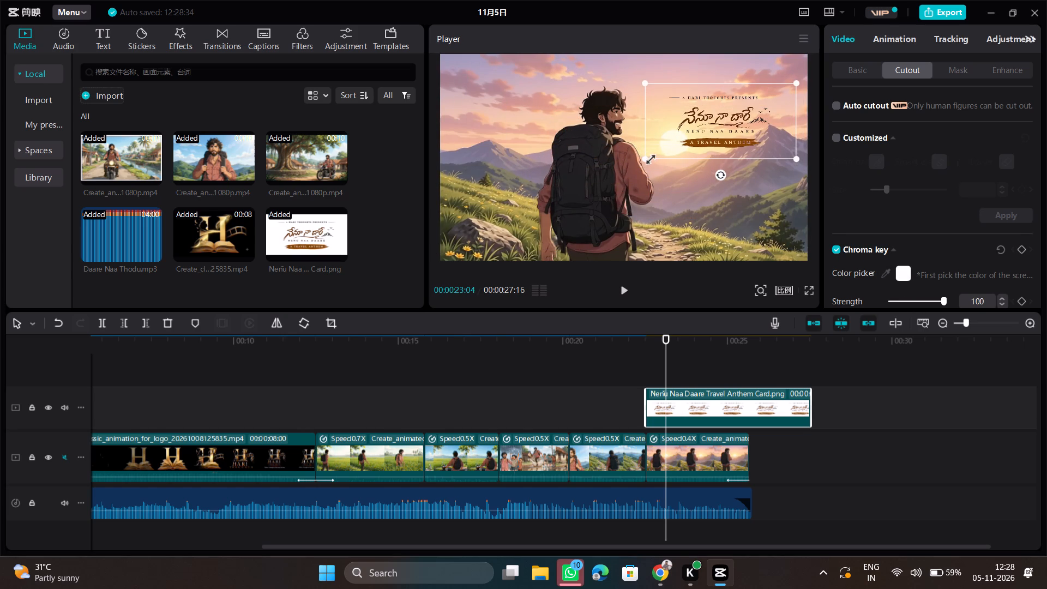
drag(648, 157, 638, 193)
drag(692, 143, 688, 150)
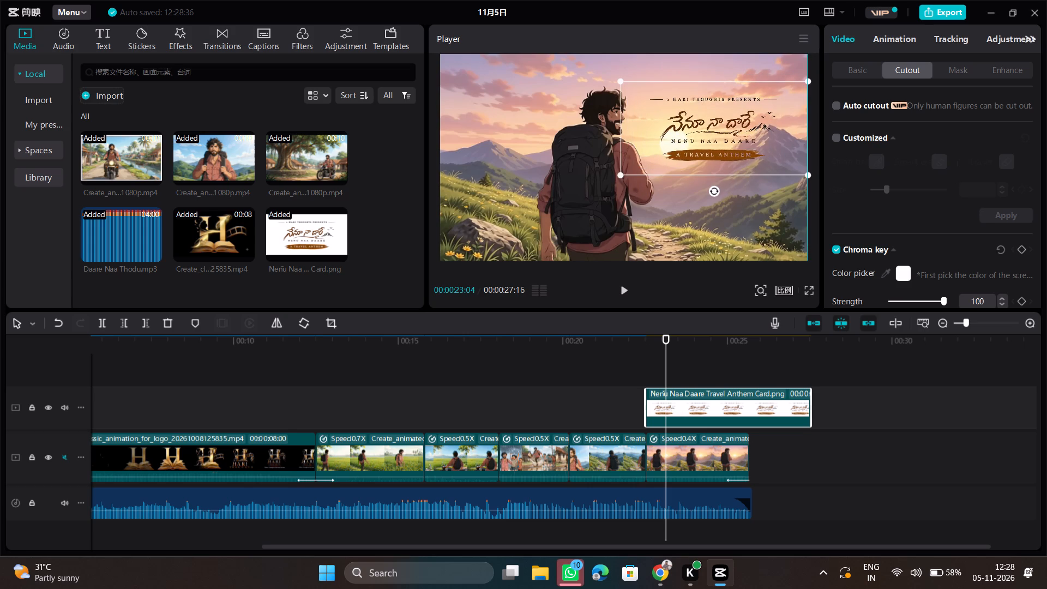
drag(688, 150, 690, 150)
click(705, 139)
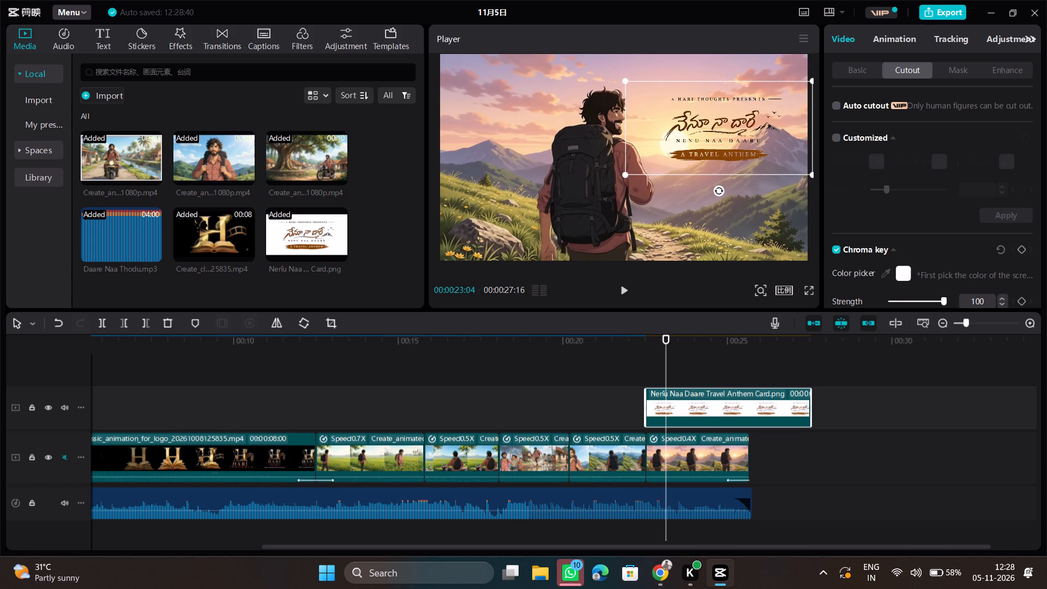
Try a chroma key feather of 42 on the title card, and settle on a feather of 1.
scroll(905, 249, down, 3)
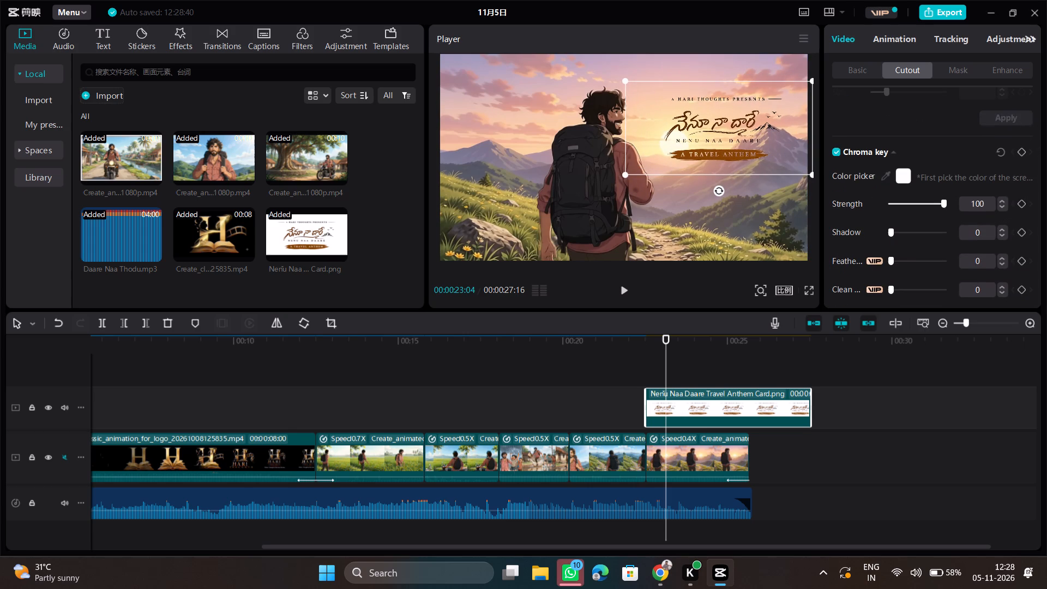
drag(890, 260, 913, 258)
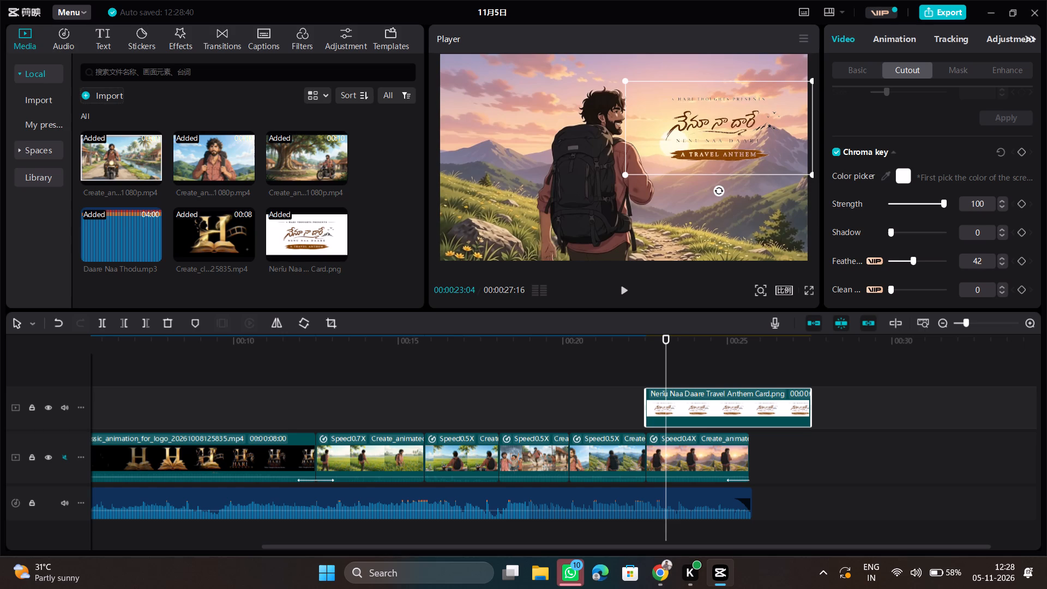
drag(913, 258, 883, 254)
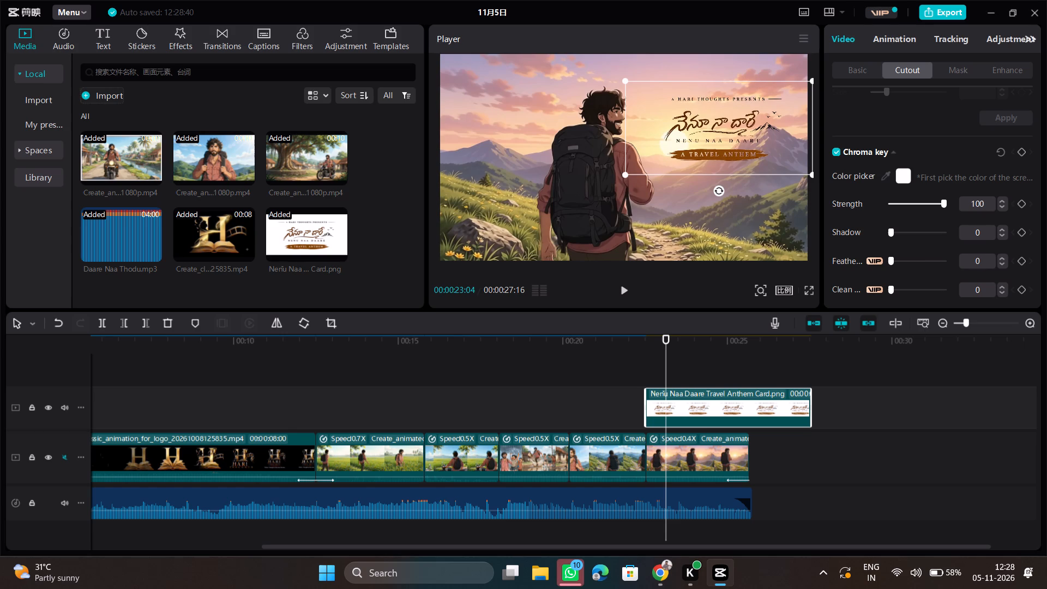
drag(883, 254, 876, 253)
click(1002, 257)
Set the title card's chroma key strength to 1.
drag(945, 204, 887, 215)
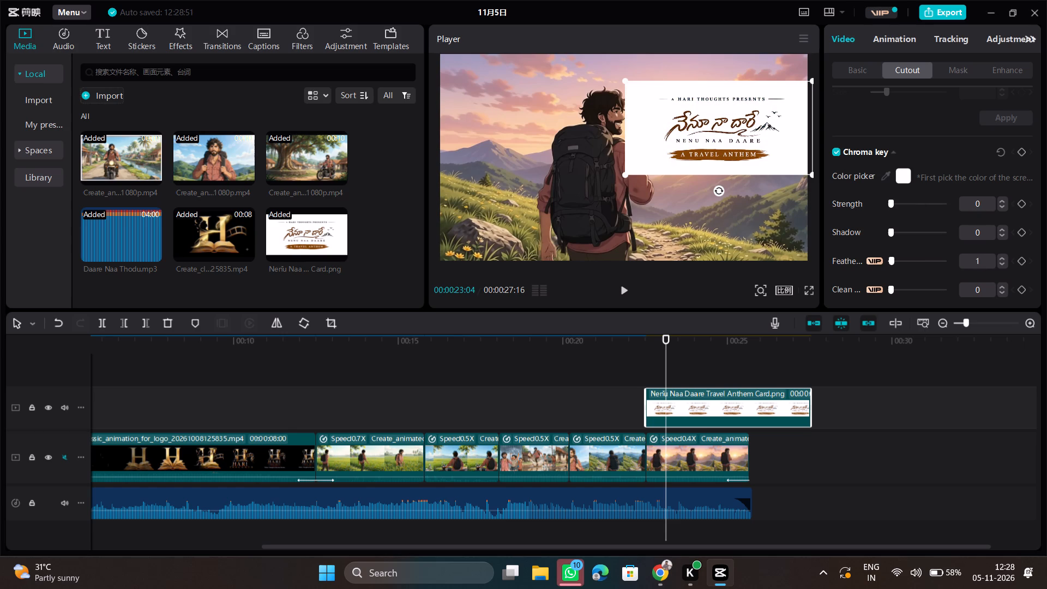
click(1001, 201)
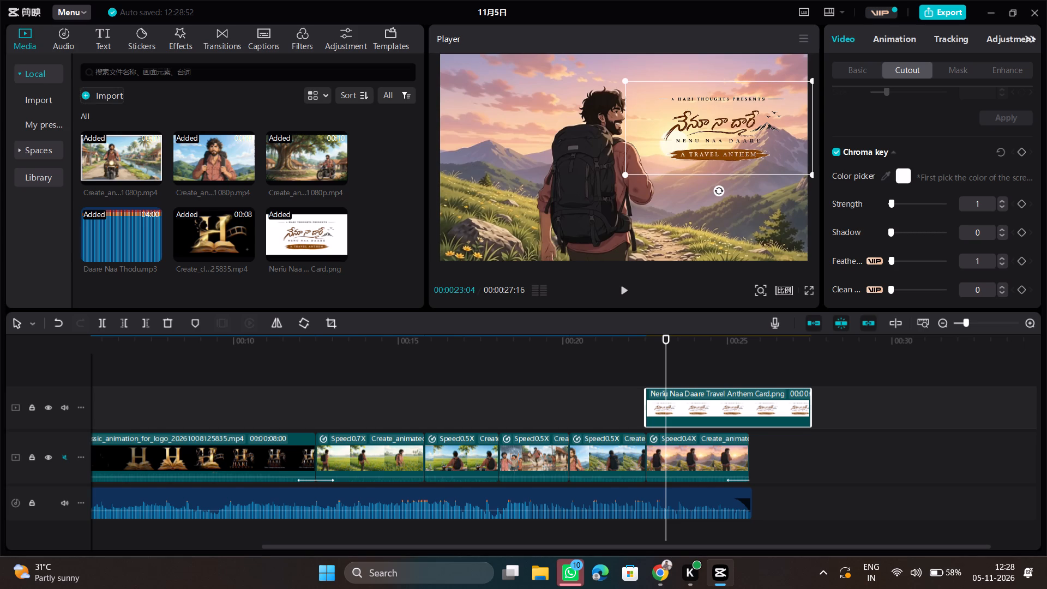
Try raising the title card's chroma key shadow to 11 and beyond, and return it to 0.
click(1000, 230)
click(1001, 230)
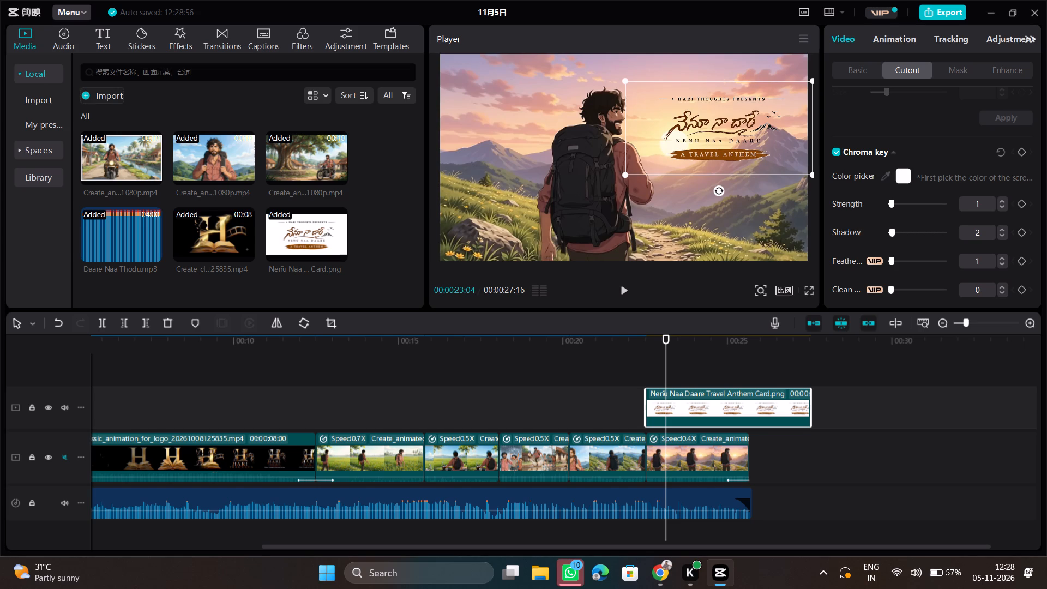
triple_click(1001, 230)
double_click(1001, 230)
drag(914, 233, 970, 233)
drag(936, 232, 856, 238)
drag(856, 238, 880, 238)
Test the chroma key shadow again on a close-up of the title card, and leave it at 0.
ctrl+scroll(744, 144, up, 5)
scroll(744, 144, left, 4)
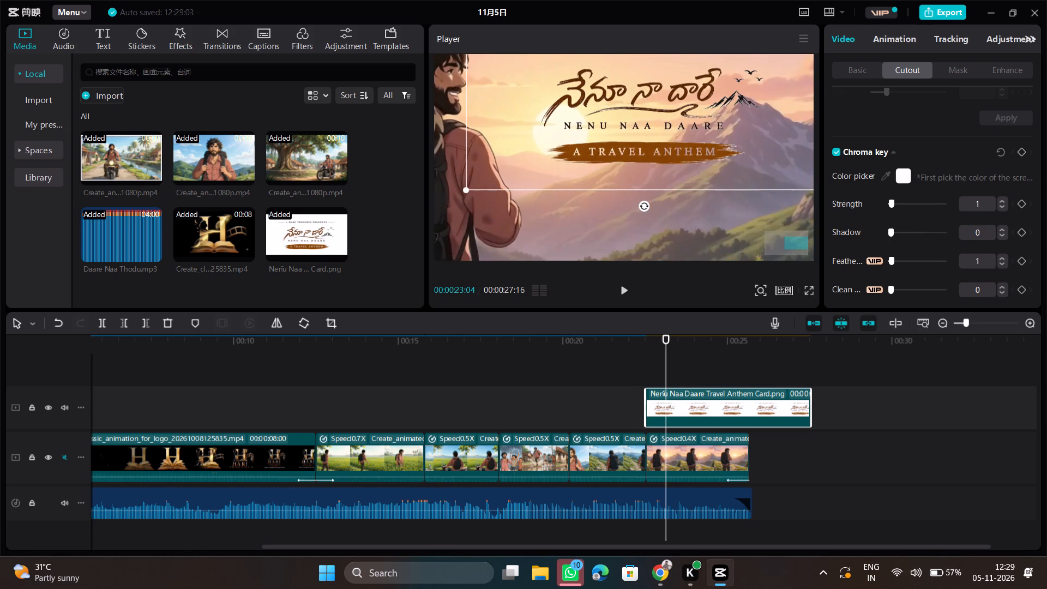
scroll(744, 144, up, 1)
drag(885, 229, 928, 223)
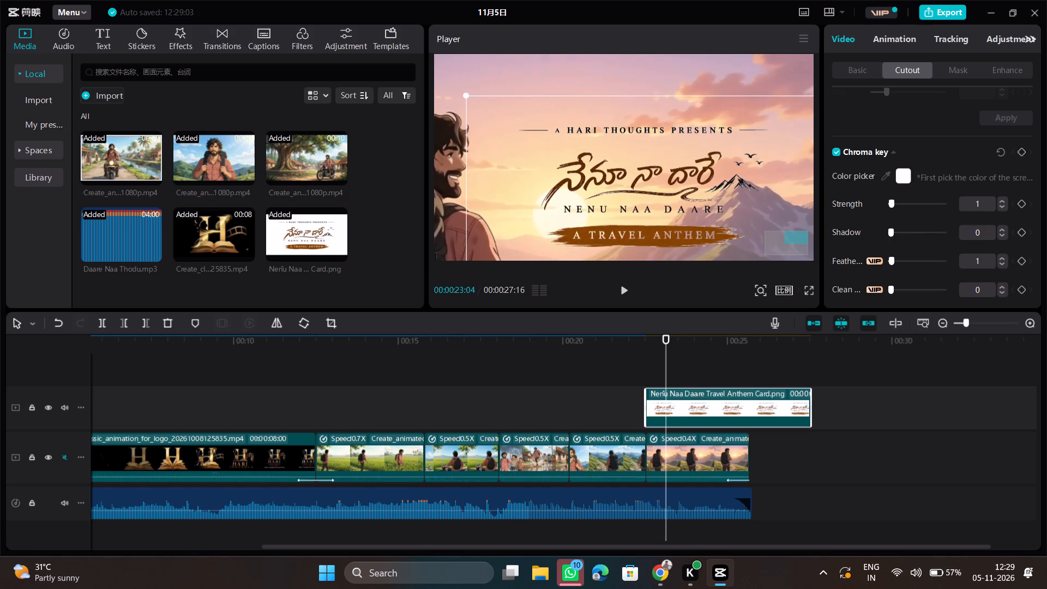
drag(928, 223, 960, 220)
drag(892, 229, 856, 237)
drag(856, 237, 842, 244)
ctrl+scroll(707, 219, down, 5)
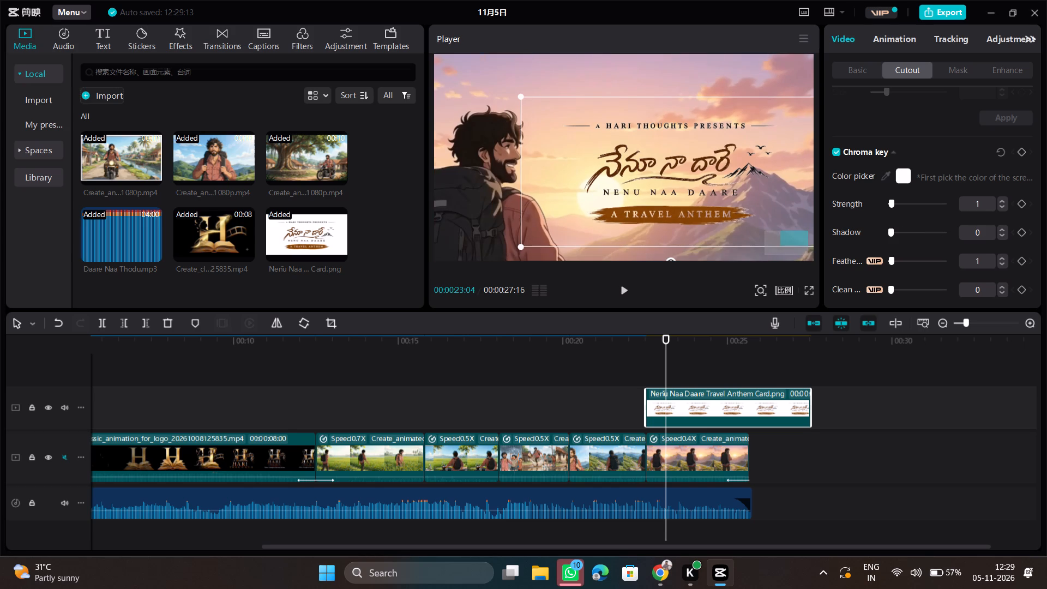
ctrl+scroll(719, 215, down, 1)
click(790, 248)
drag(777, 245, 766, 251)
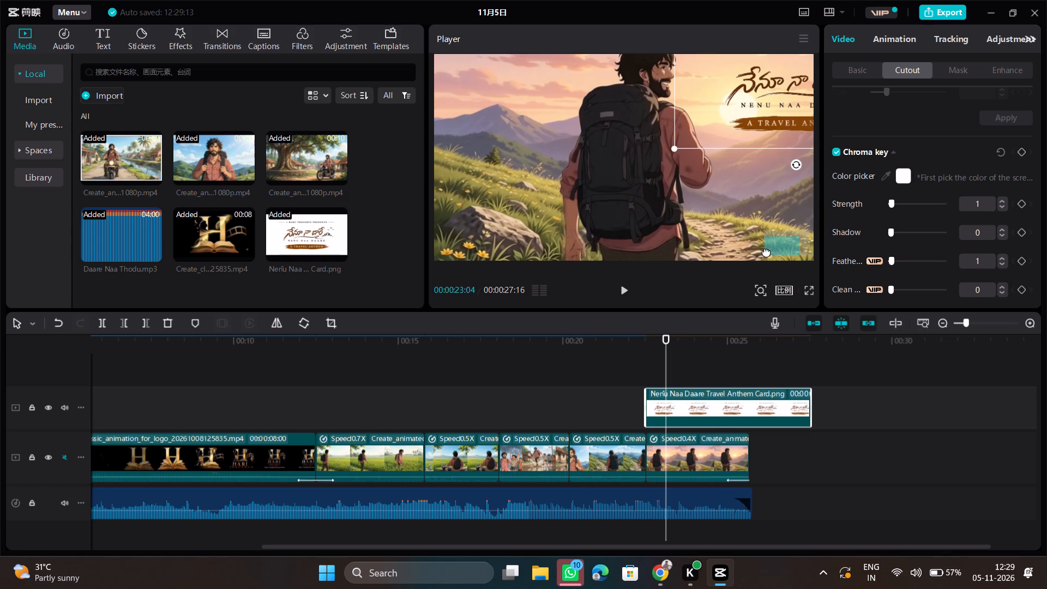
Examine the keyed title card over the closing scene in the preview at different zoom levels.
drag(766, 251, 772, 255)
ctrl+scroll(695, 174, down, 4)
ctrl+scroll(695, 174, up, 1)
ctrl+scroll(695, 174, down, 1)
ctrl+scroll(707, 187, up, 1)
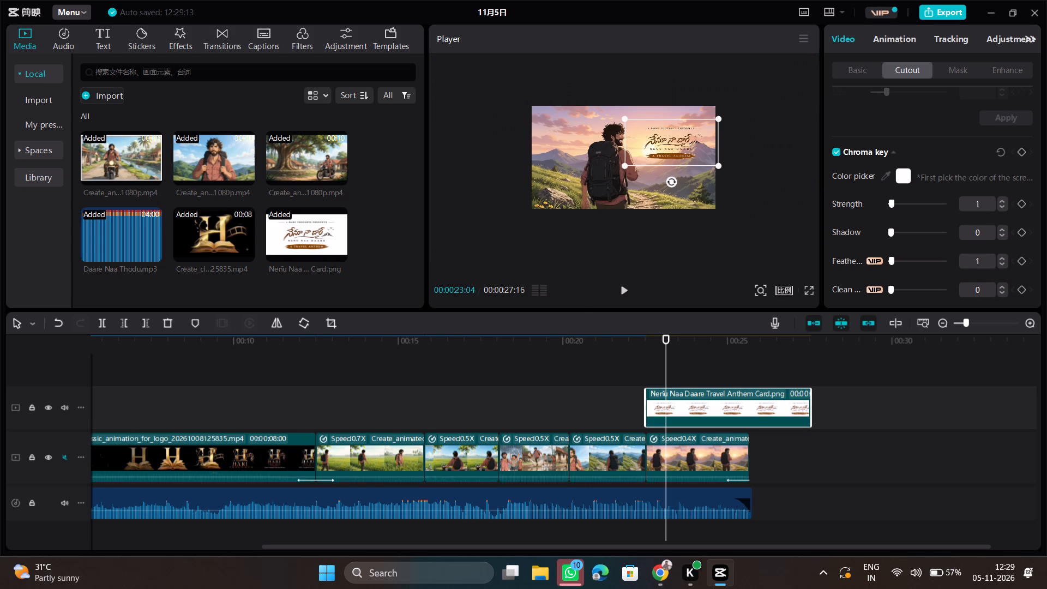
ctrl+scroll(708, 189, up, 1)
ctrl+scroll(708, 189, down, 1)
ctrl+scroll(709, 193, up, 2)
ctrl+scroll(710, 194, down, 1)
ctrl+scroll(711, 195, up, 1)
click(797, 227)
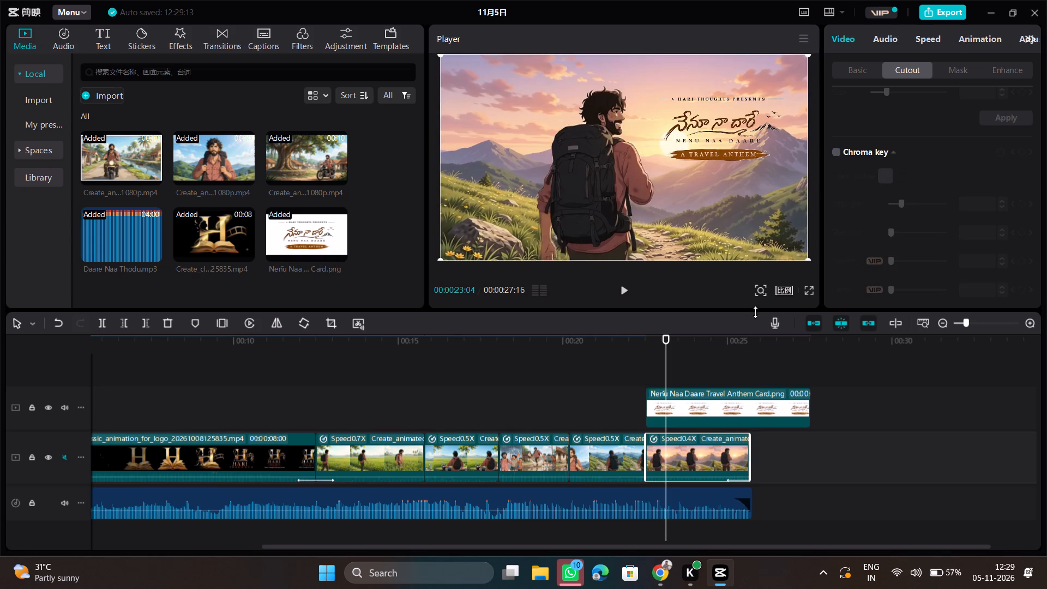
Play back the closing scene through its end to check the title card's timing against the video.
click(638, 370)
key(space)
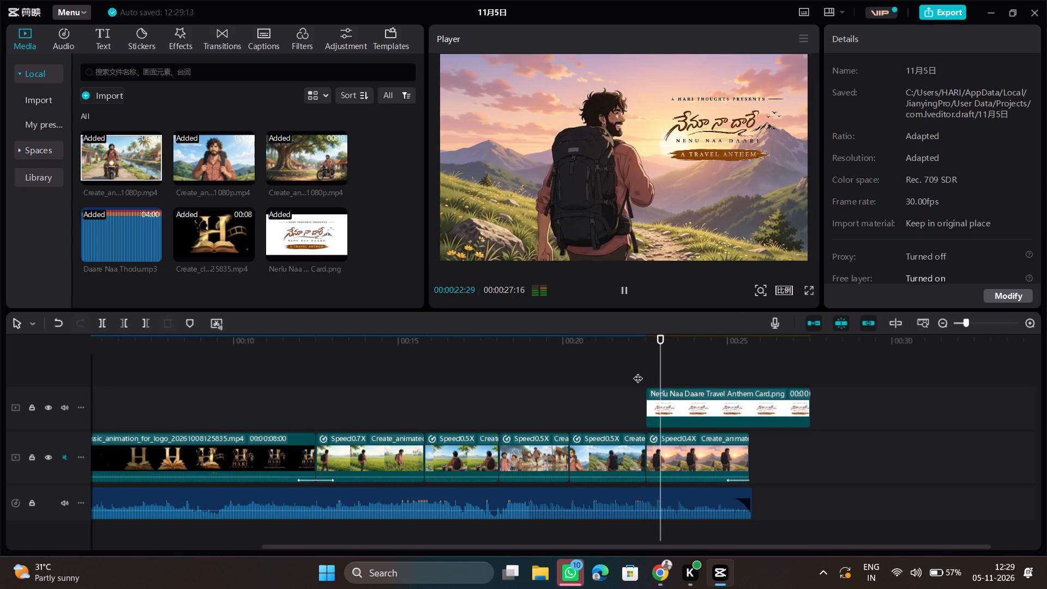
click(603, 370)
click(625, 375)
key(space)
key(space)
key(space)
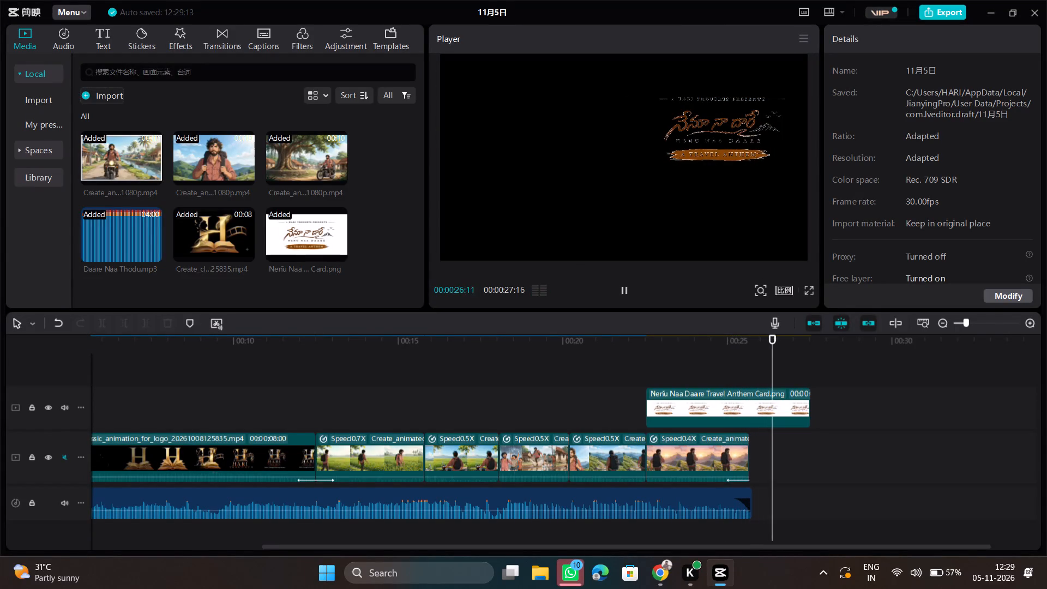
click(737, 365)
key(space)
key(space)
click(735, 368)
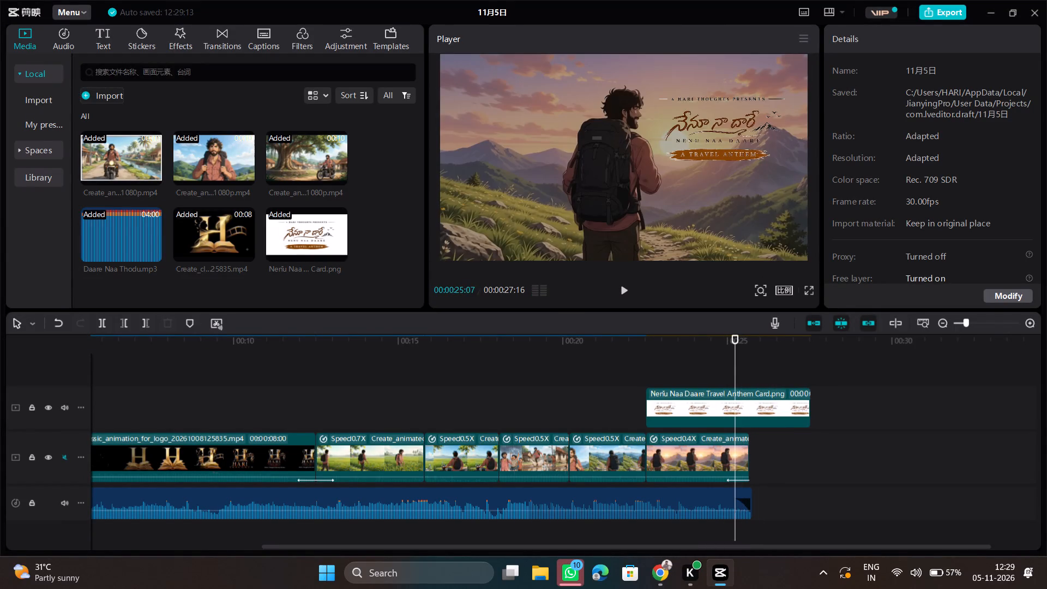
Trim the end of the title card so it finishes together with the last video clip.
click(747, 374)
click(774, 399)
drag(811, 412, 750, 401)
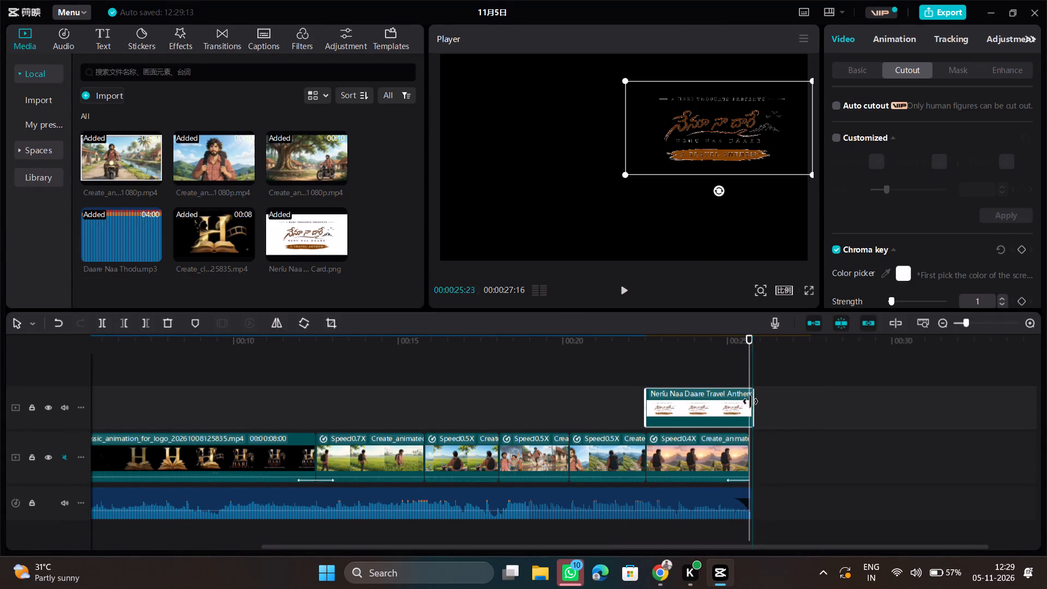
drag(750, 401, 744, 401)
Play back the closing scene with the trimmed title card from several points.
click(729, 376)
click(663, 371)
key(space)
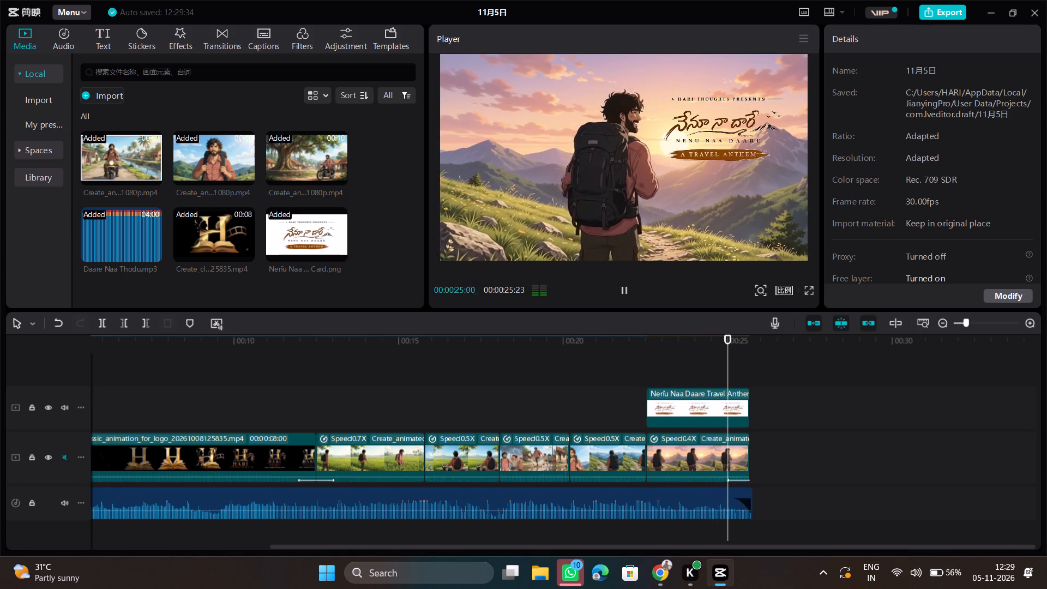
key(space)
click(682, 376)
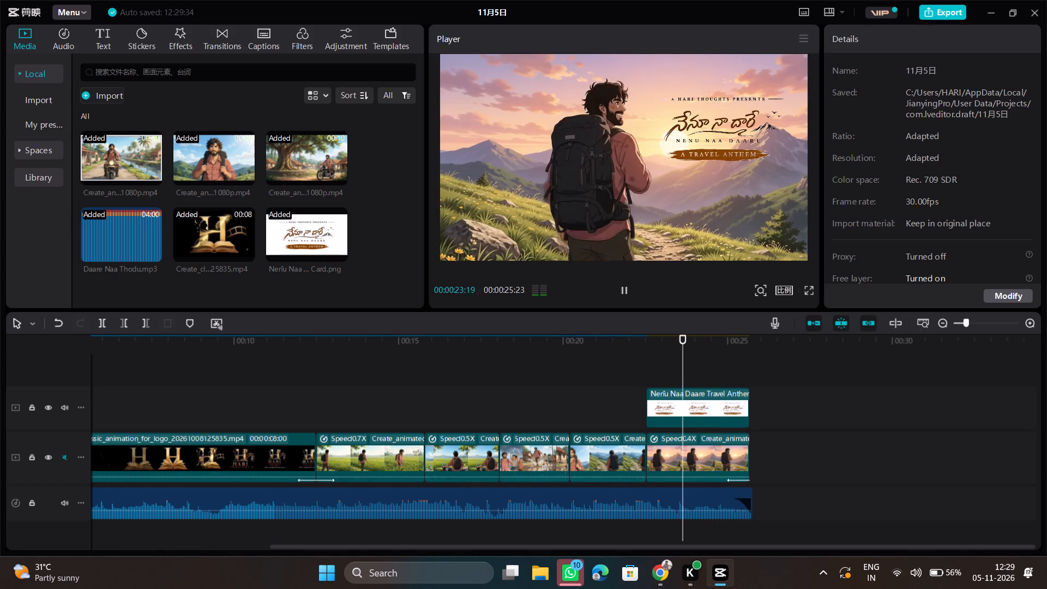
key(space)
key(space)
click(701, 406)
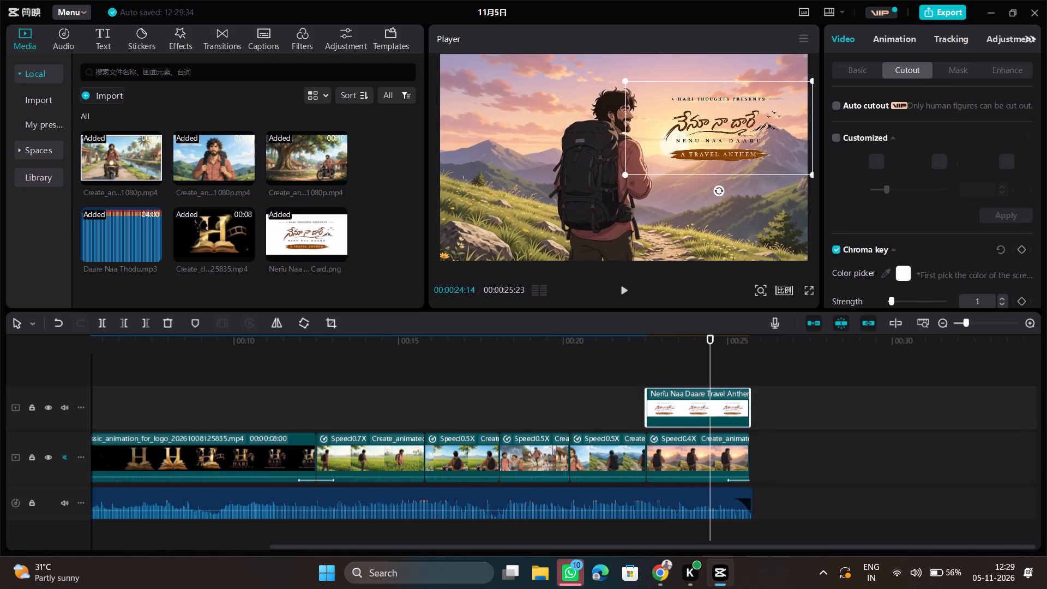
click(668, 370)
click(637, 376)
key(space)
key(space)
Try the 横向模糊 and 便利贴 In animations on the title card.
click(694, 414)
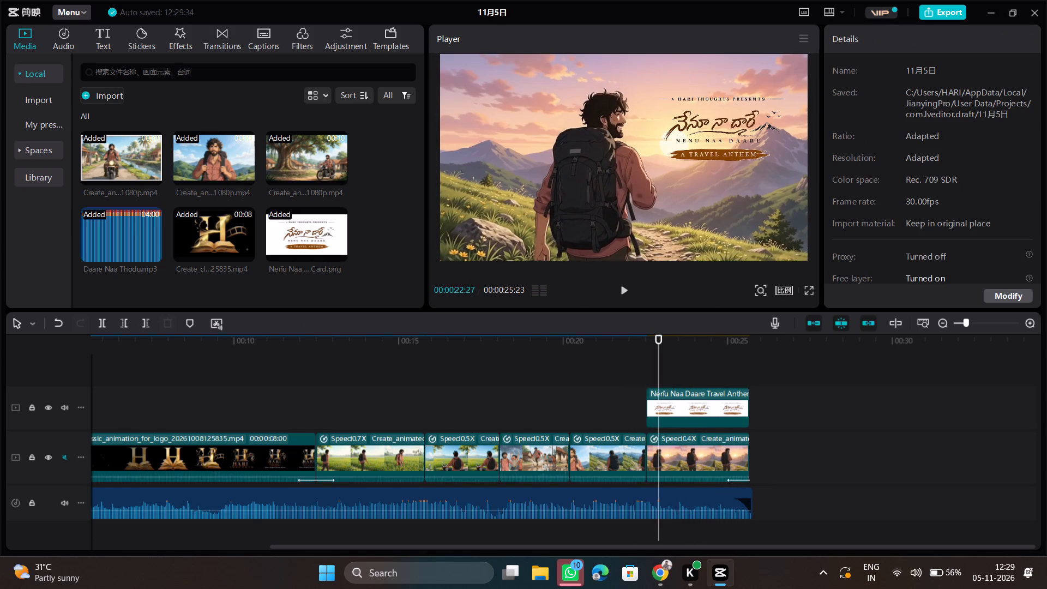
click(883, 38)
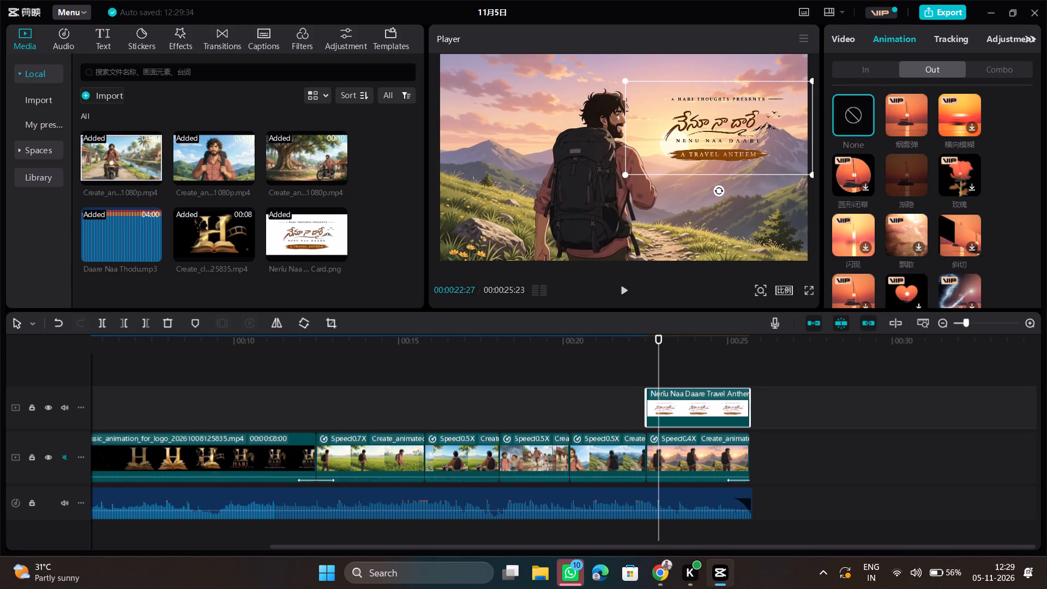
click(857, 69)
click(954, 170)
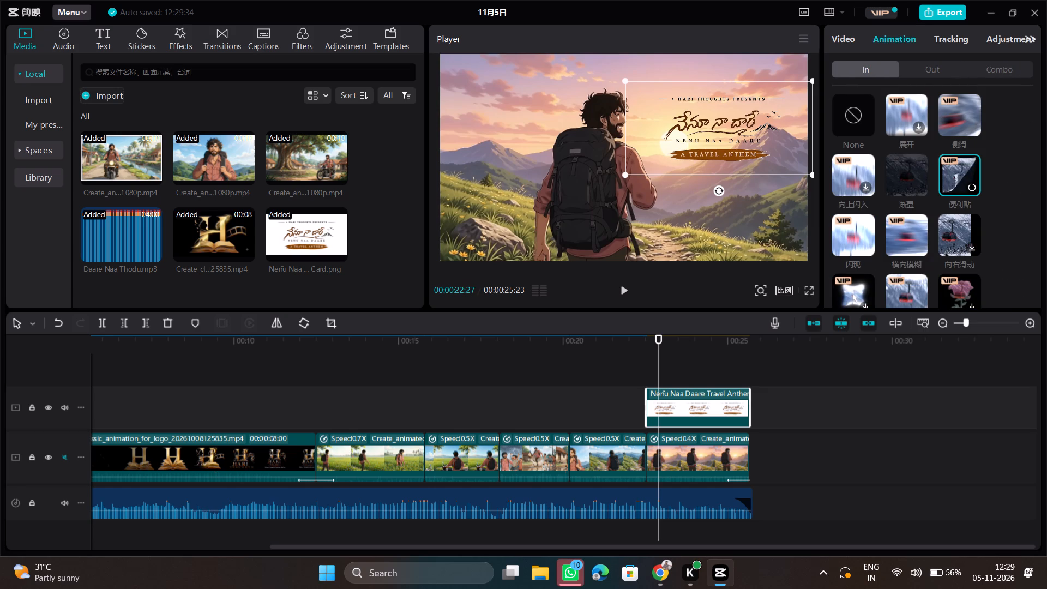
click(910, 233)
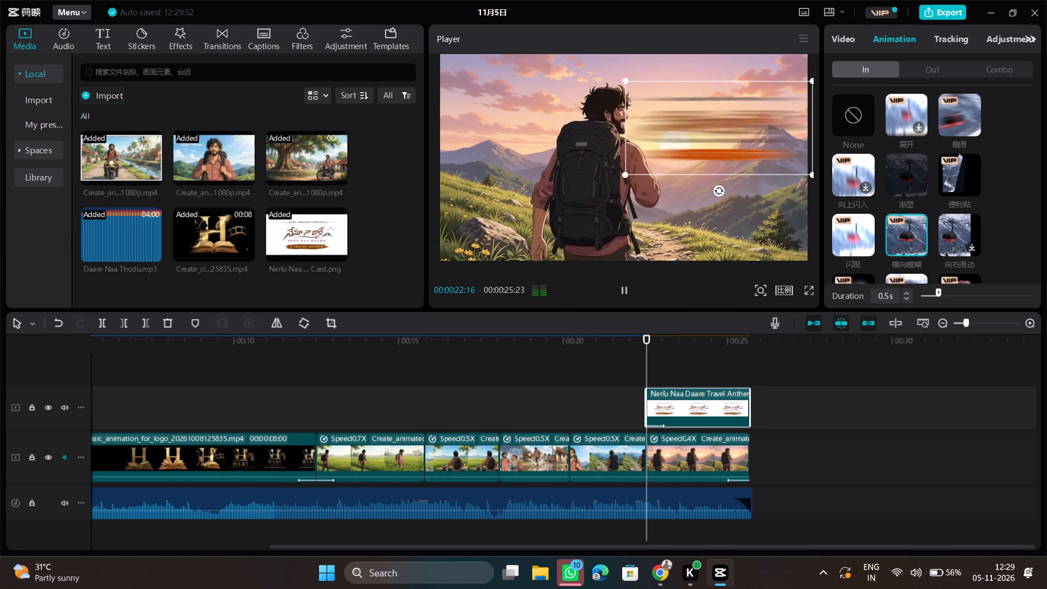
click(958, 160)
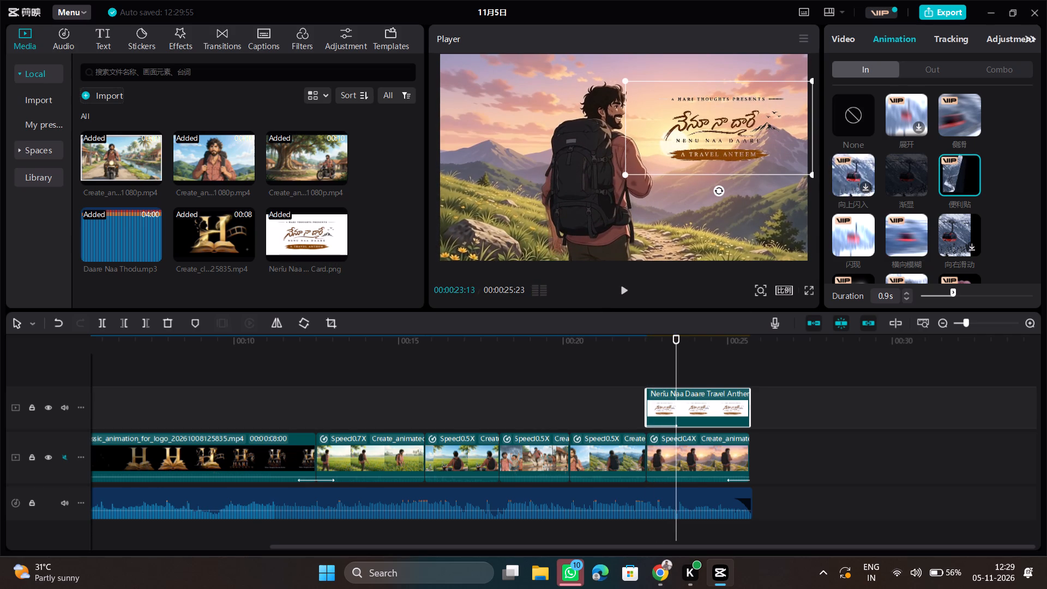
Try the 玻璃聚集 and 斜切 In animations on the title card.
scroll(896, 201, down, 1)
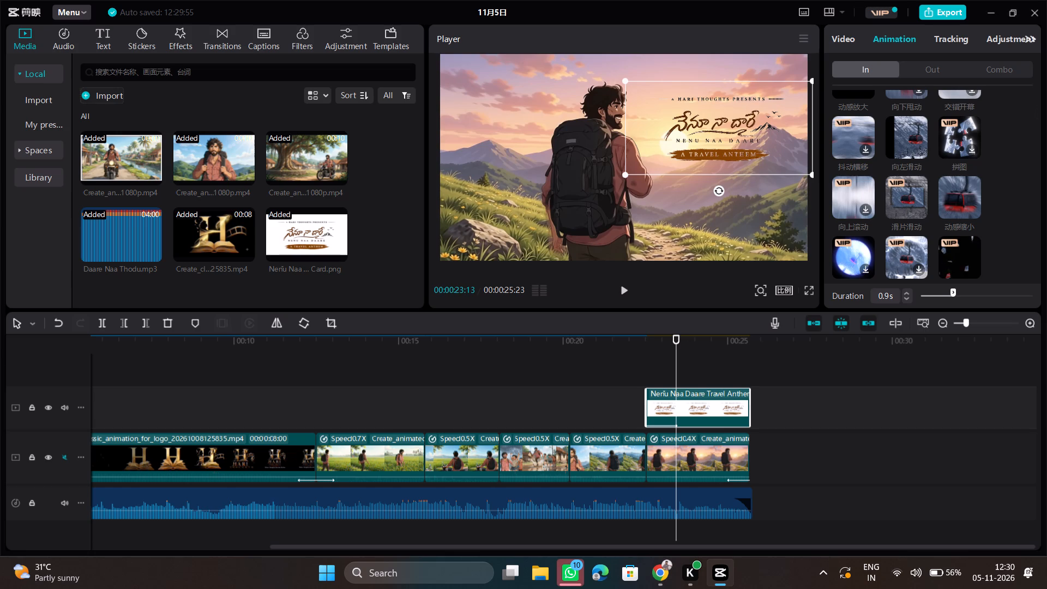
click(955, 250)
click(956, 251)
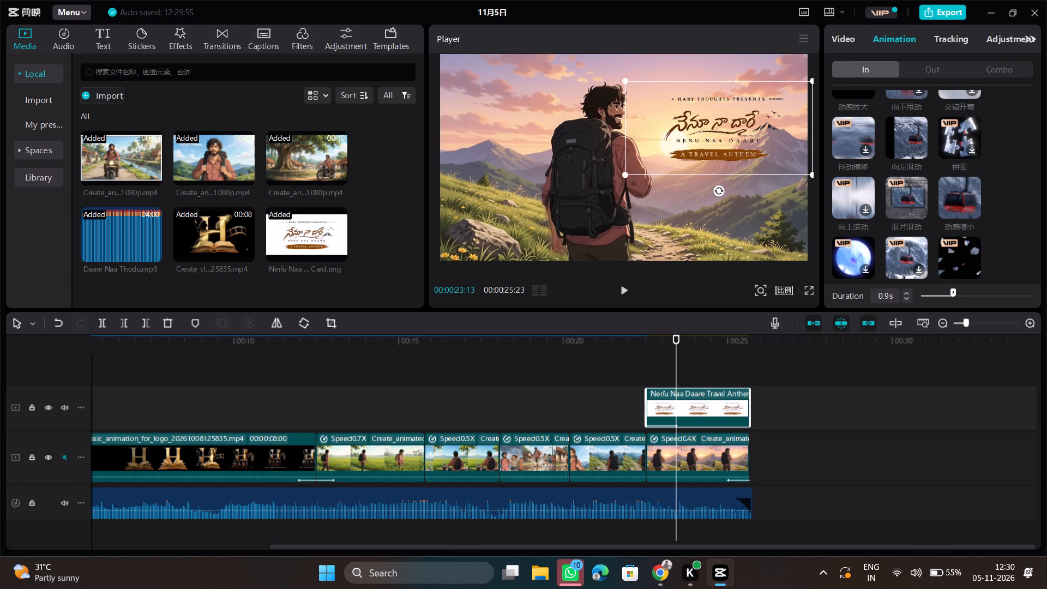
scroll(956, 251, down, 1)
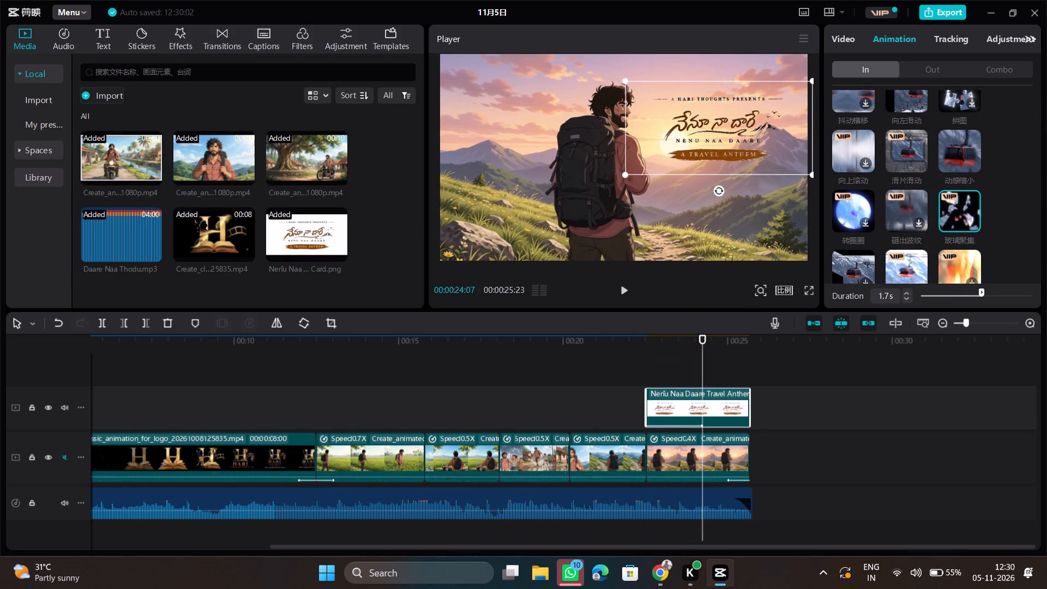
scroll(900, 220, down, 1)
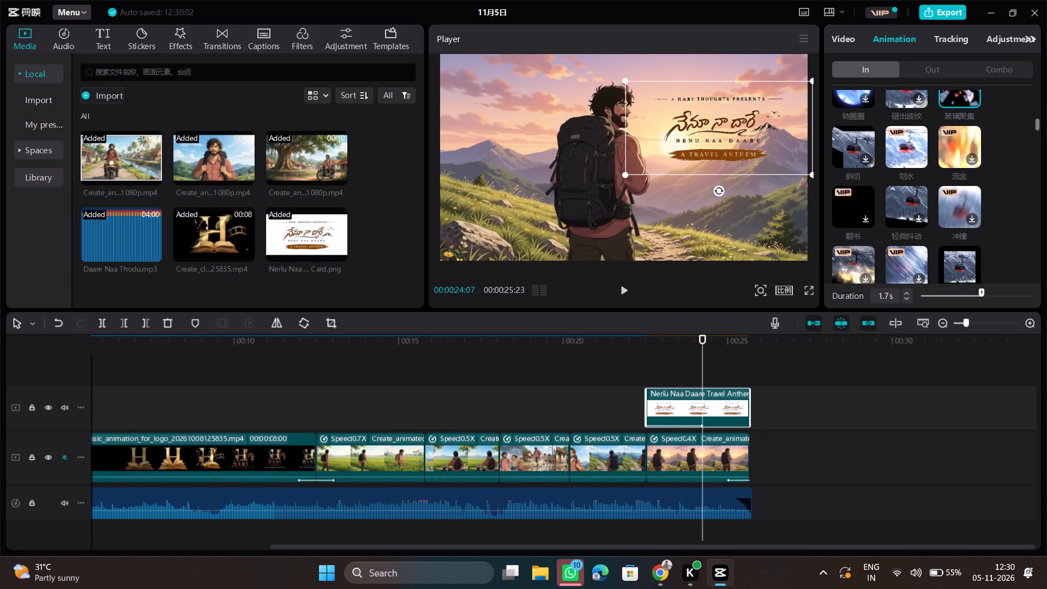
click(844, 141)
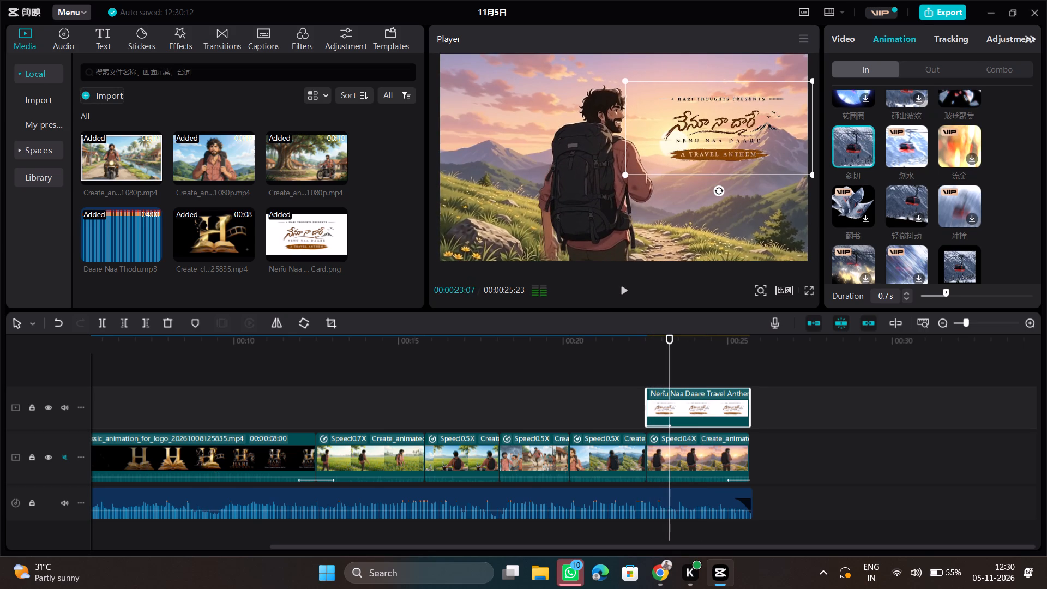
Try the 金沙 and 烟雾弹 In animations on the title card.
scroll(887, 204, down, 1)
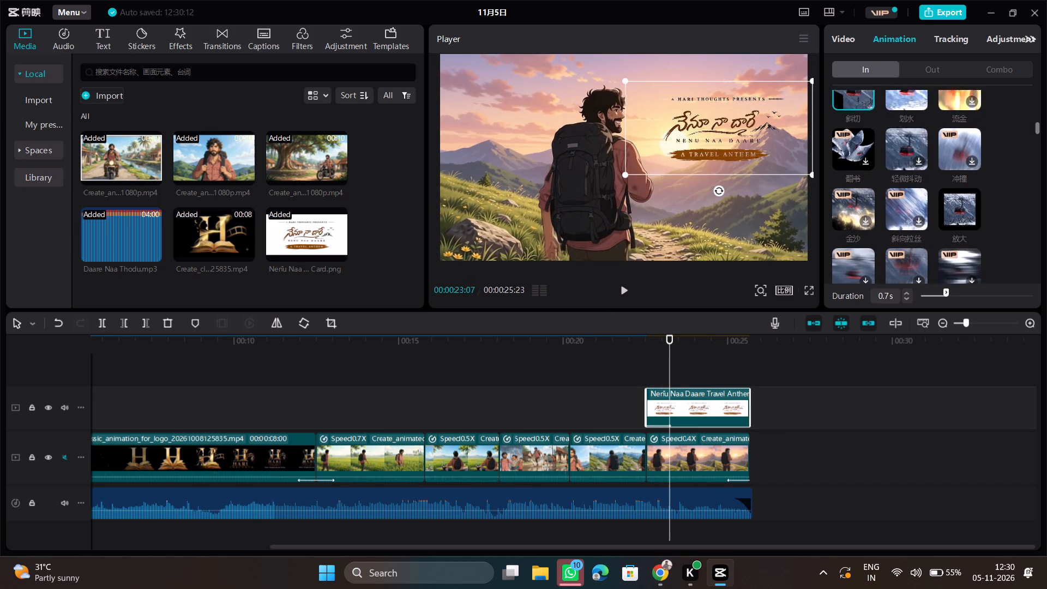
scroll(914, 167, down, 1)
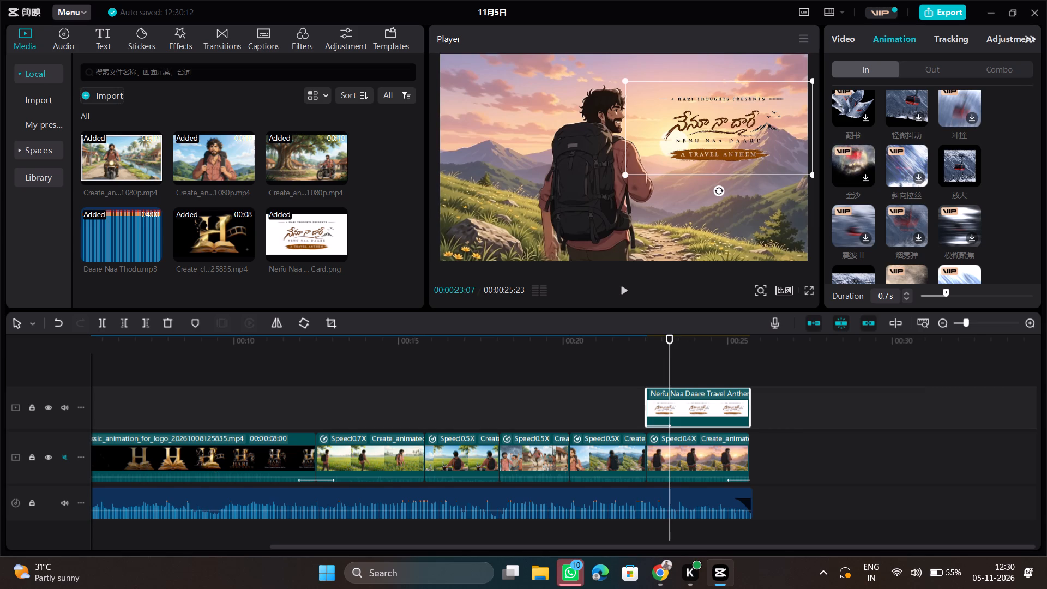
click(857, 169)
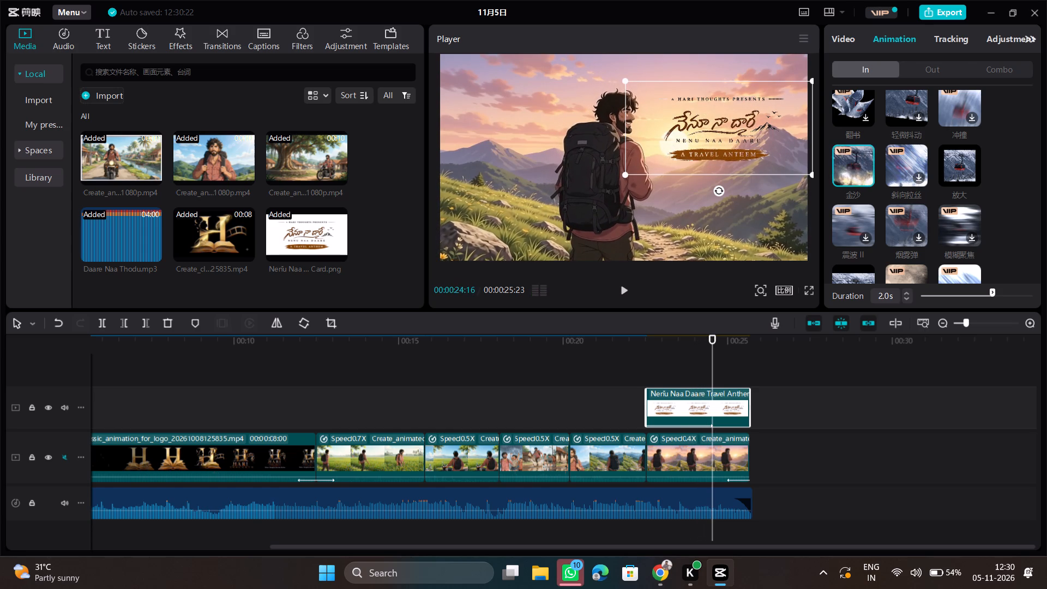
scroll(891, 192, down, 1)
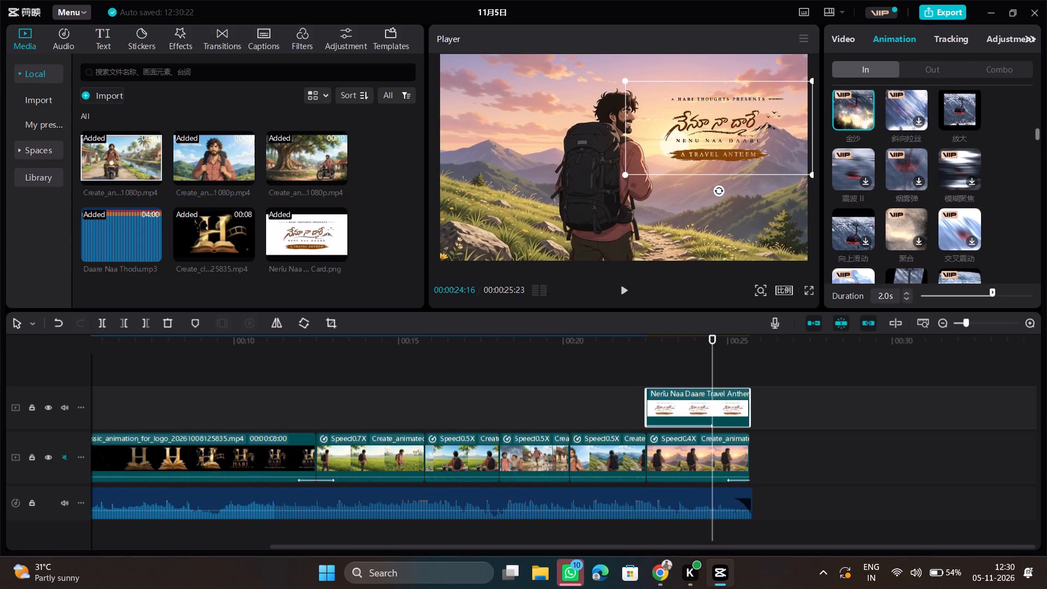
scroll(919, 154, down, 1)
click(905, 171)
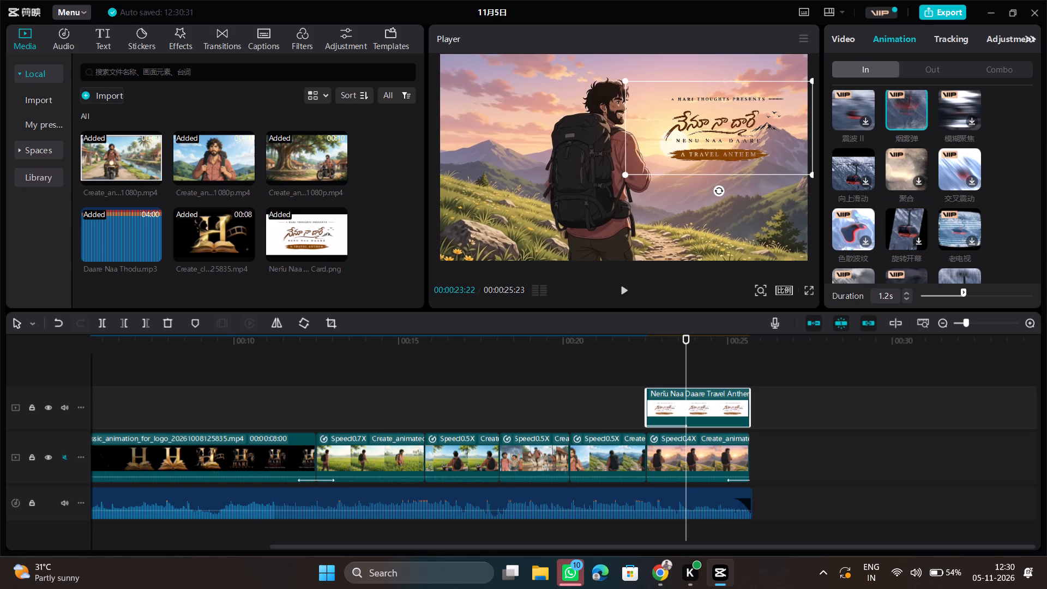
Apply the 迷幻流光 In animation to the title card with a duration of 1.8 s.
scroll(934, 189, down, 2)
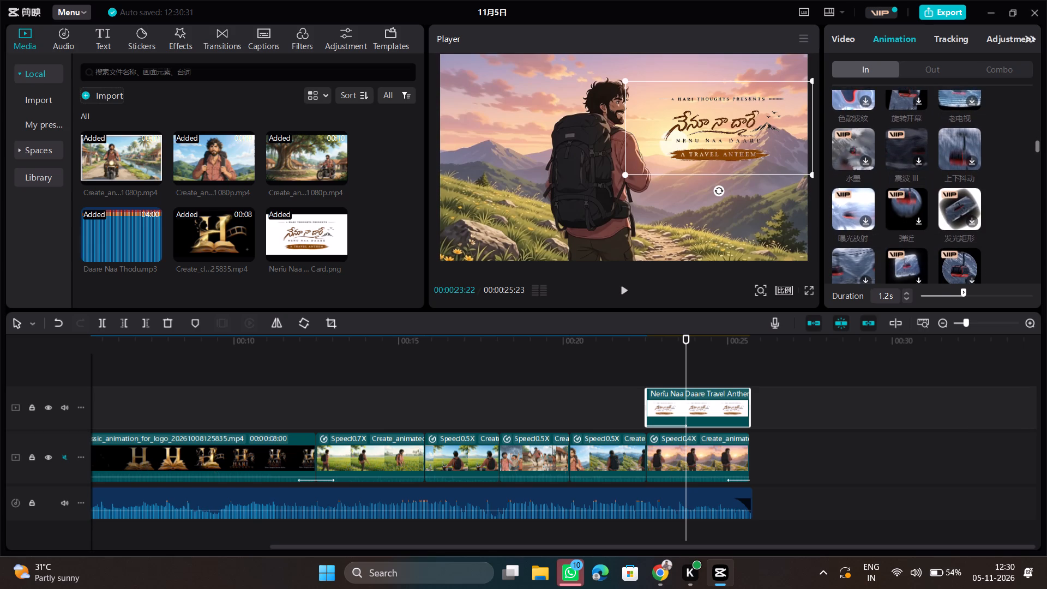
scroll(934, 189, down, 1)
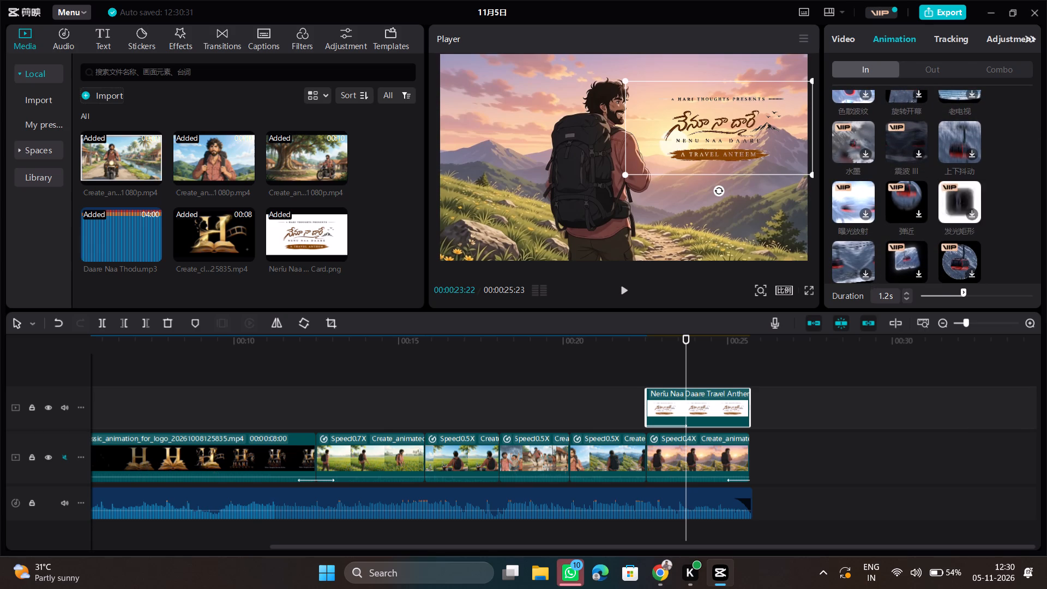
scroll(963, 206, down, 1)
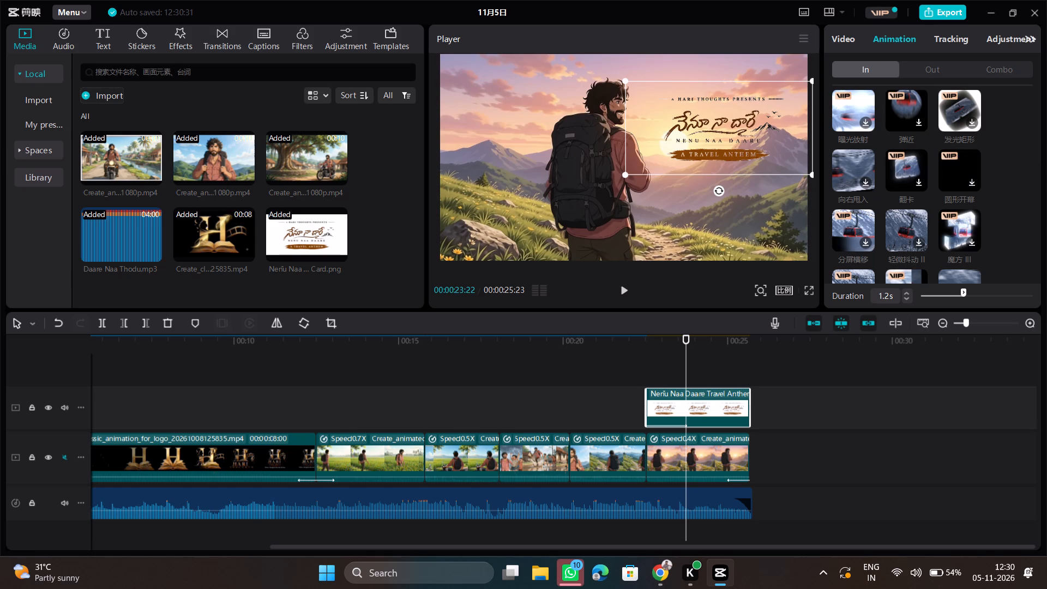
scroll(869, 180, down, 1)
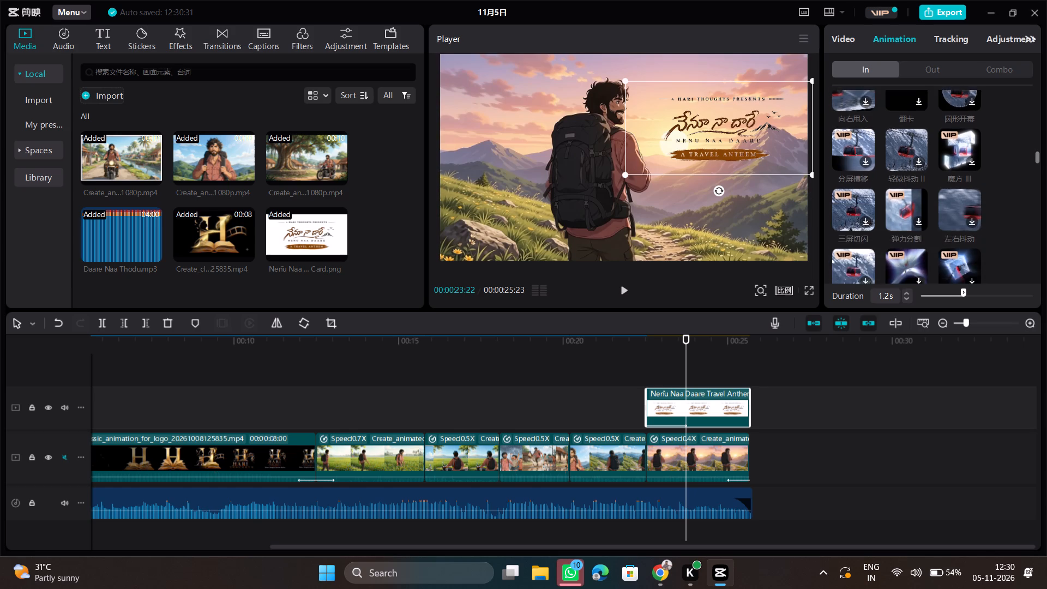
scroll(871, 189, down, 1)
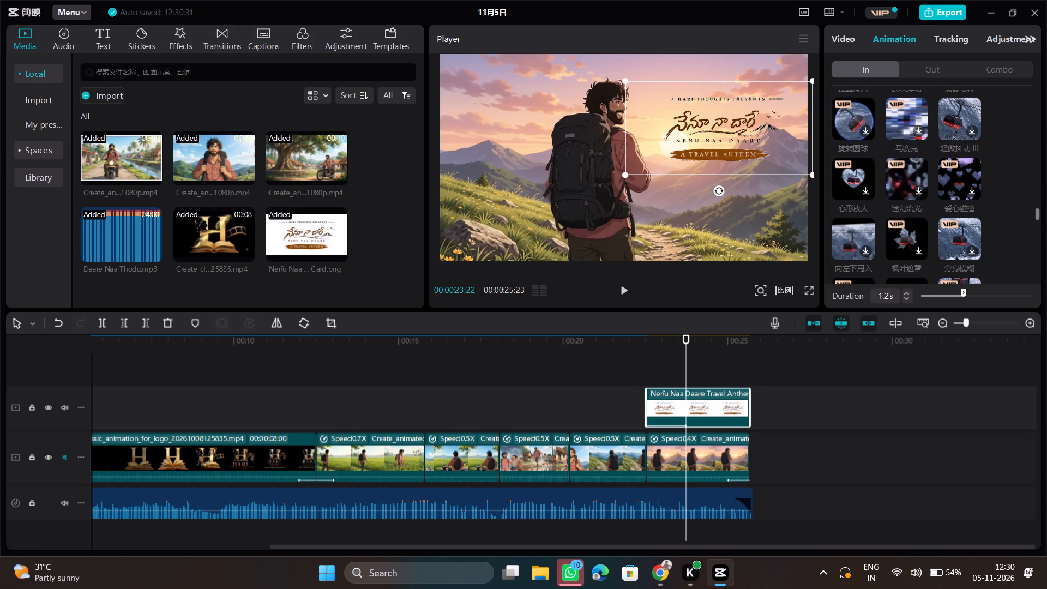
click(910, 173)
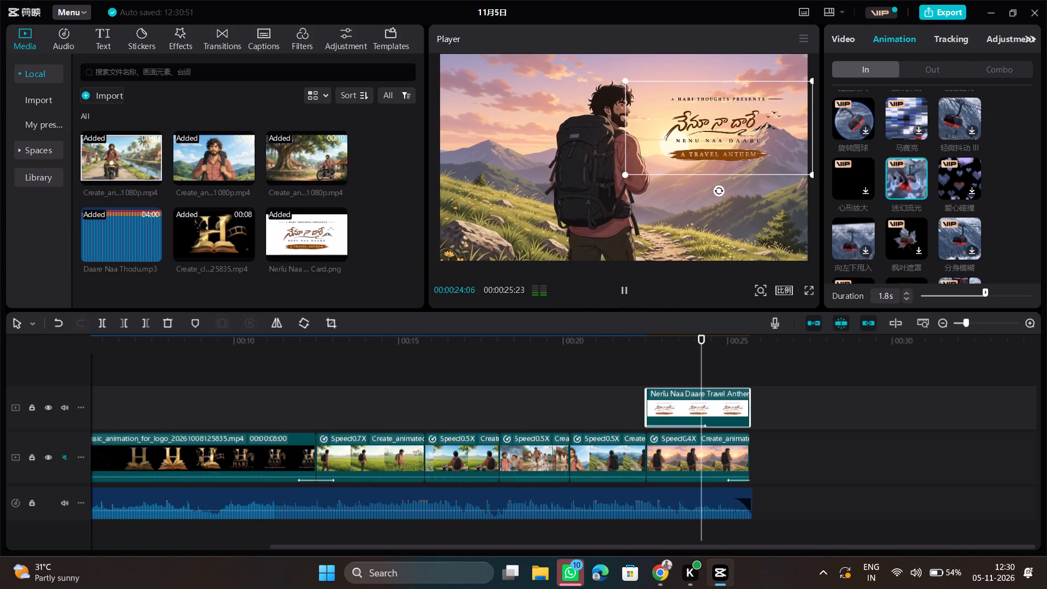
scroll(927, 234, down, 1)
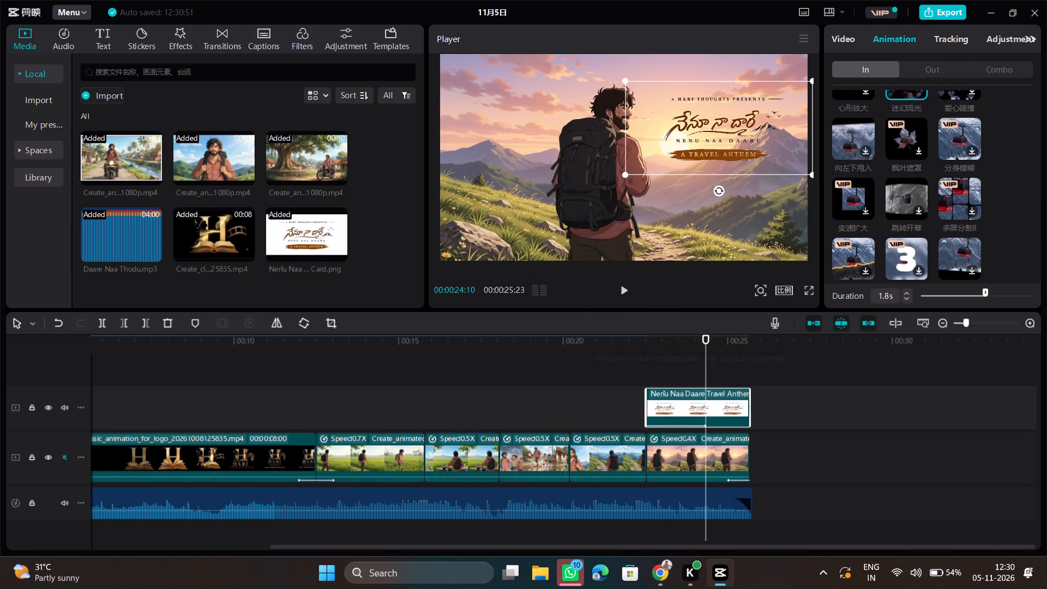
Play back the ending from the title card's entrance and check the fade-out near the end.
click(644, 372)
key(space)
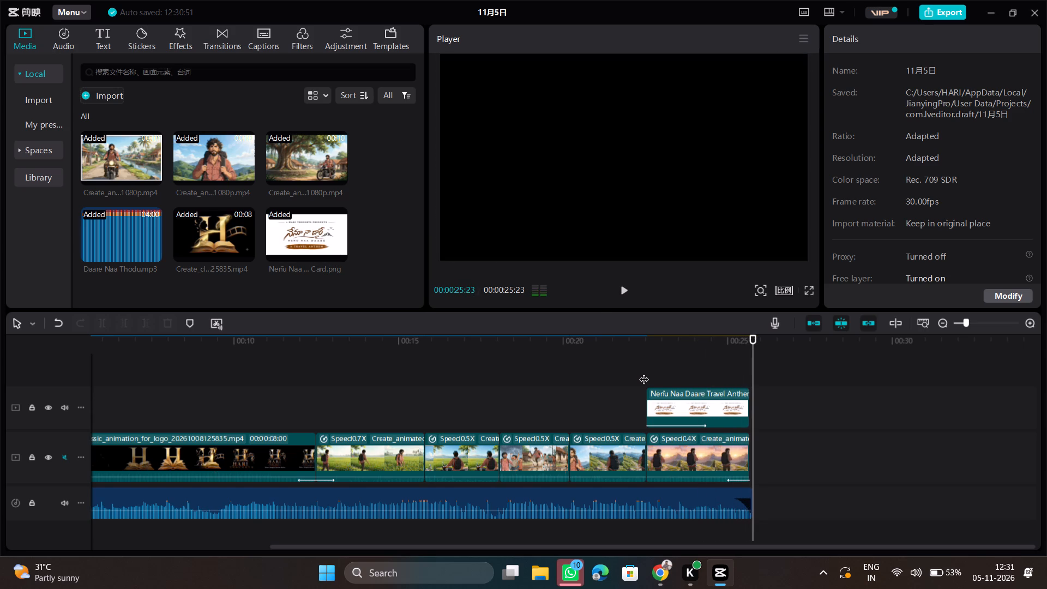
click(721, 364)
click(736, 380)
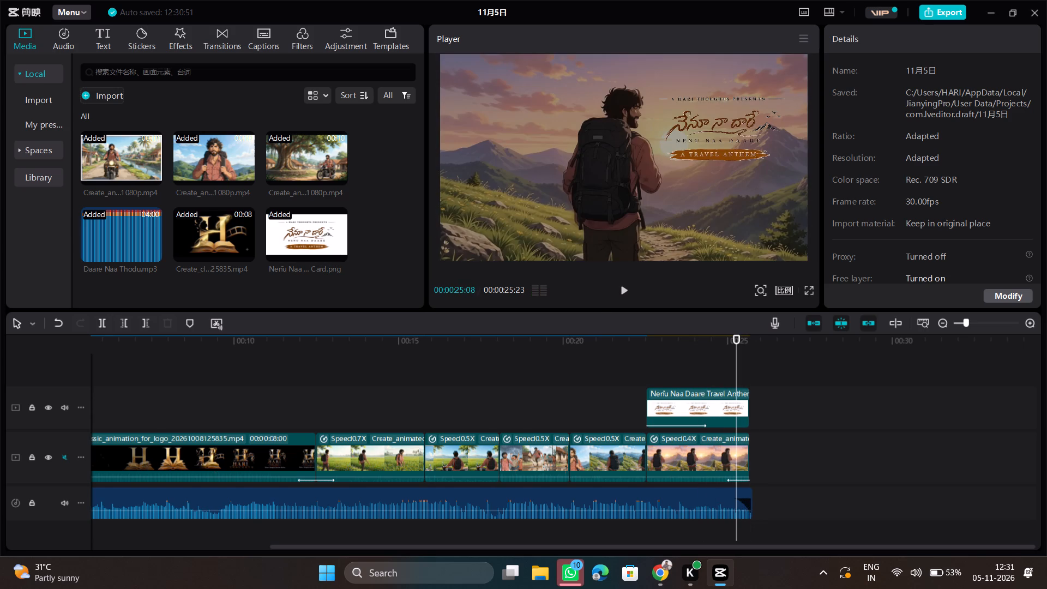
Shorten the Out animation on the last background video clip to 0.3 s.
click(723, 477)
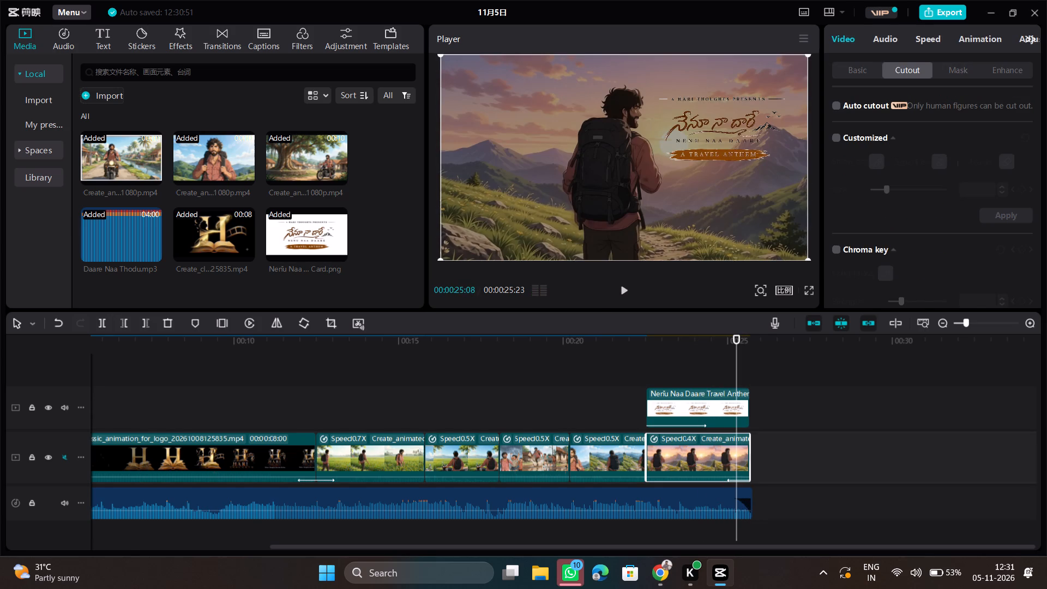
click(959, 31)
click(935, 65)
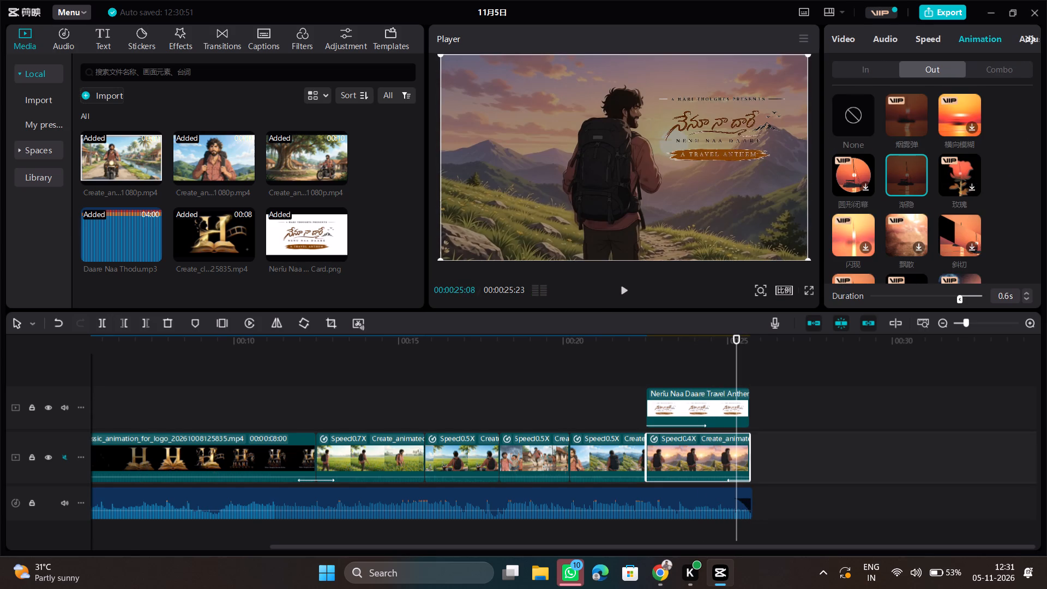
drag(955, 303, 972, 309)
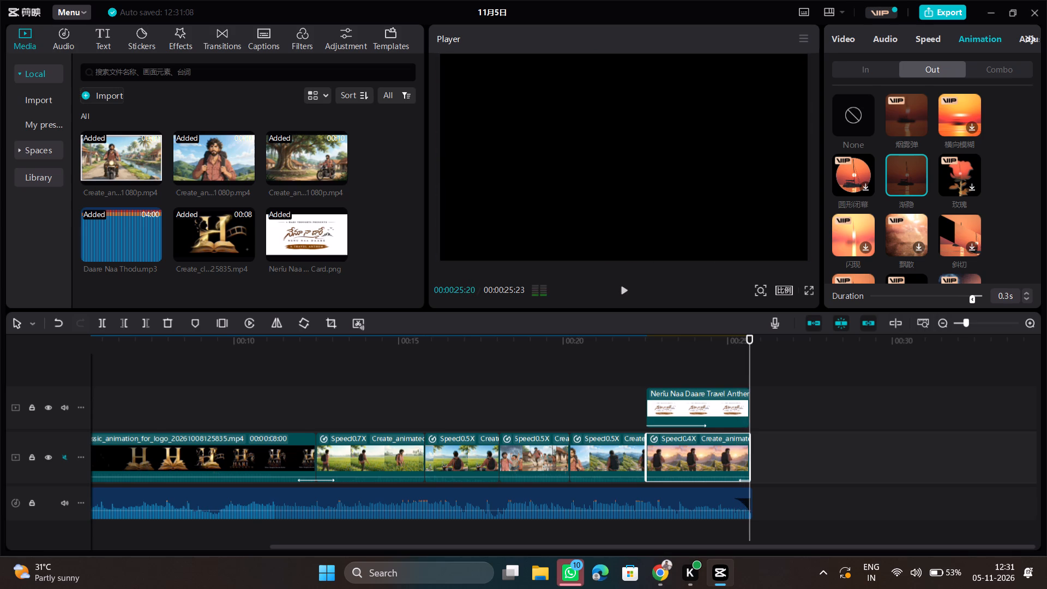
Apply the 渐隐 Out animation to the title card with a duration of 0.4 s.
click(736, 375)
click(734, 396)
click(907, 44)
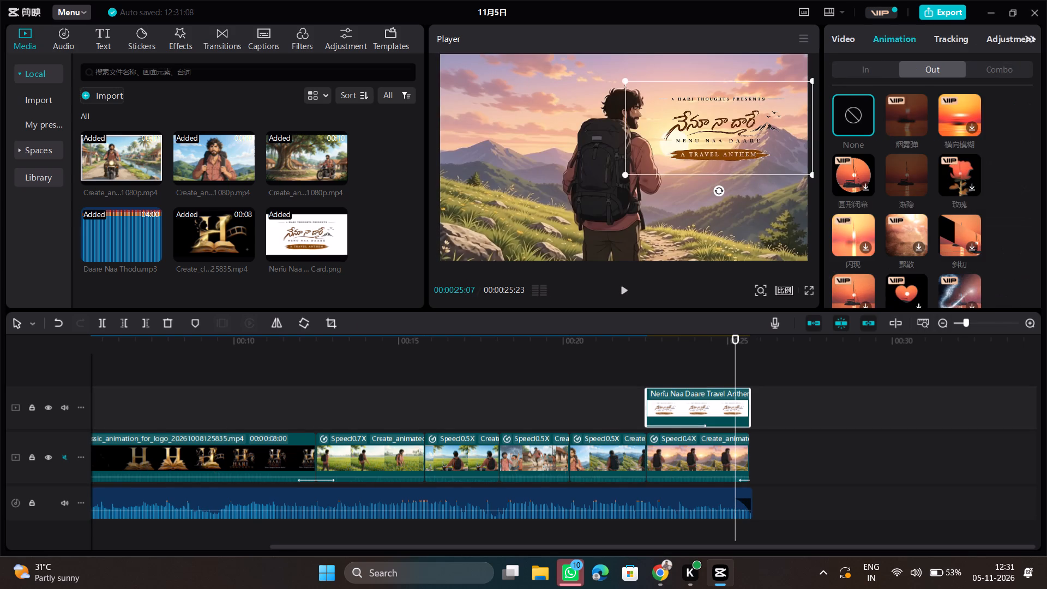
click(912, 177)
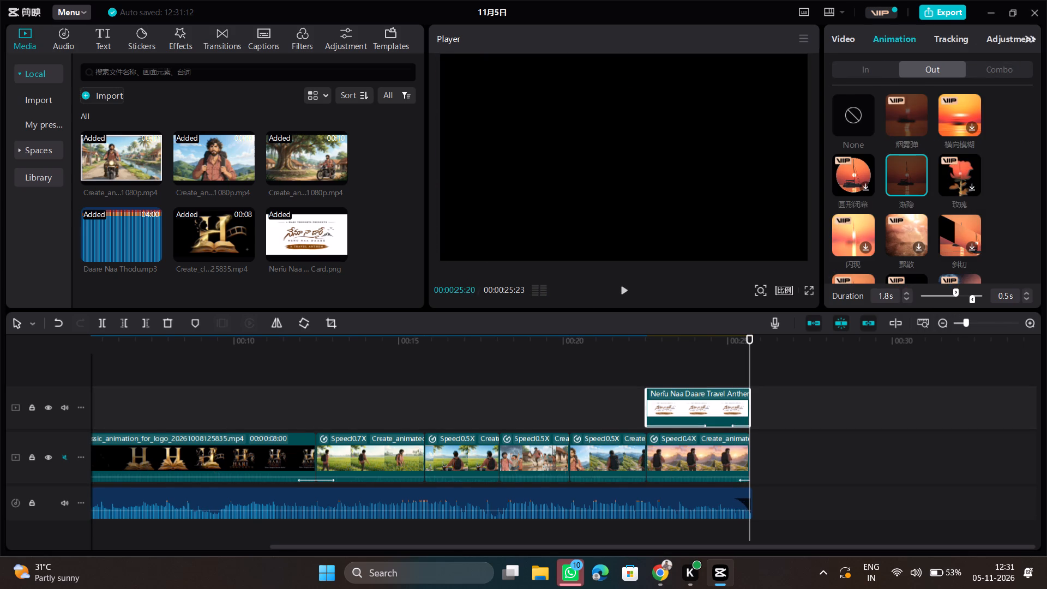
click(974, 298)
click(727, 358)
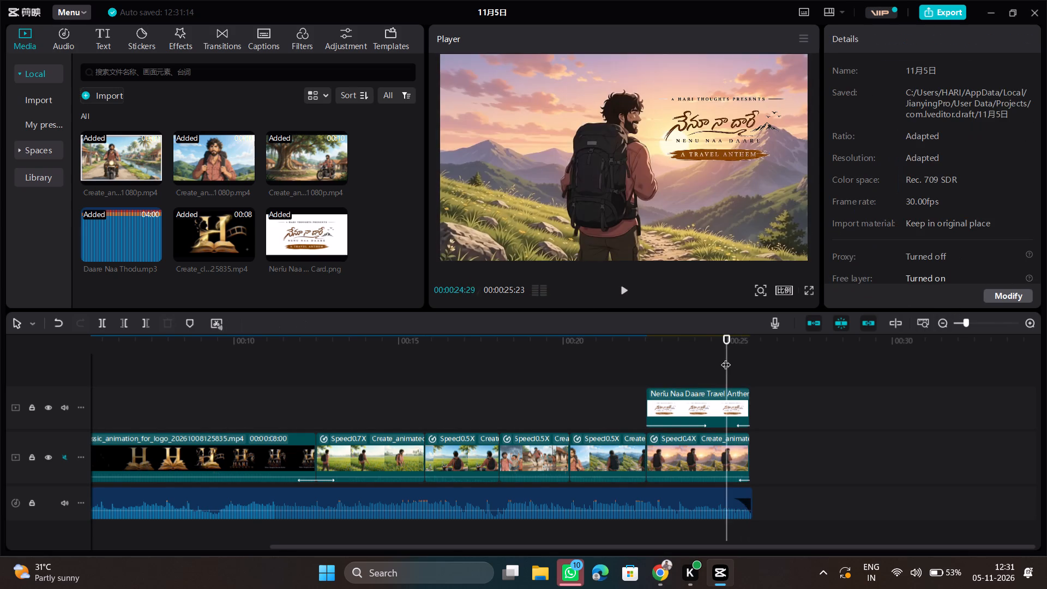
key(space)
key(space)
click(726, 370)
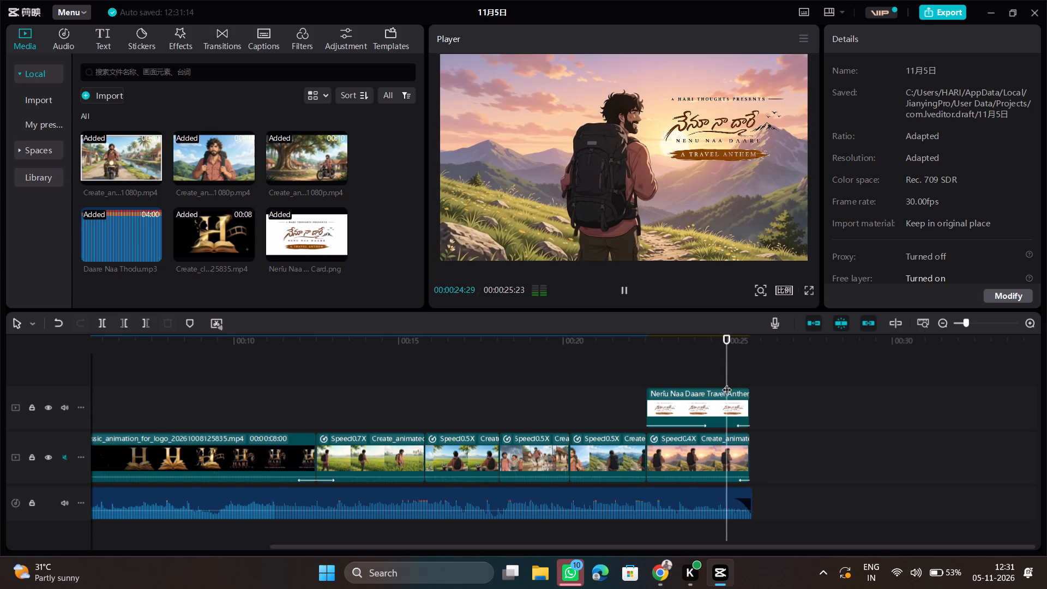
click(727, 393)
click(914, 38)
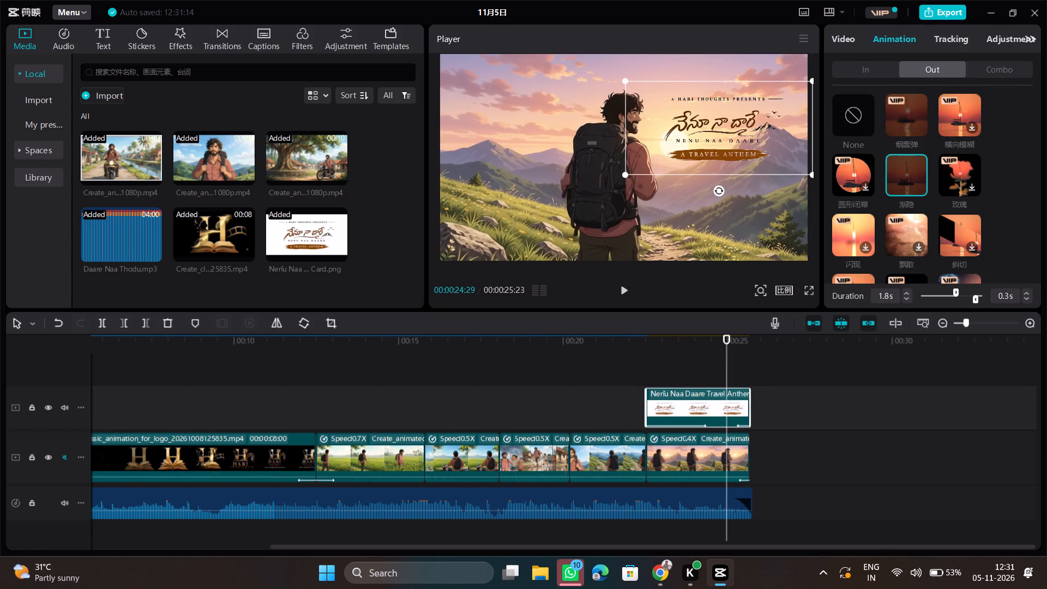
click(971, 297)
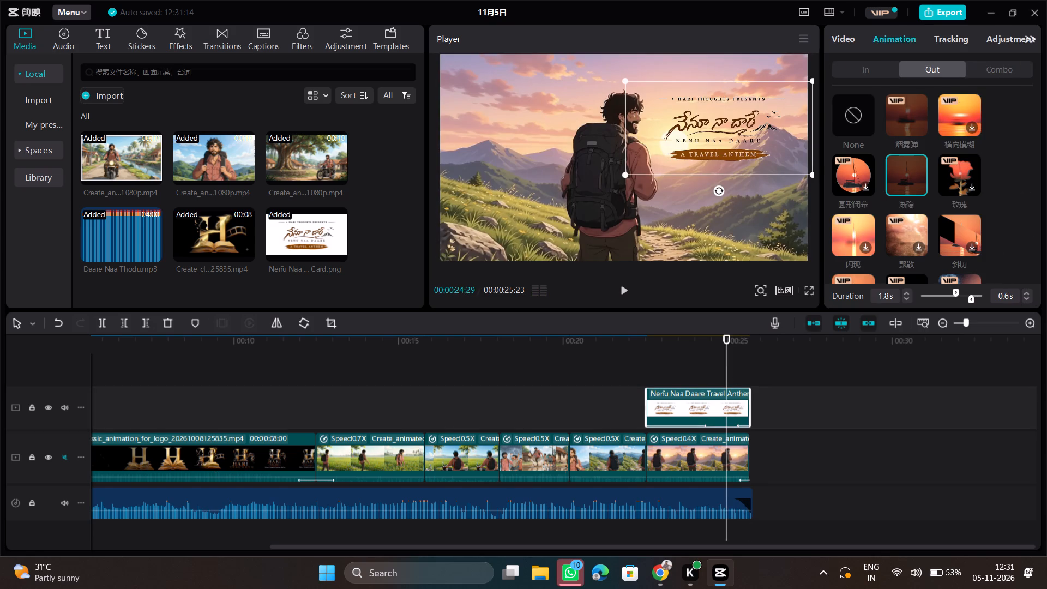
Play back the ending to check the title card's entrance and fade-out.
click(725, 364)
key(space)
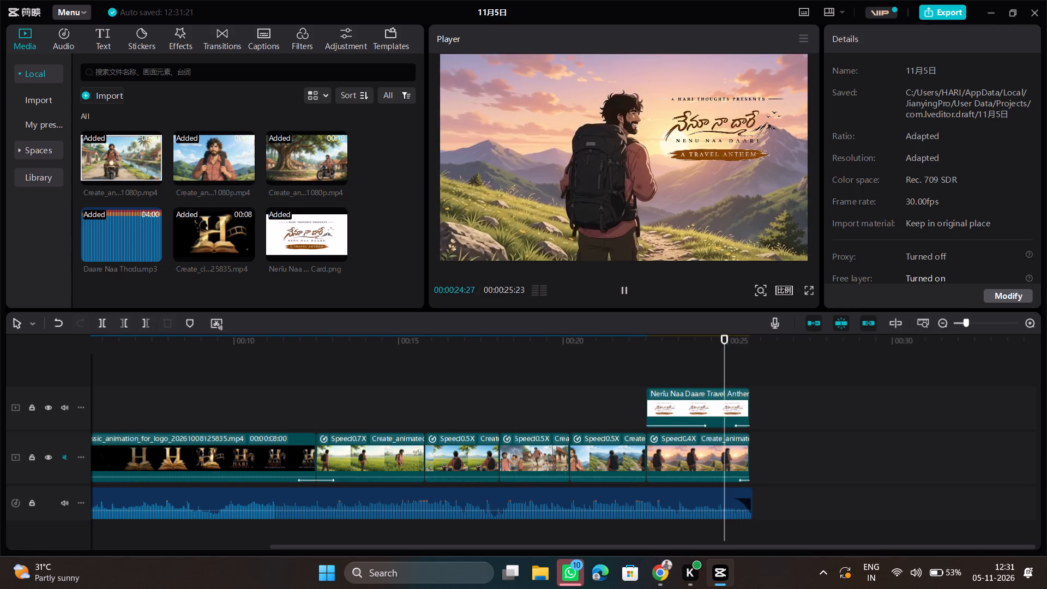
click(637, 378)
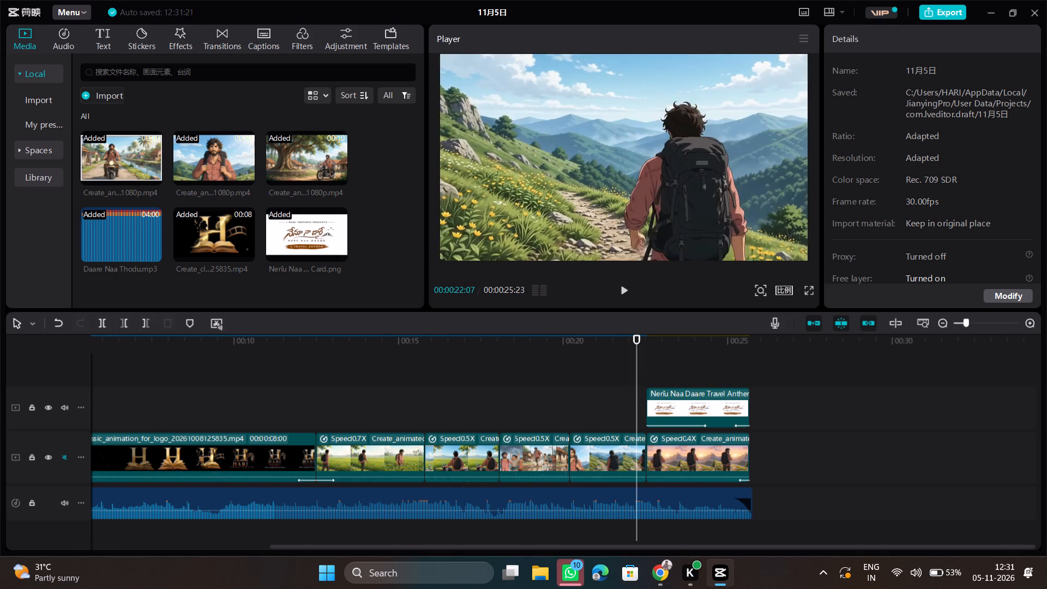
key(space)
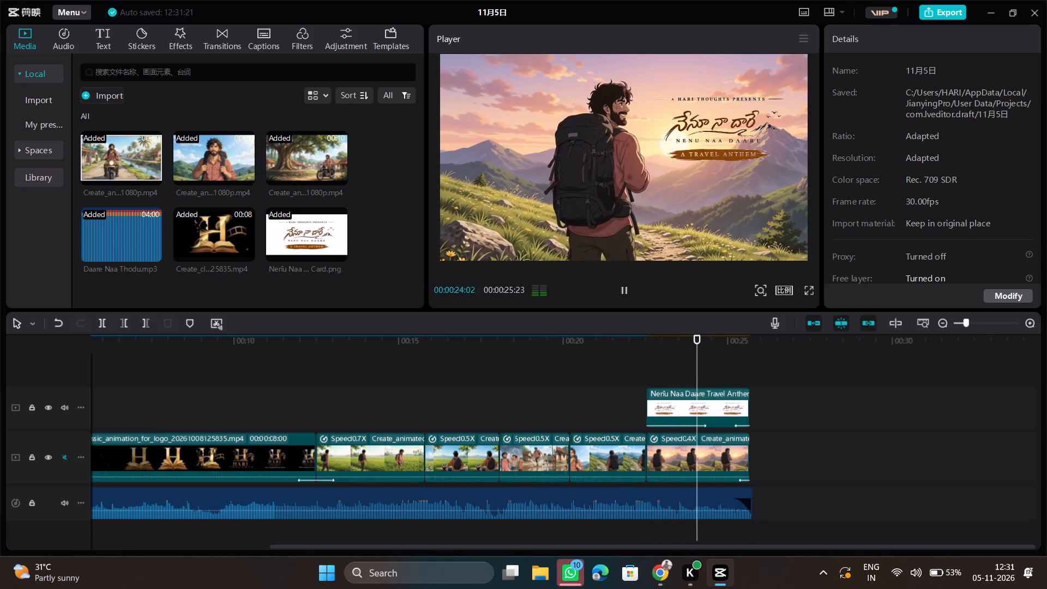
key(space)
click(626, 368)
click(634, 369)
key(space)
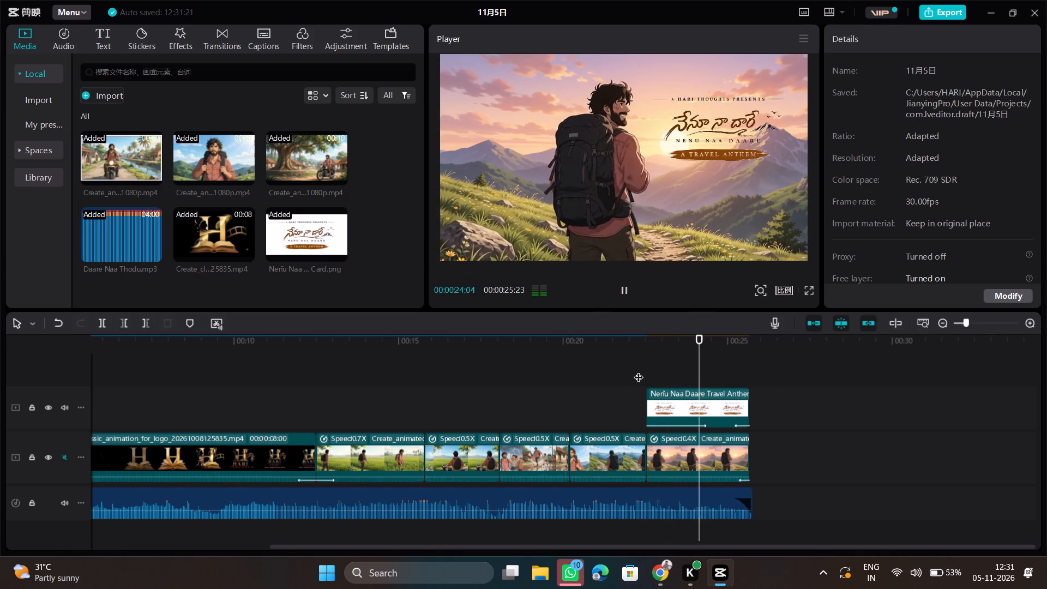
click(660, 360)
key(space)
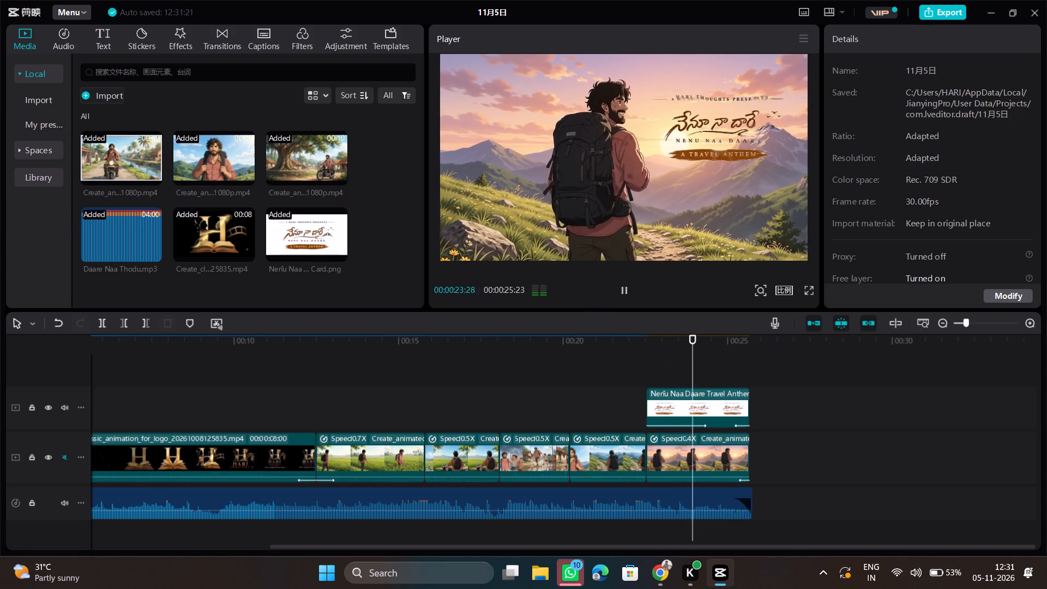
key(space)
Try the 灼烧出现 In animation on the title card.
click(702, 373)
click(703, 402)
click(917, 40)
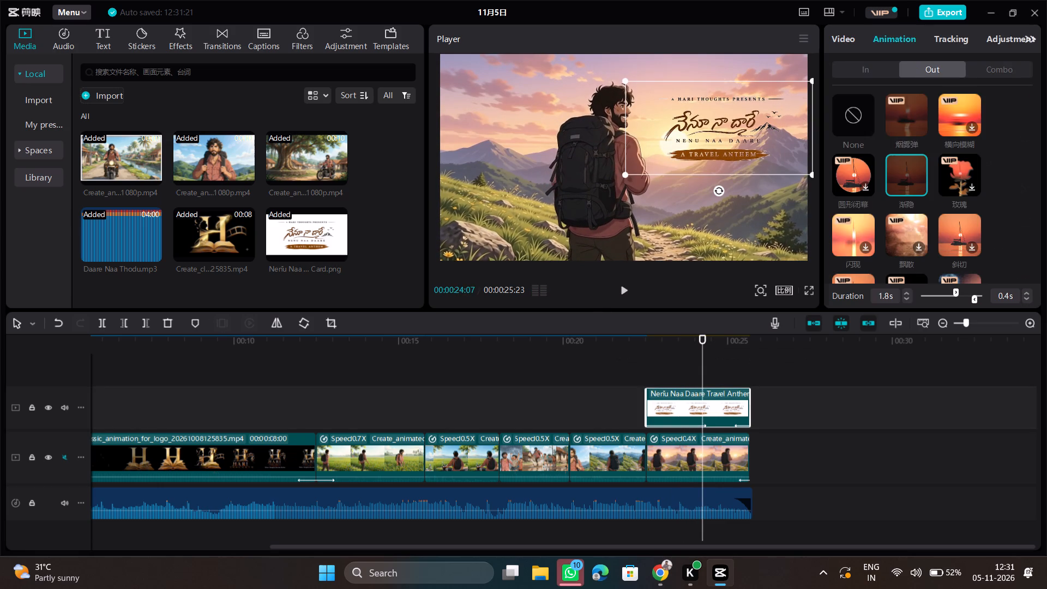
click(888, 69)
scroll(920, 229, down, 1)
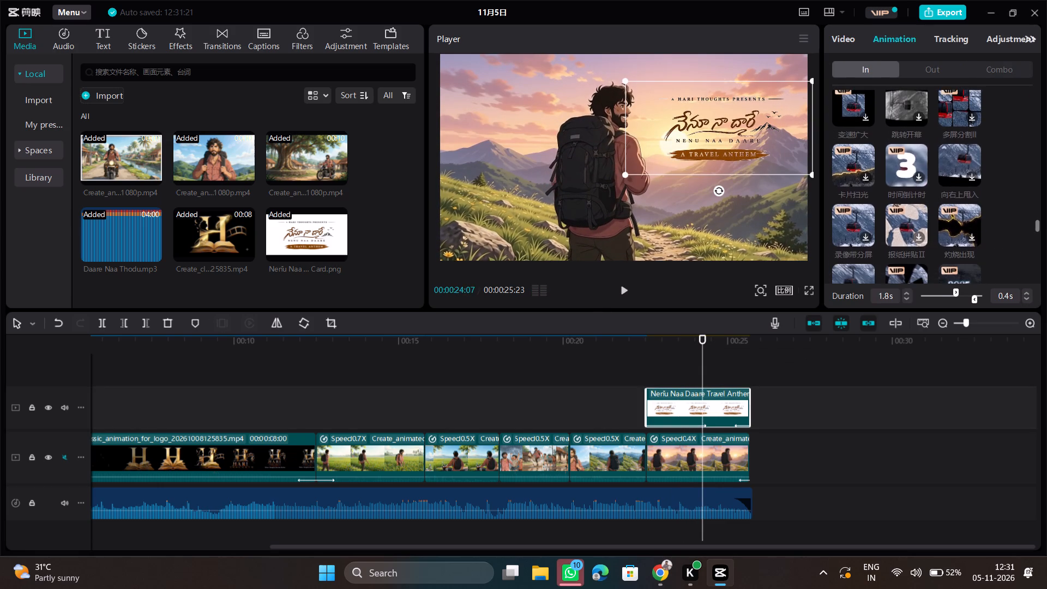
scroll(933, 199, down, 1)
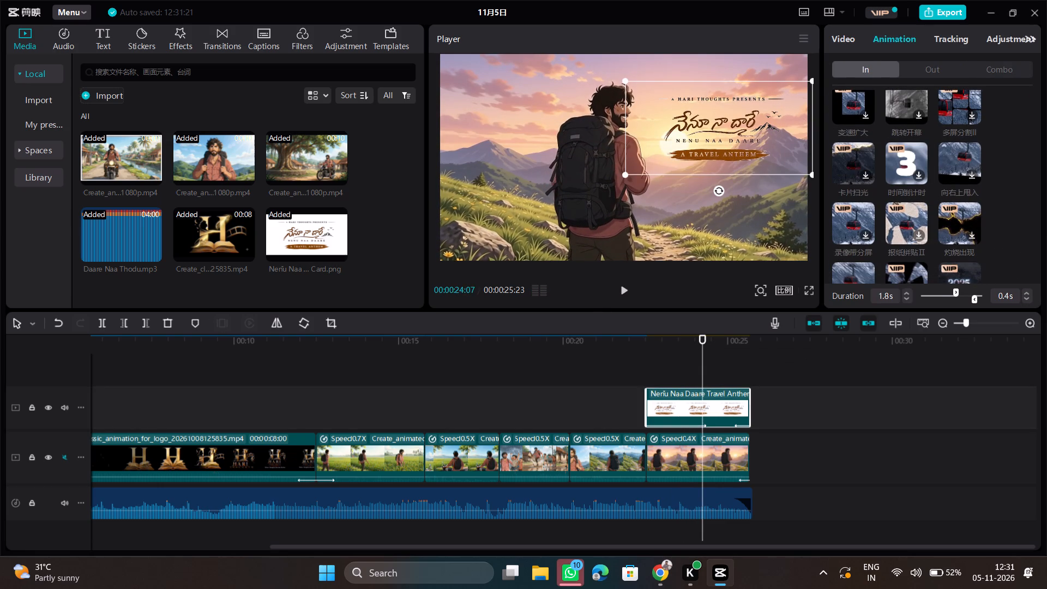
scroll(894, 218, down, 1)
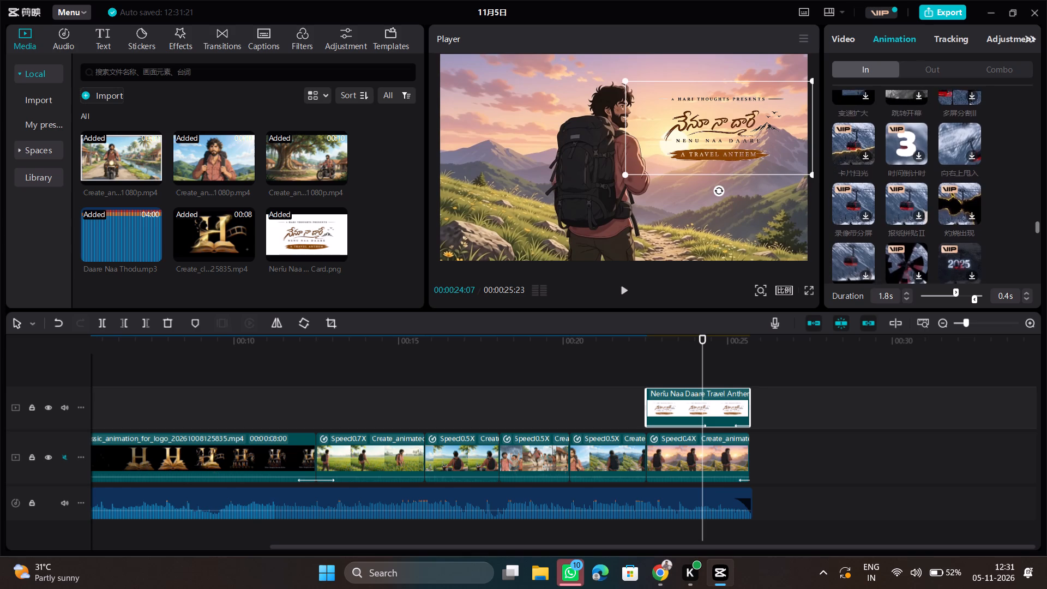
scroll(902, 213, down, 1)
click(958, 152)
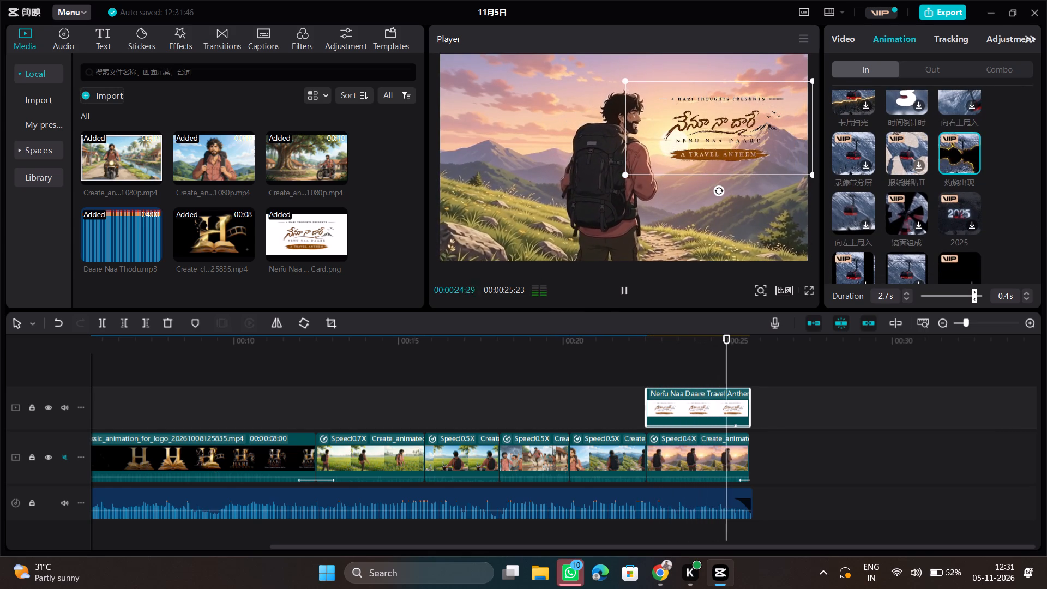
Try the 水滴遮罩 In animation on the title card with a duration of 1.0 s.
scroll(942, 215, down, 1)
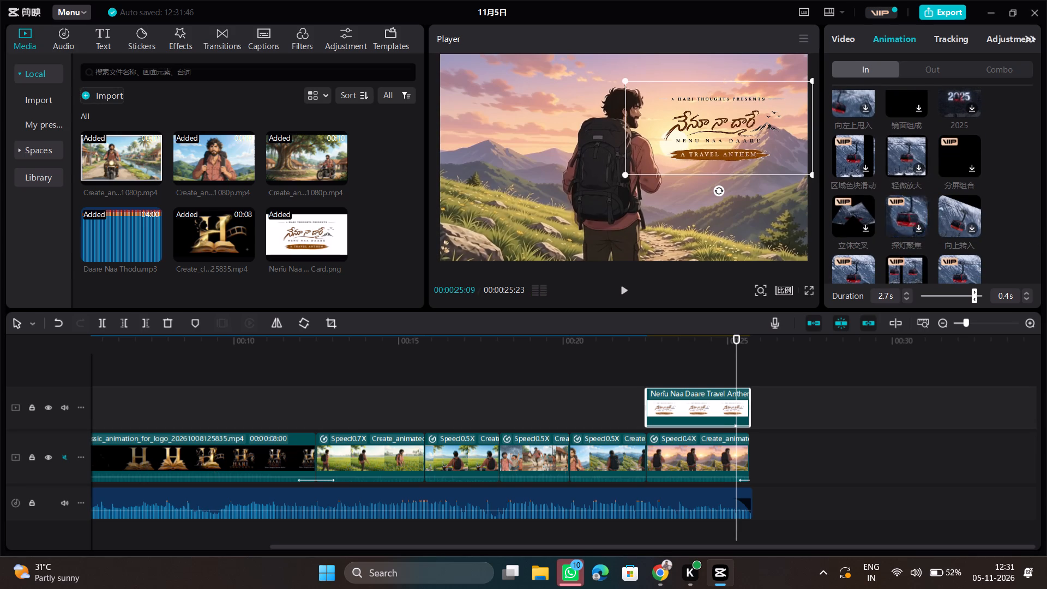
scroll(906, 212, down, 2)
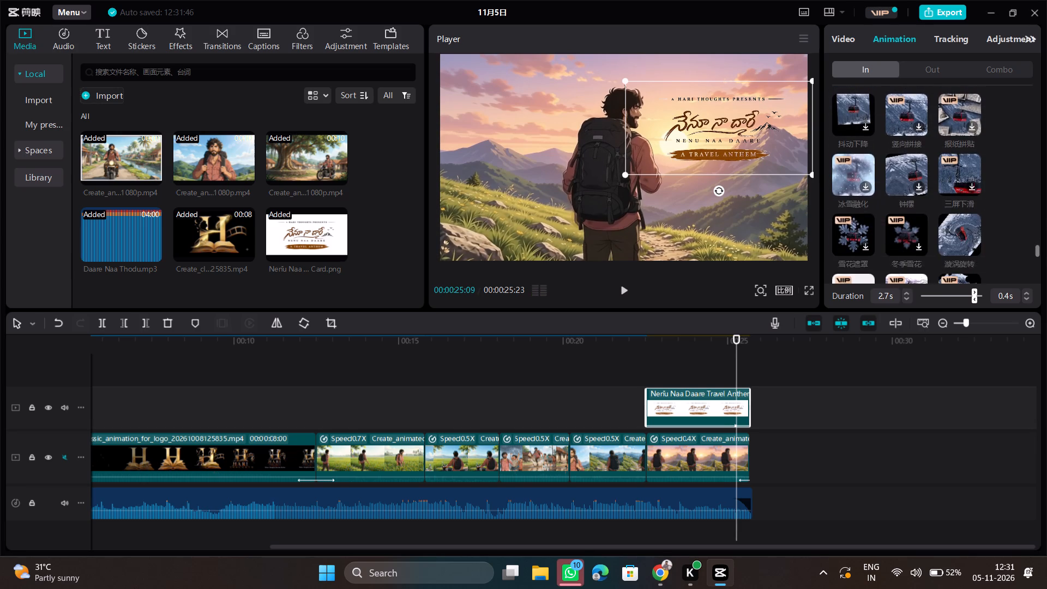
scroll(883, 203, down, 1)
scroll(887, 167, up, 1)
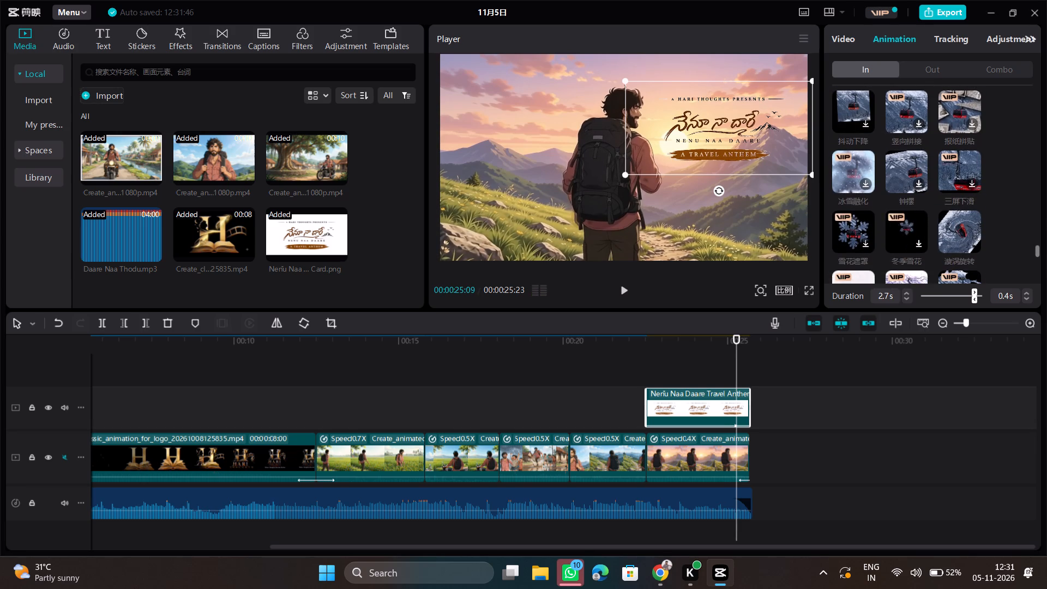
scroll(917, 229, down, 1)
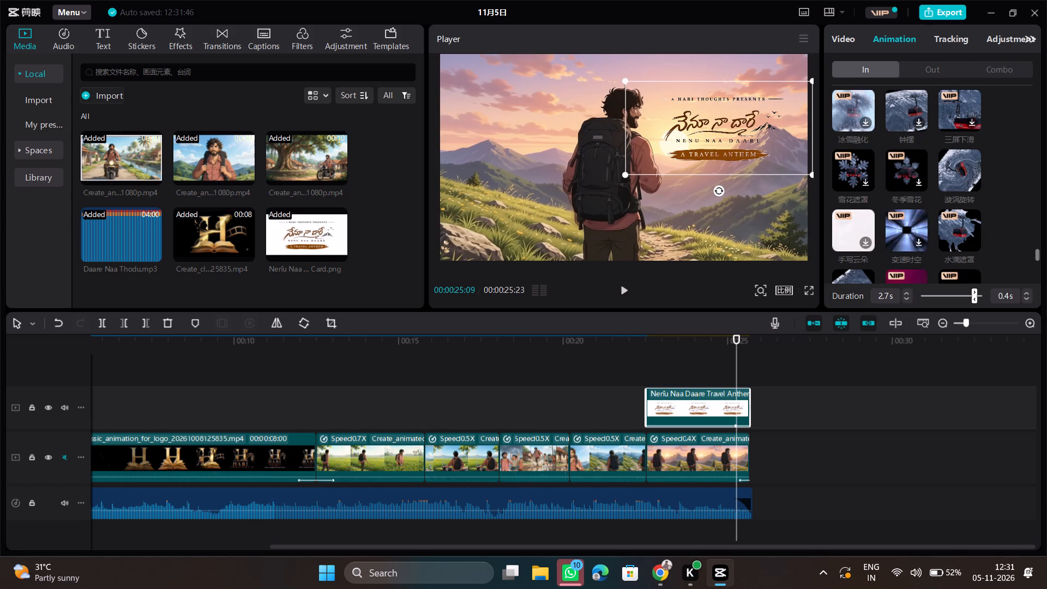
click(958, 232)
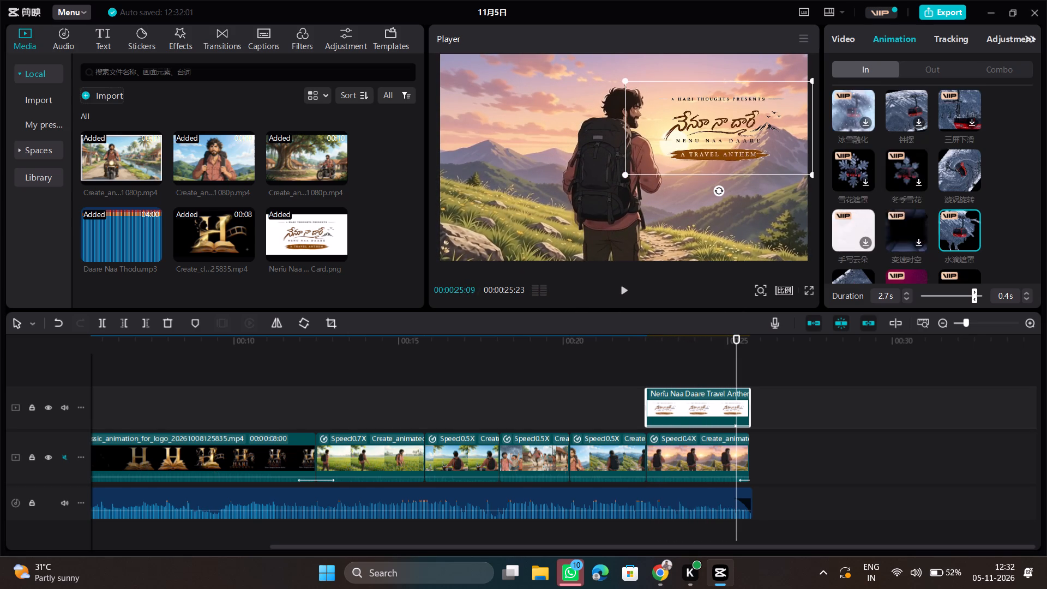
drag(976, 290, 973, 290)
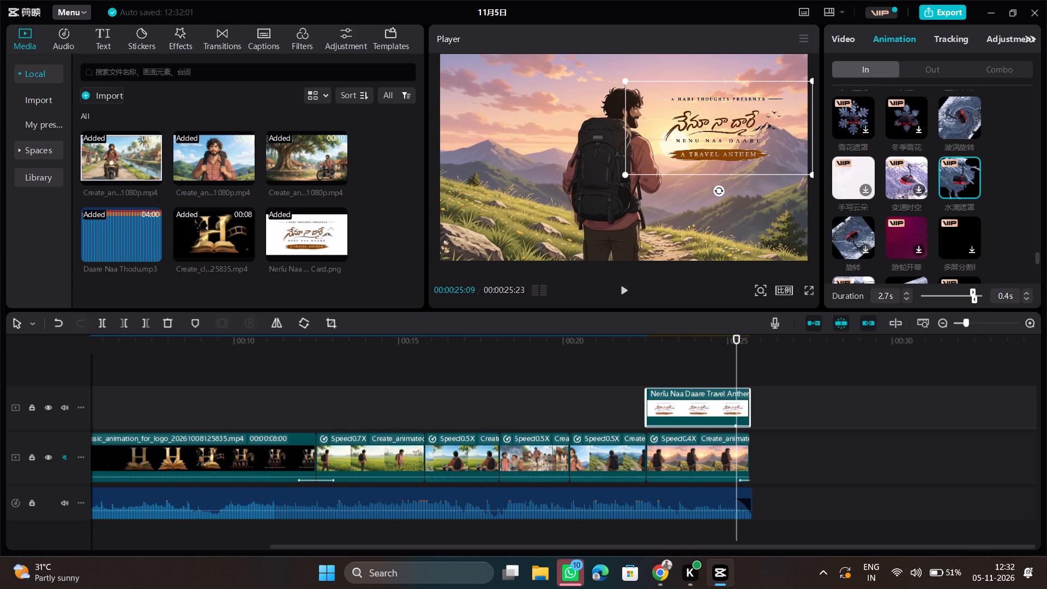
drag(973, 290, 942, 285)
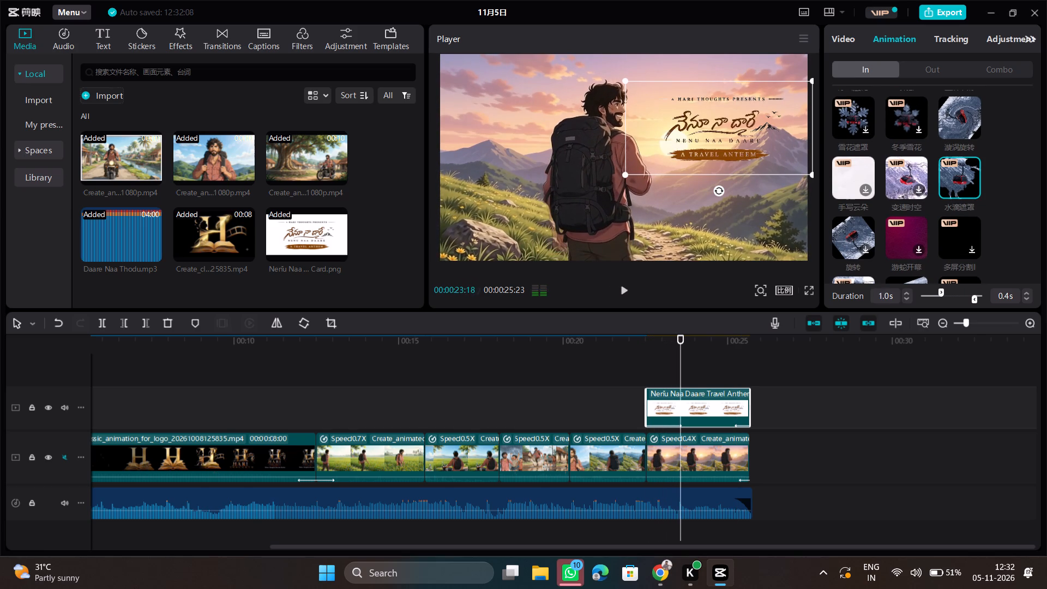
Apply the 渐显 In animation to the title card with a duration of 1.5 s.
scroll(906, 219, up, 1)
scroll(859, 160, up, 1)
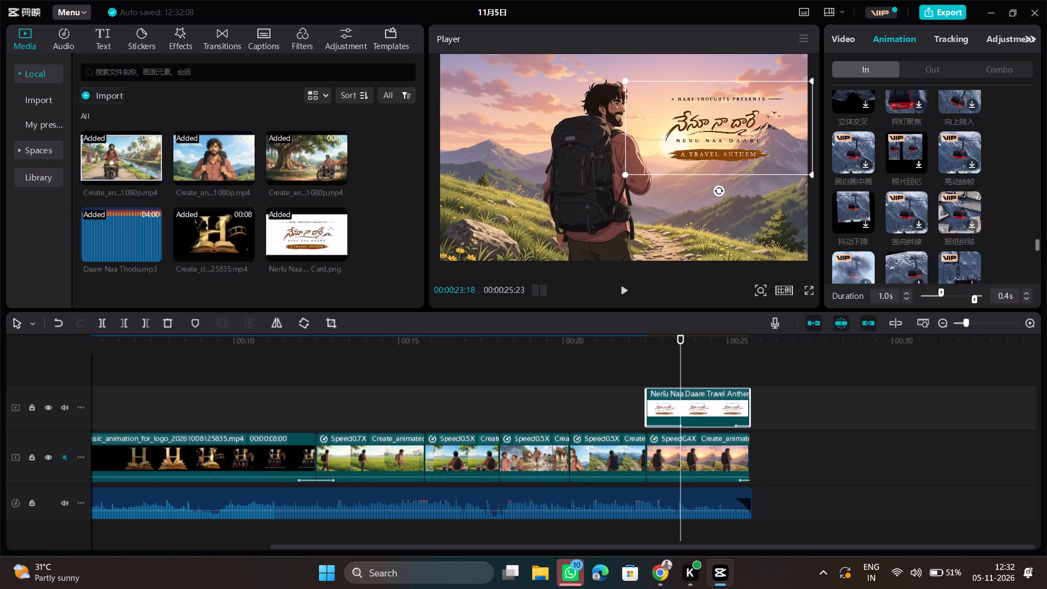
scroll(859, 160, up, 3)
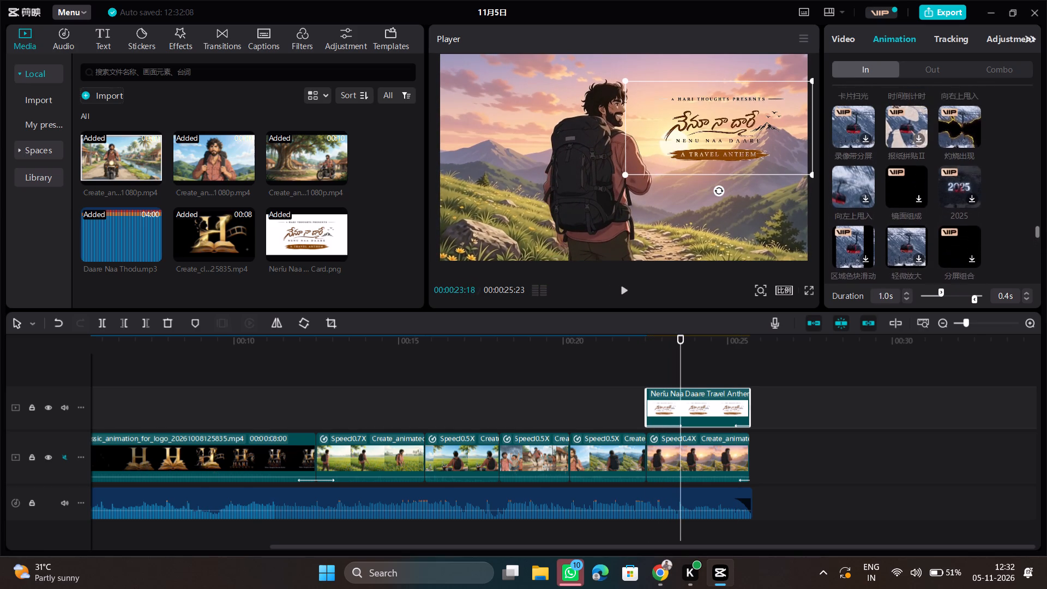
scroll(875, 172, up, 5)
click(901, 178)
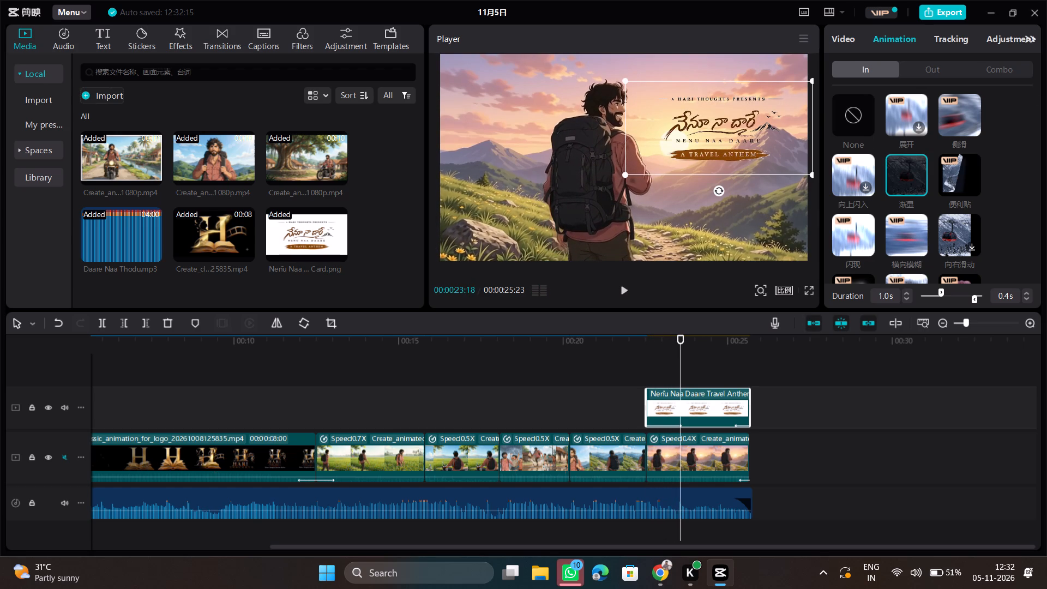
drag(940, 291, 949, 292)
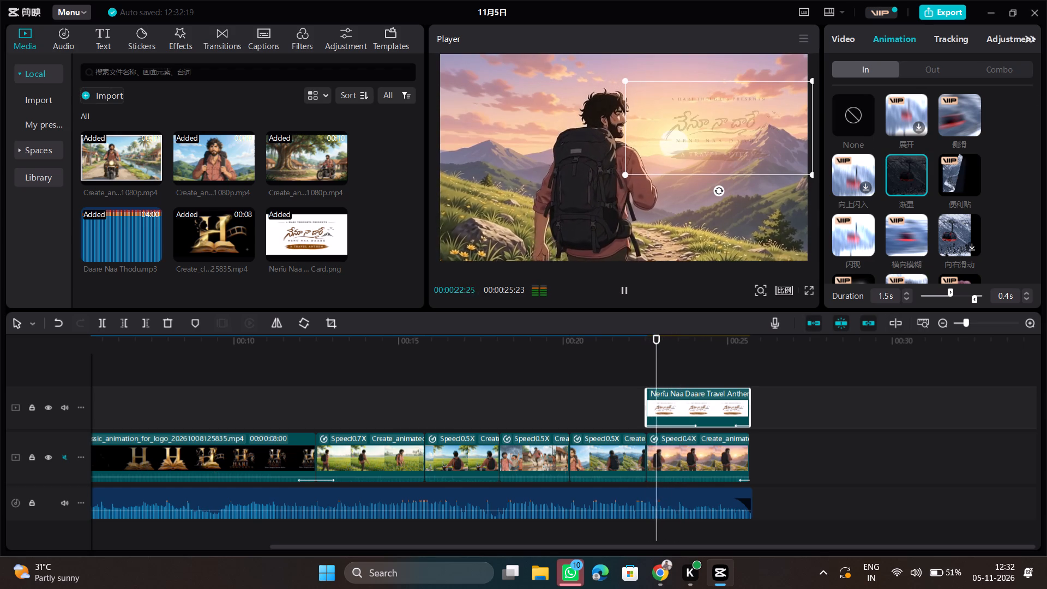
Play back and scrub through the ending to check the title card's new fade-in.
click(647, 361)
click(618, 359)
key(space)
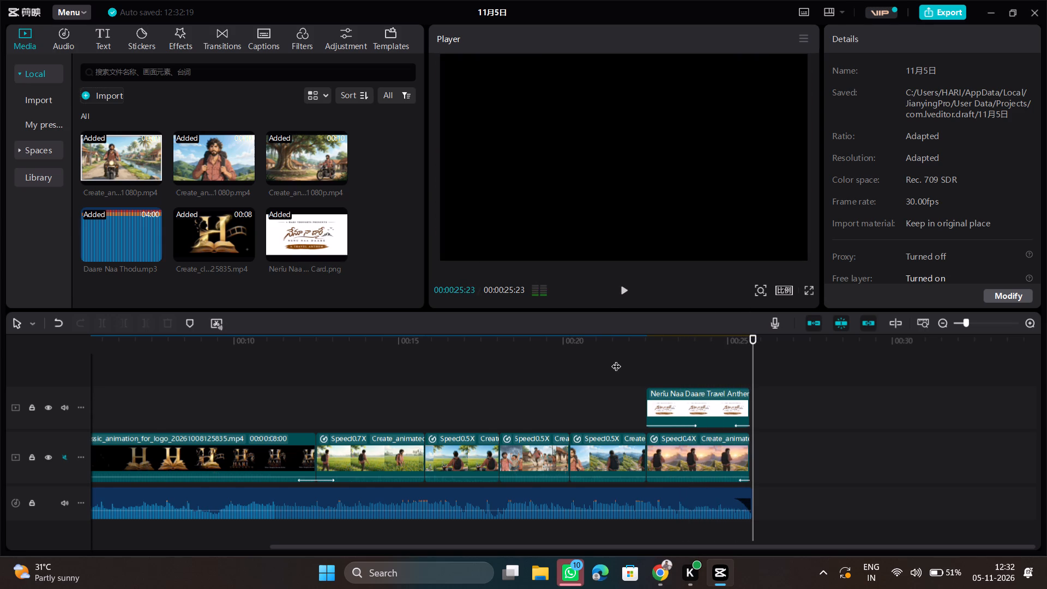
click(633, 359)
key(space)
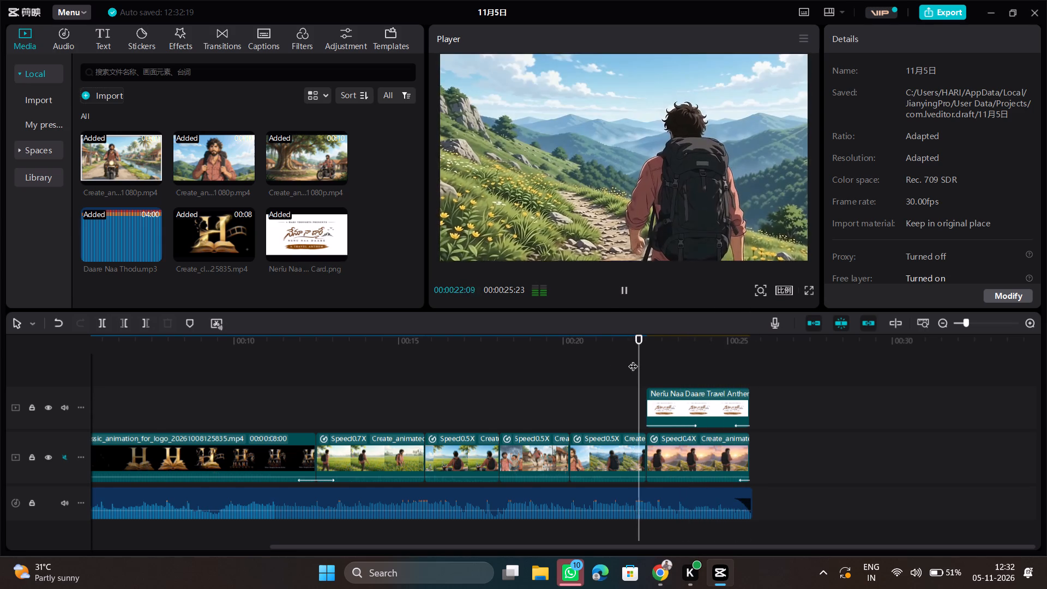
key(space)
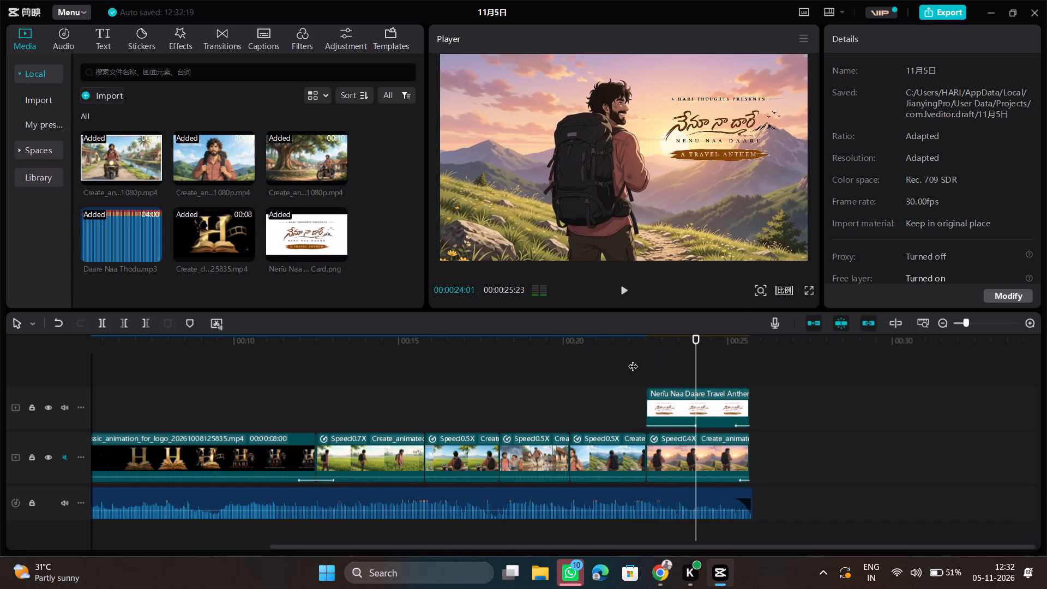
click(680, 365)
click(676, 365)
drag(676, 365, 677, 366)
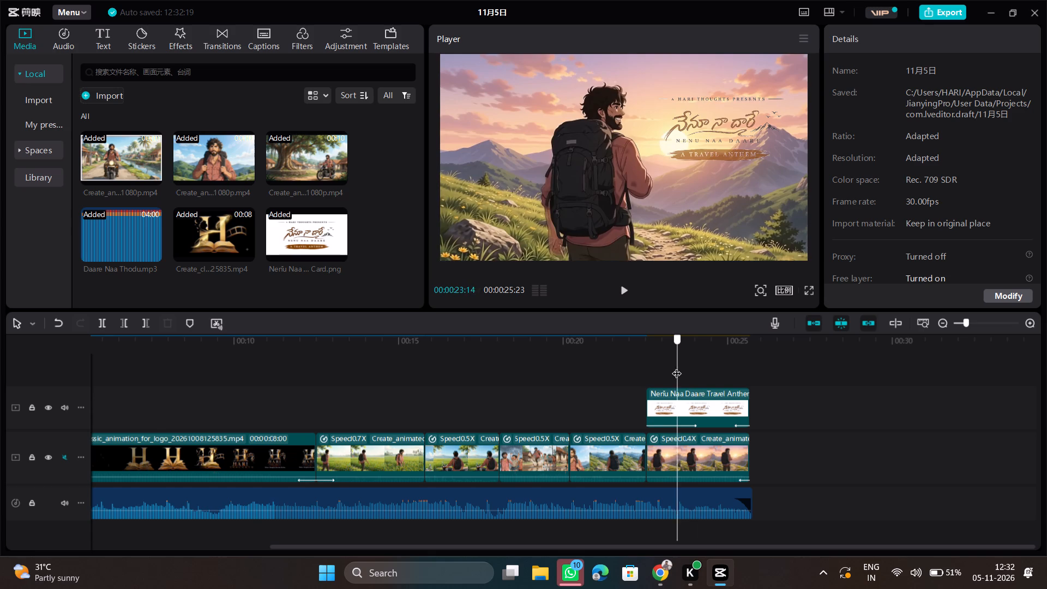
drag(677, 366, 690, 374)
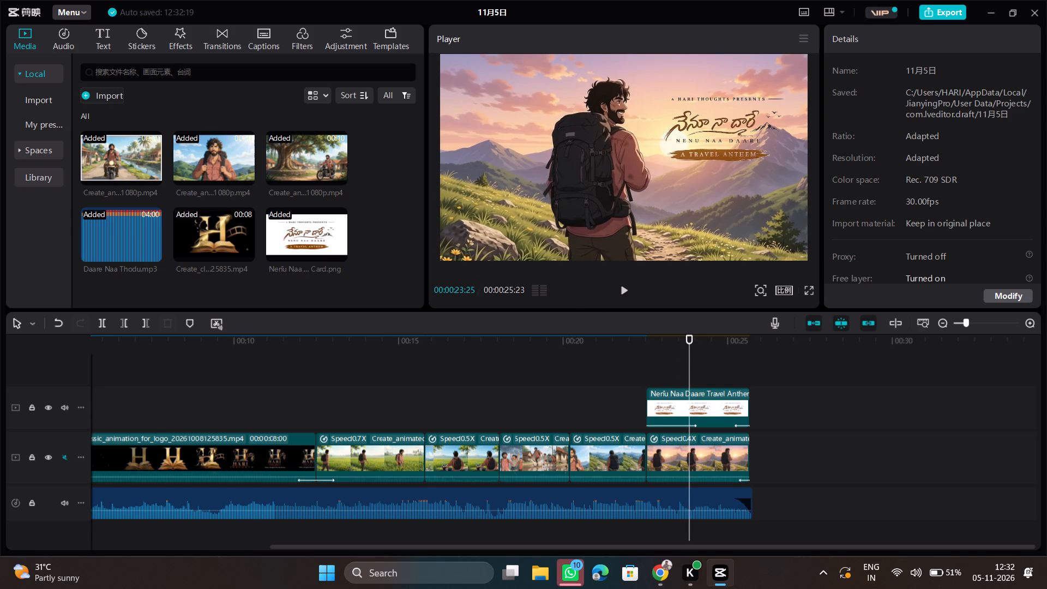
Add a default text clip at 00:00:23:25 above the title card and change its wording to "coming soon".
click(103, 42)
click(134, 127)
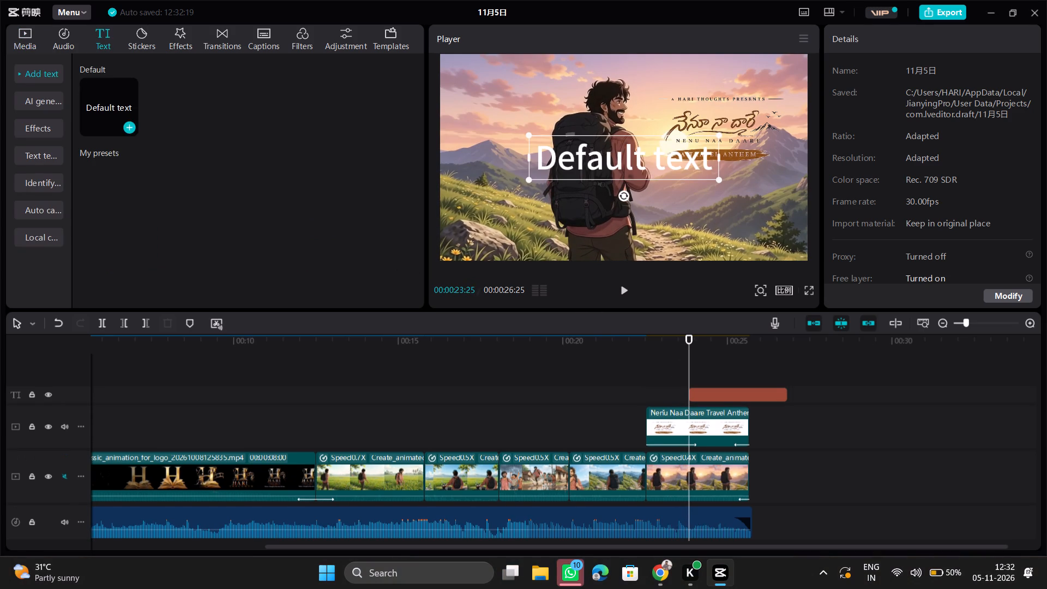
drag(910, 111, 837, 96)
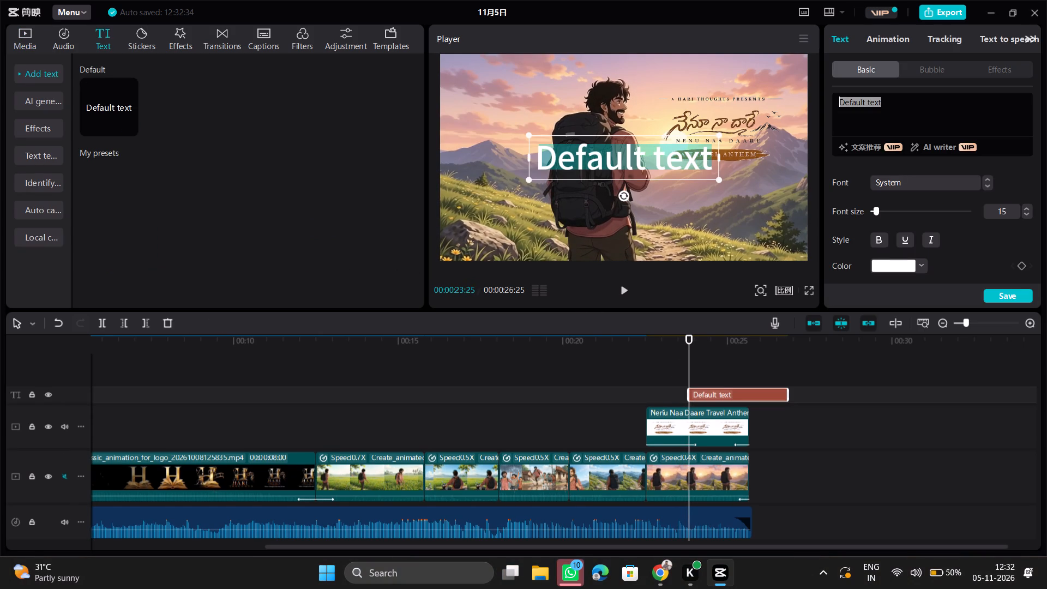
text(coming)
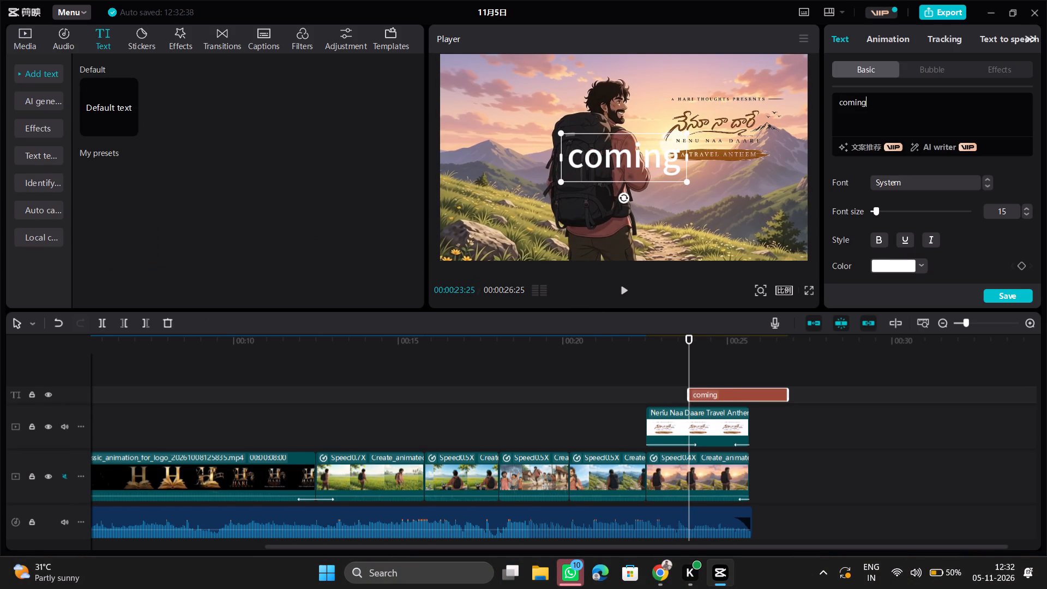
key(space)
text(s)
text(oon)
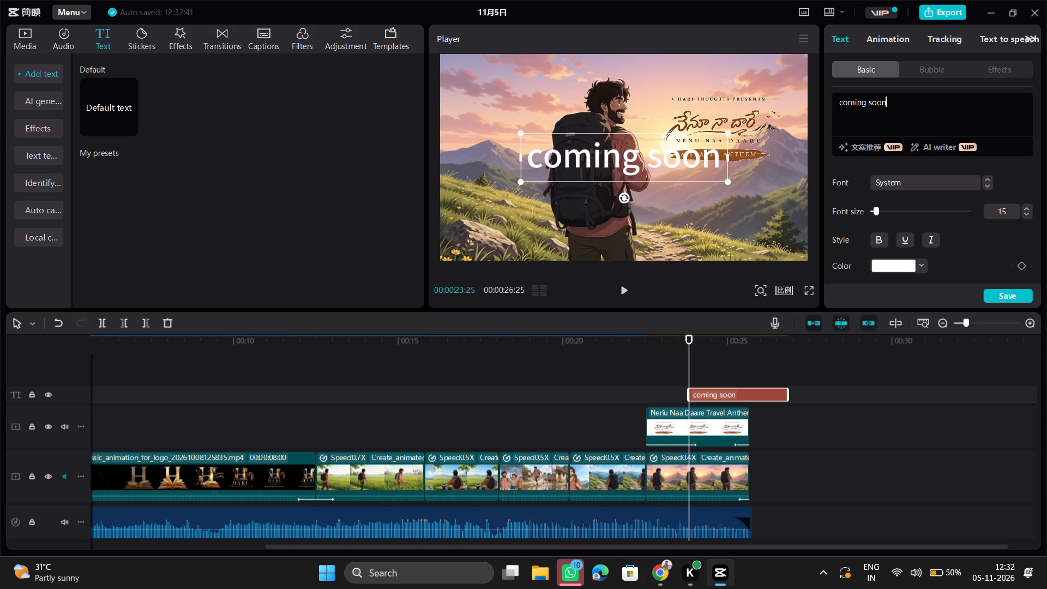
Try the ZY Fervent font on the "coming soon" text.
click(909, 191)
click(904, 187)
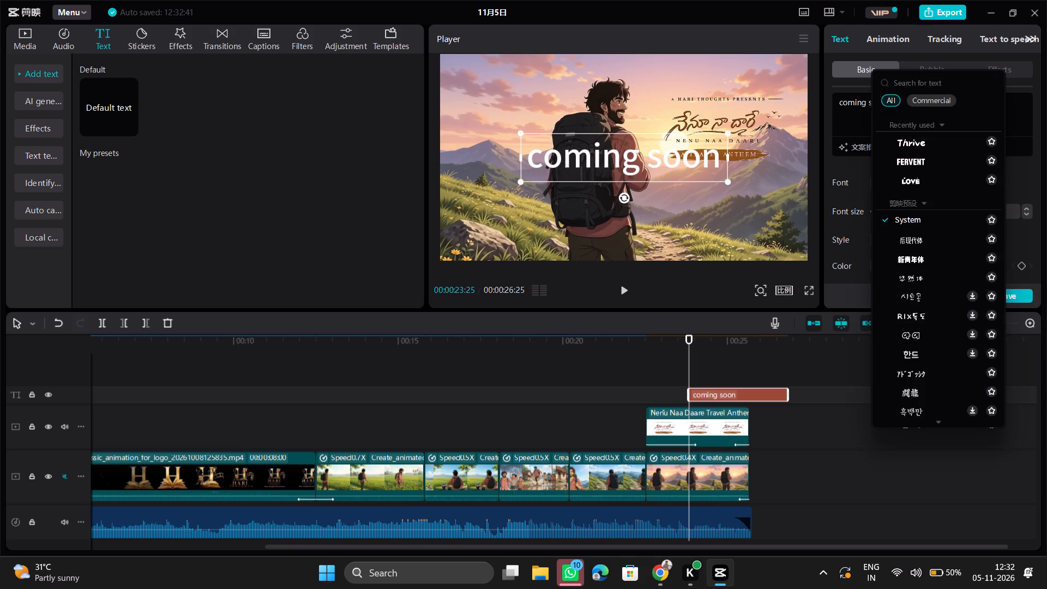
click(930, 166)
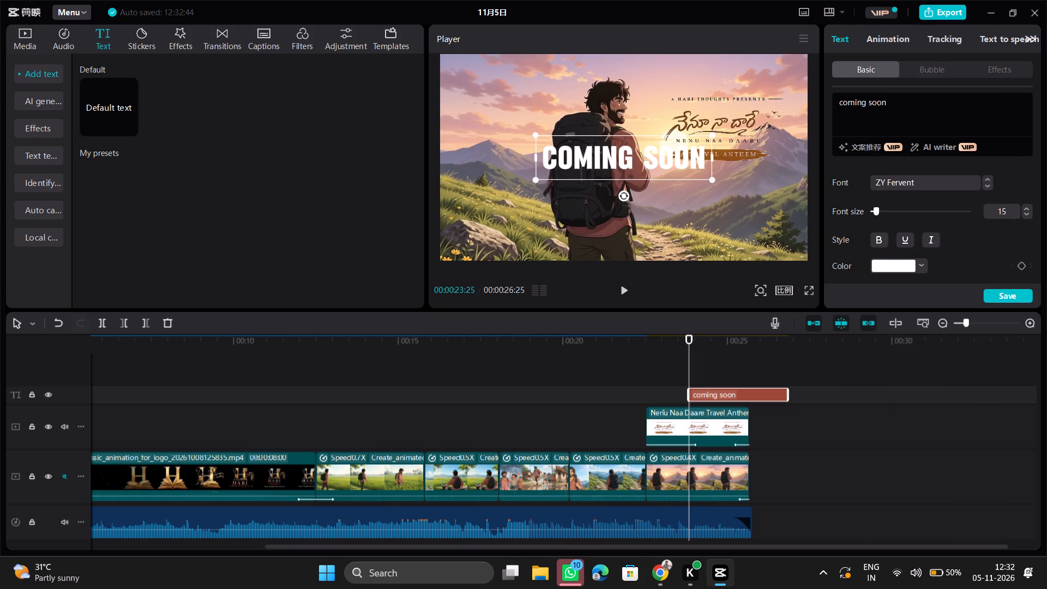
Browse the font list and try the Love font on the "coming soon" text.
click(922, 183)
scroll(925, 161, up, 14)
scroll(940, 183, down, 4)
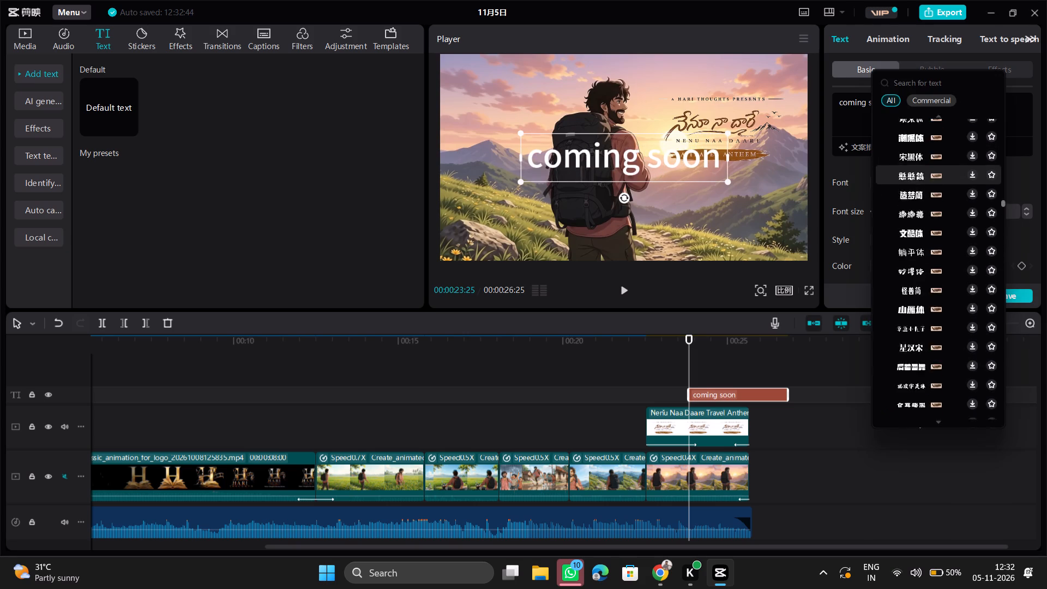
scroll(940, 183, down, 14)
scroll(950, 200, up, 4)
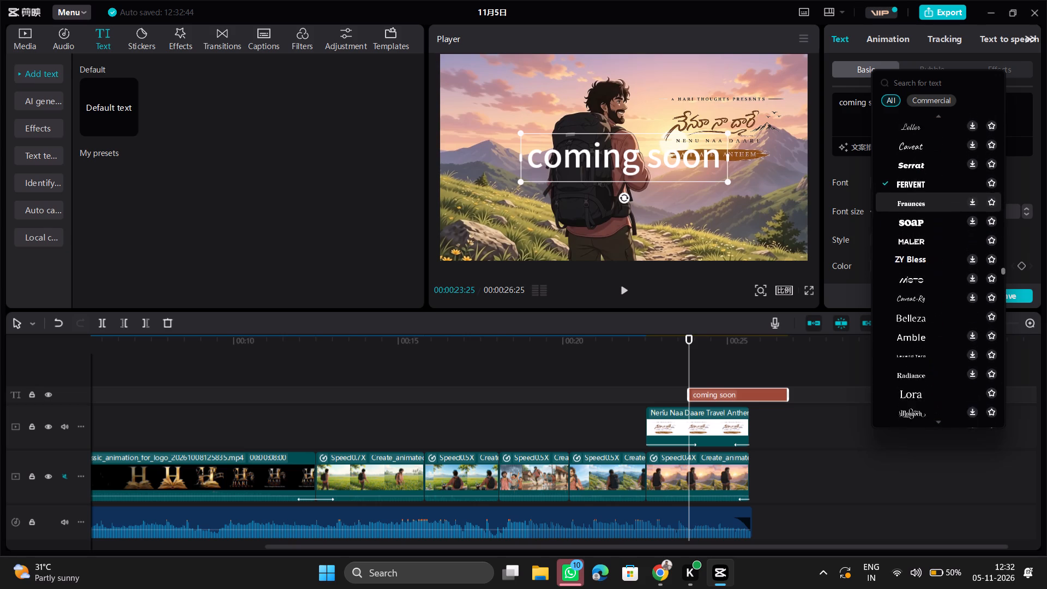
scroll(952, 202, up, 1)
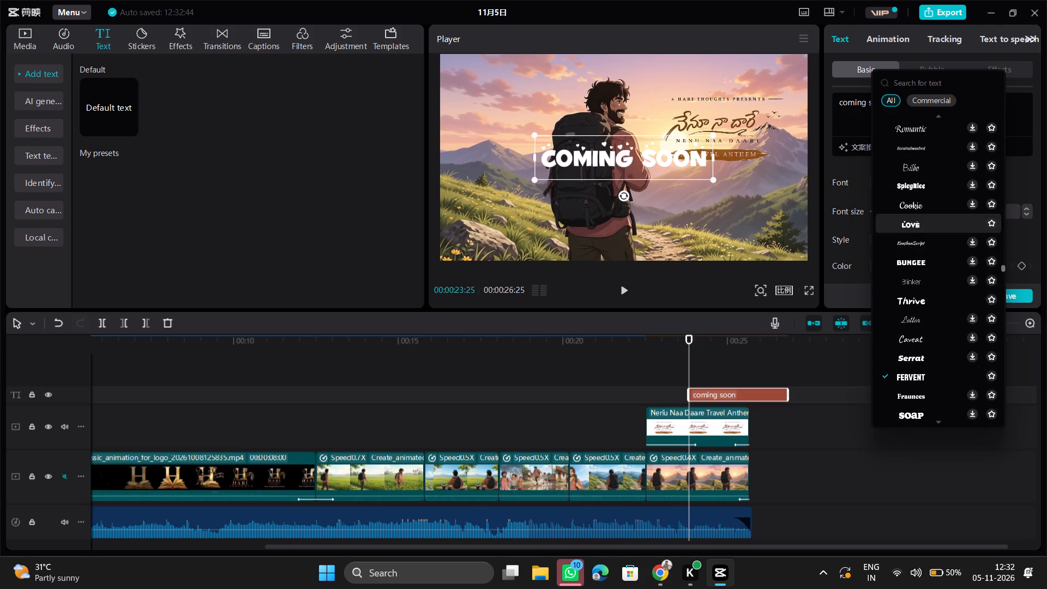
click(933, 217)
Set the font of the "coming soon" text to Prata.
double_click(902, 173)
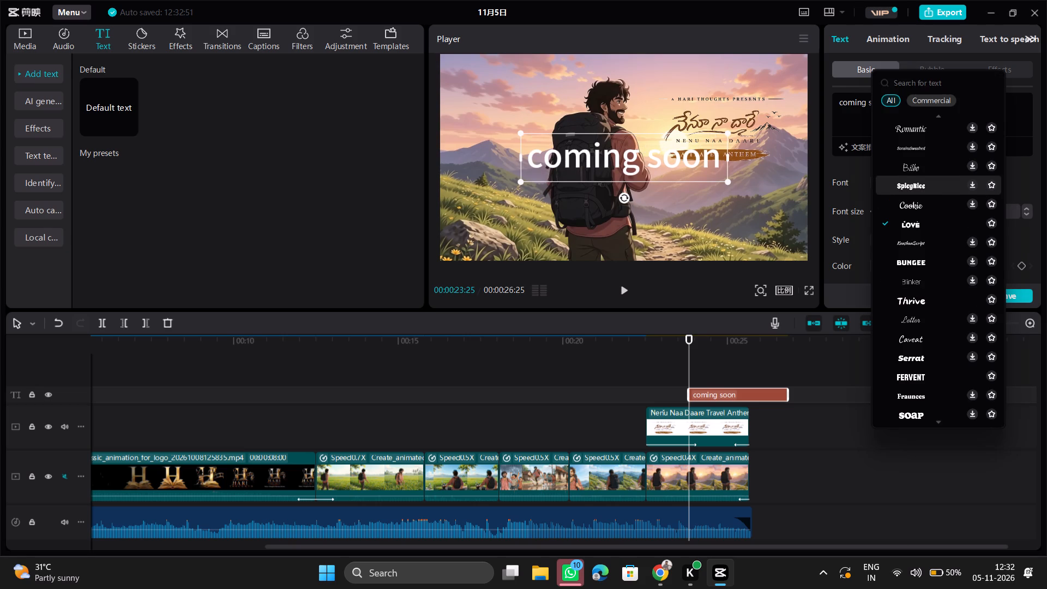
scroll(932, 192, up, 2)
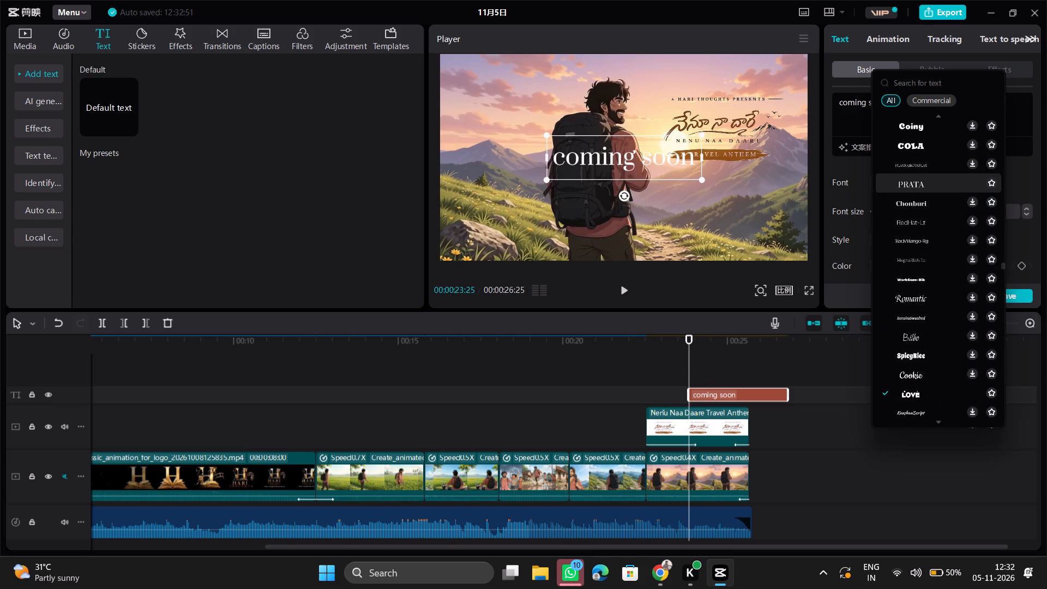
click(931, 189)
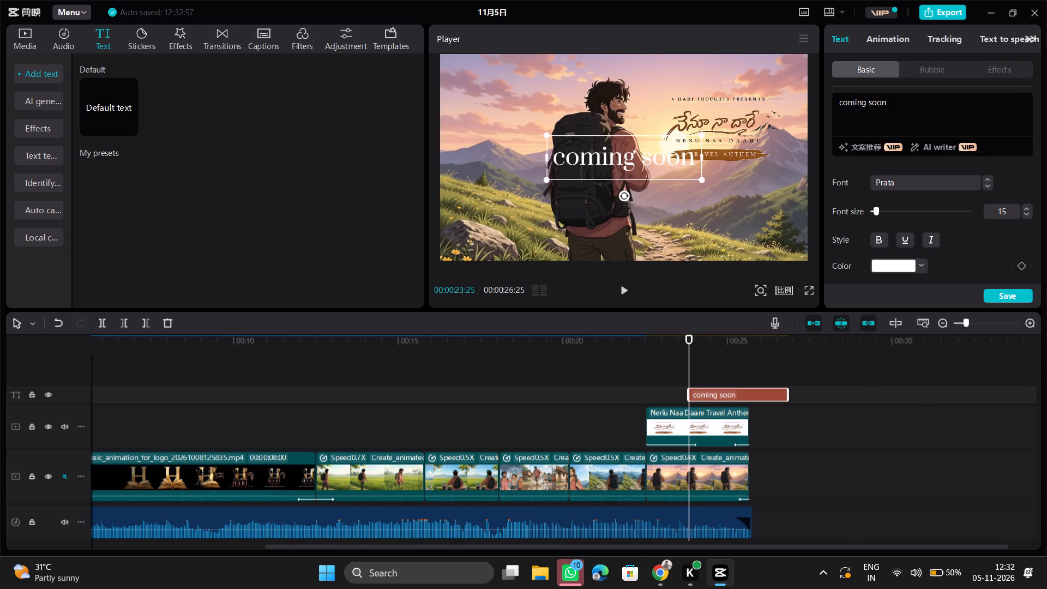
Replace the text clip's wording with "COMING SOON" in capital letters.
click(656, 163)
double_click(648, 158)
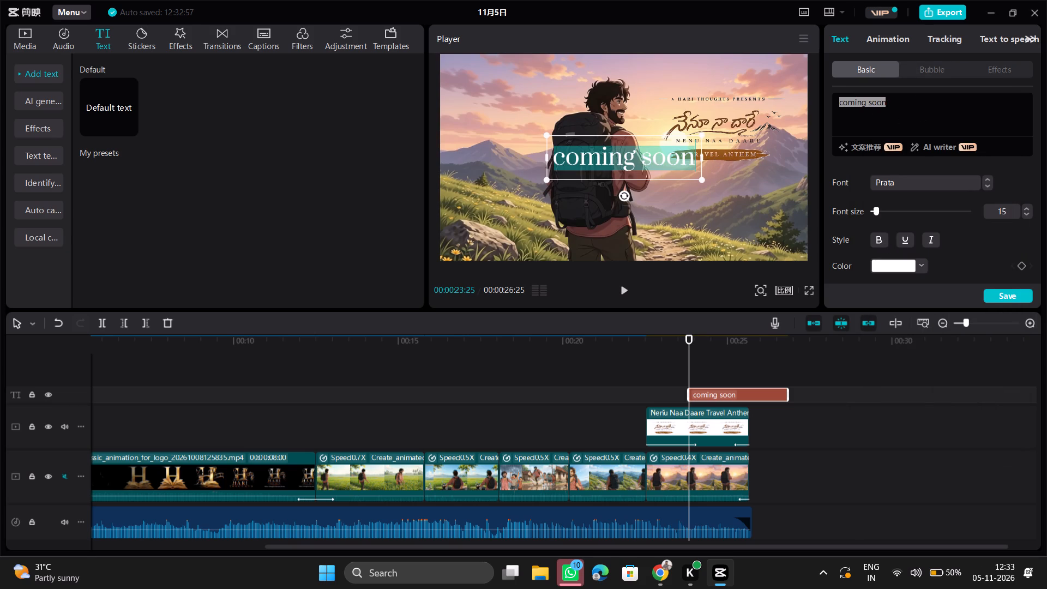
key(ctrl+c)
key(ctrl+b)
key(ctrl+b)
key(ctrl+b)
key(ctrl+b)
key(b)
key(BackSpace)
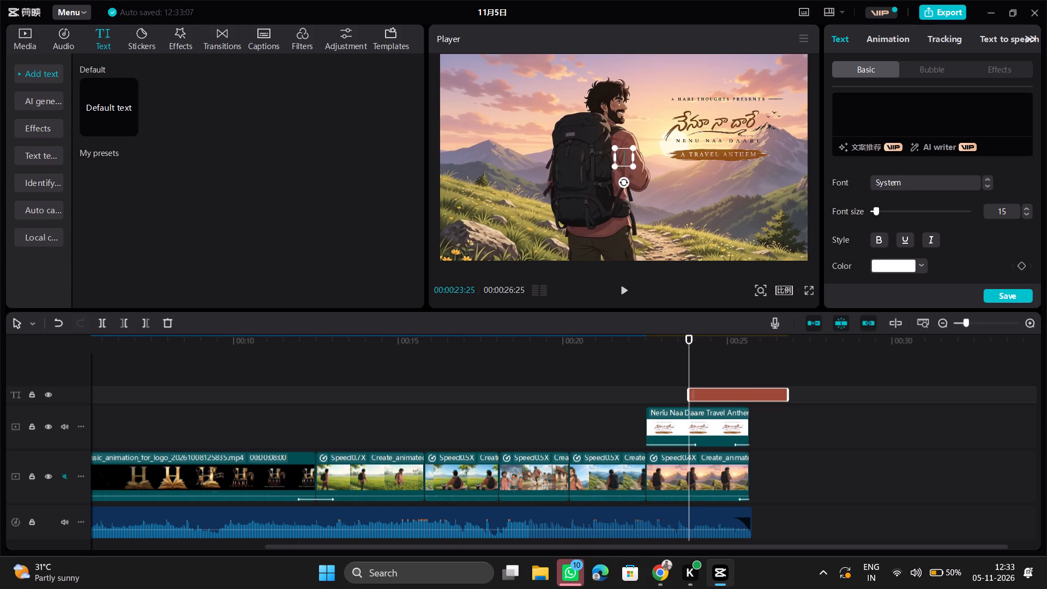
key(x)
key(BackSpace)
text(COMING)
key(space)
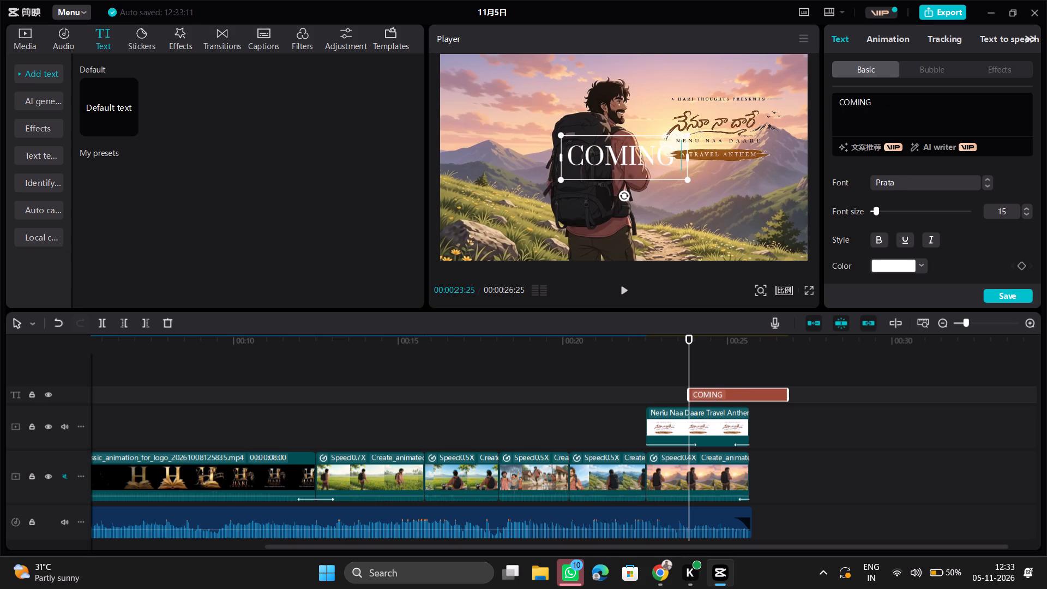
text(SOON)
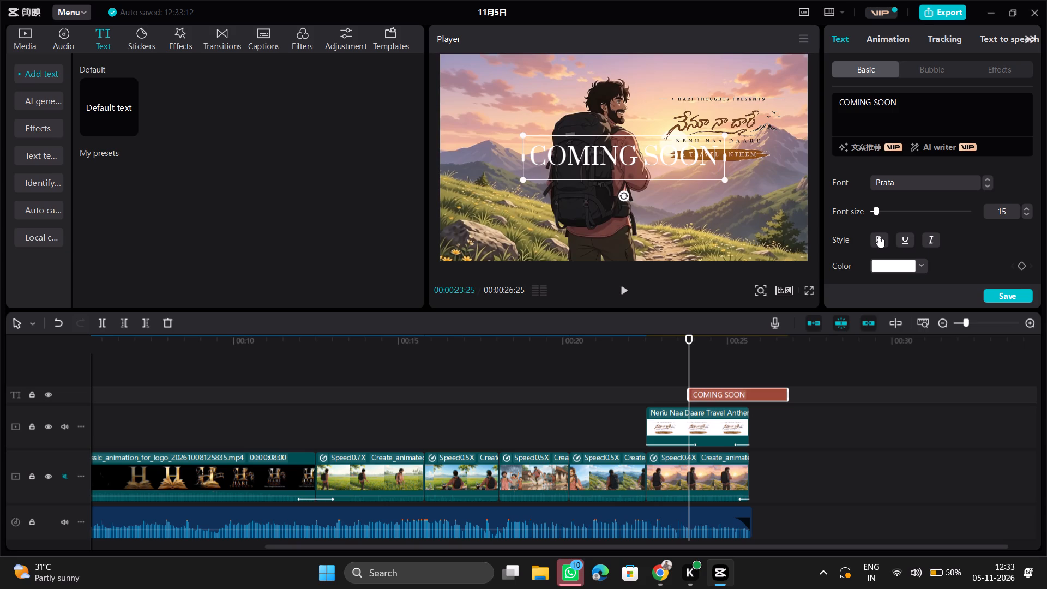
Colour the COMING SOON text brown (8C4C13) by sampling the title card's "A Travel Anthem" banner.
click(876, 265)
click(849, 387)
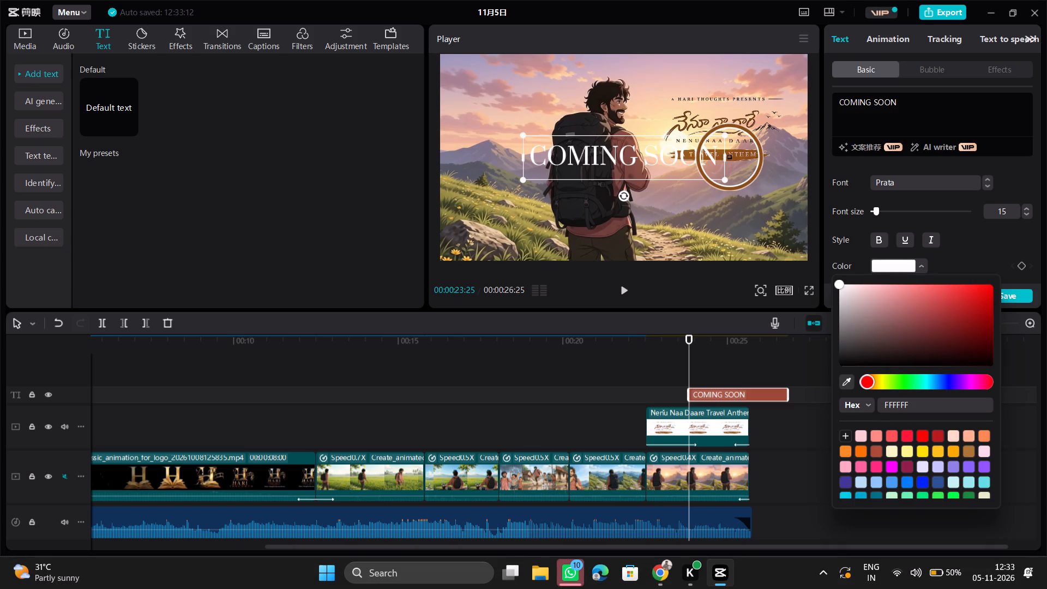
click(730, 157)
Scale the COMING SOON text down to slightly narrower than the "A Travel Anthem" banner and centre it just beneath the banner.
drag(519, 134, 545, 145)
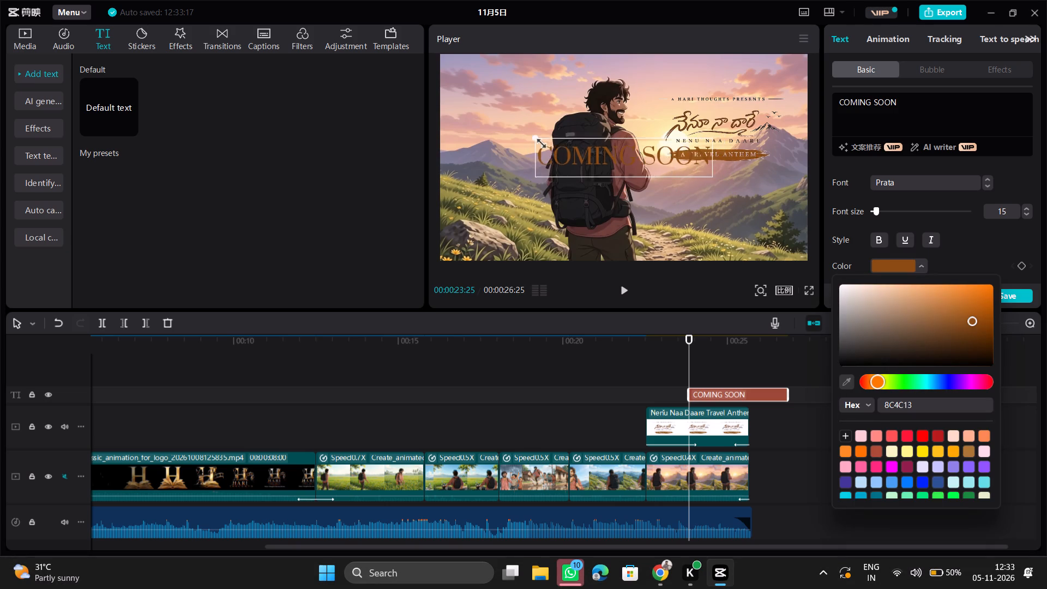
drag(545, 145, 612, 169)
click(619, 152)
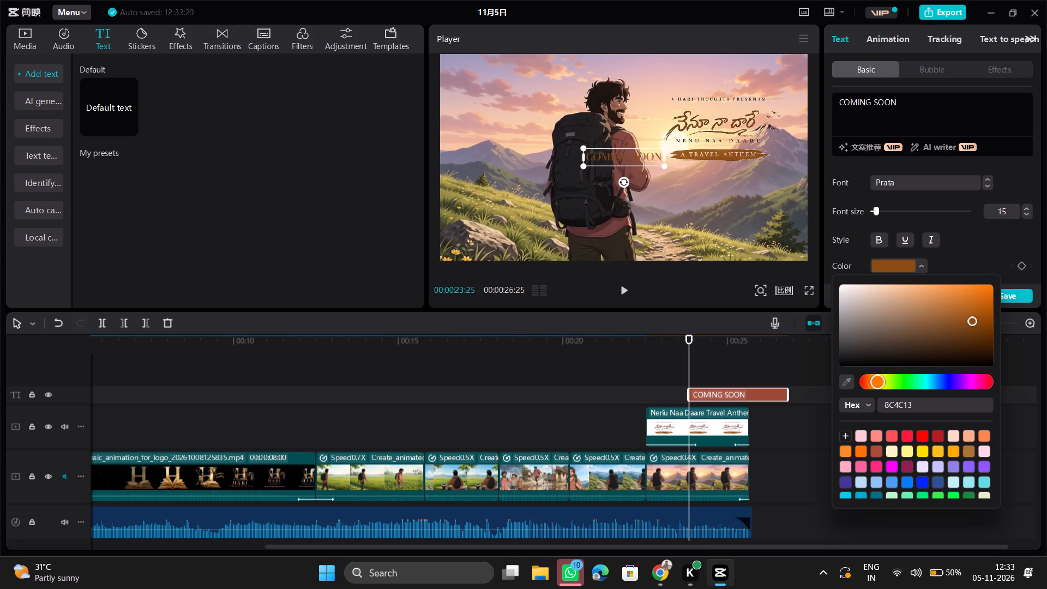
key(Escape)
click(723, 207)
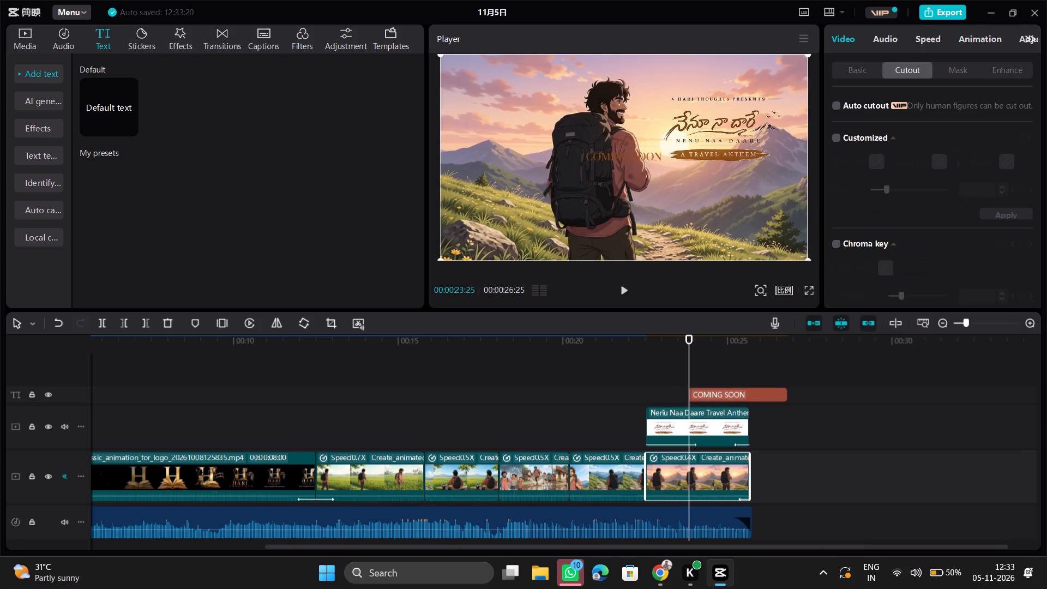
click(652, 158)
drag(634, 158, 723, 171)
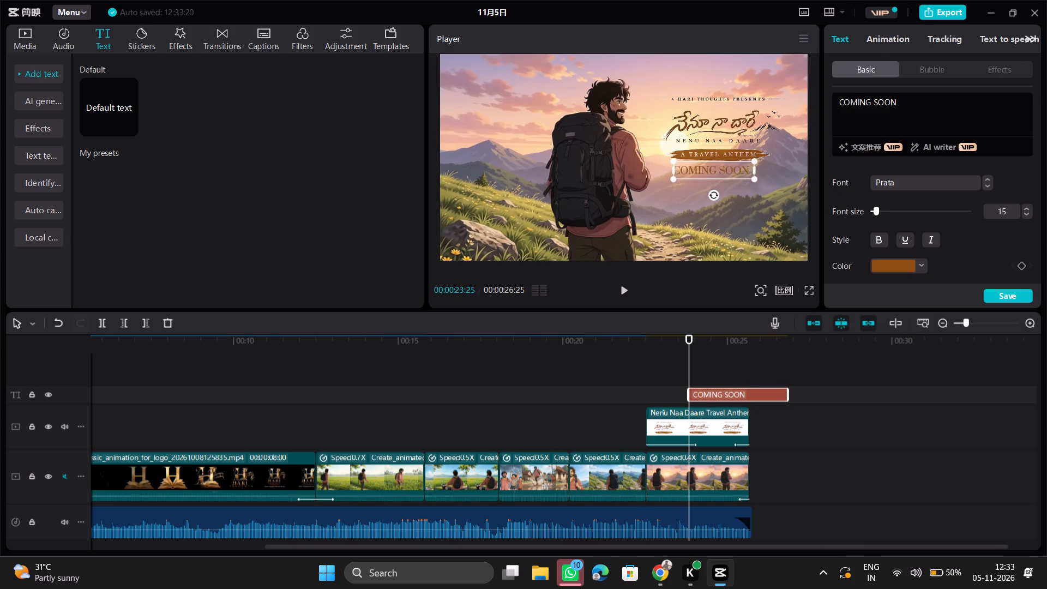
drag(723, 171, 727, 171)
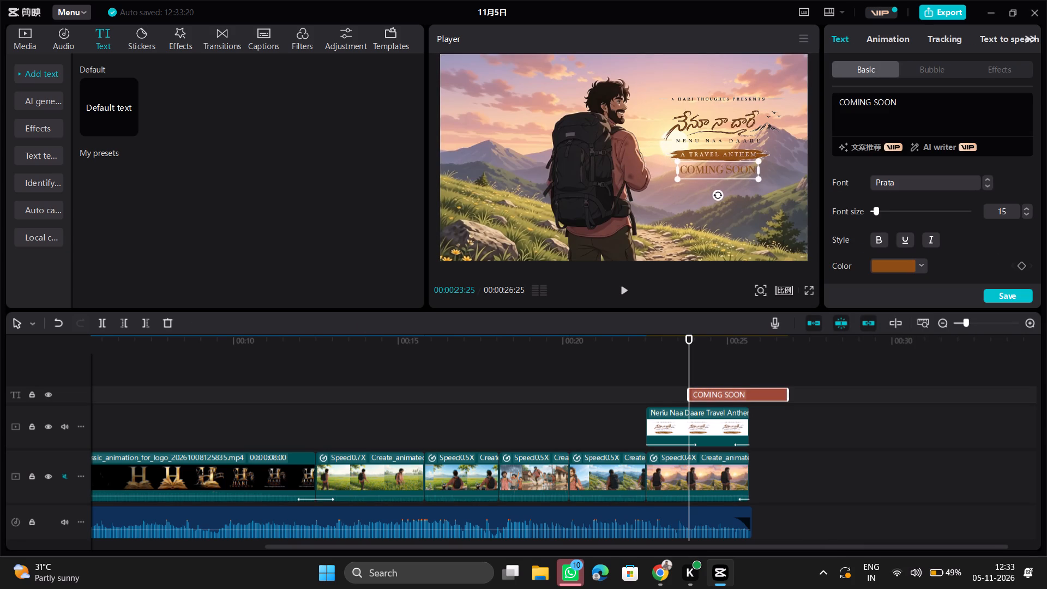
drag(727, 171, 726, 173)
Darken the COMING SOON text colour to a deeper brown.
click(875, 261)
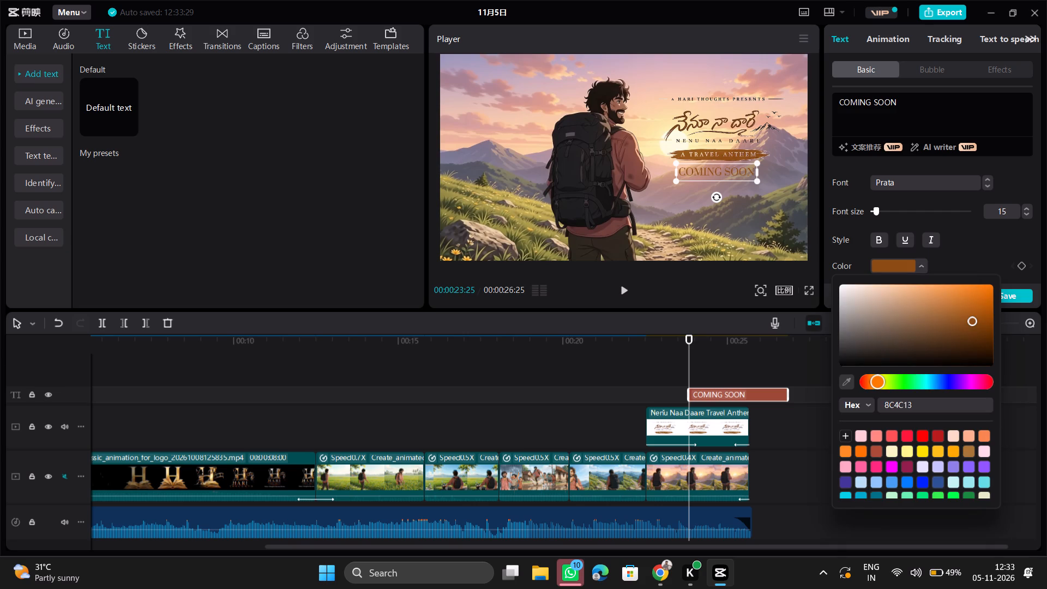
drag(974, 318, 1002, 336)
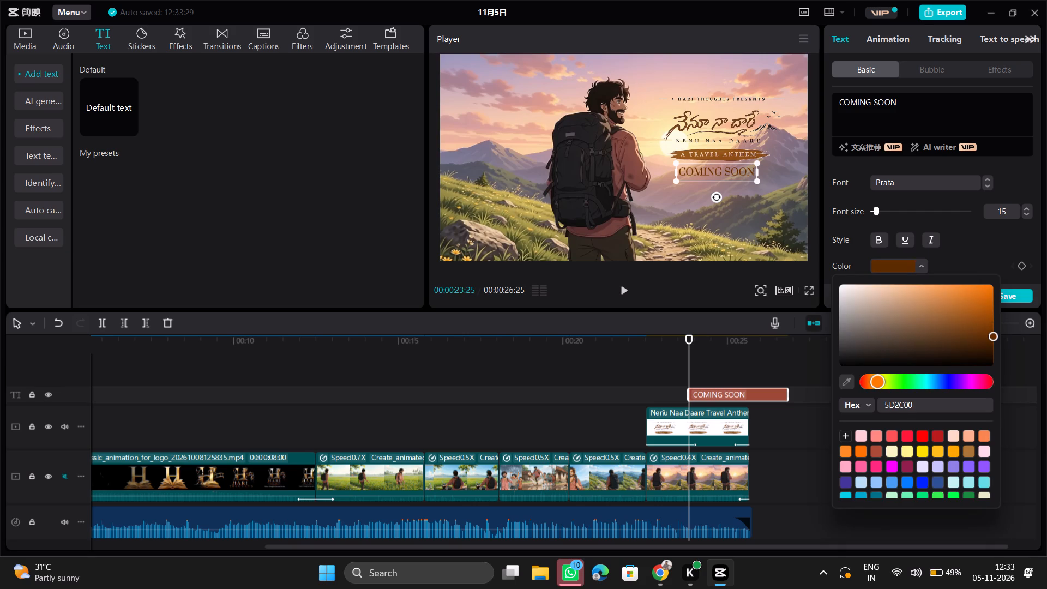
drag(1002, 336, 990, 333)
Play back the ending from the start of the title card to check how the COMING SOON text appears.
click(683, 362)
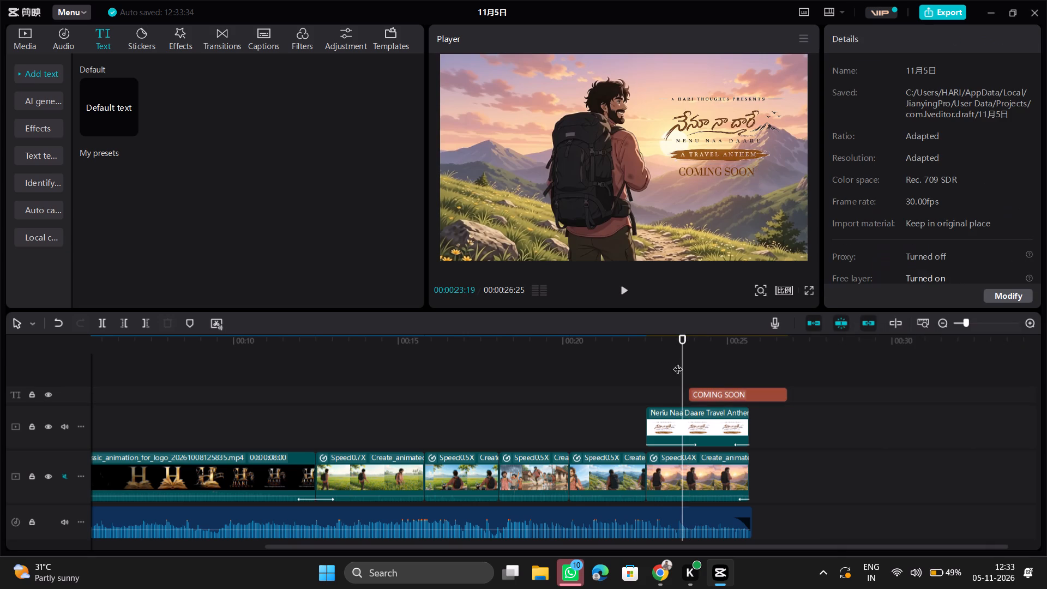
click(661, 370)
click(646, 376)
key(space)
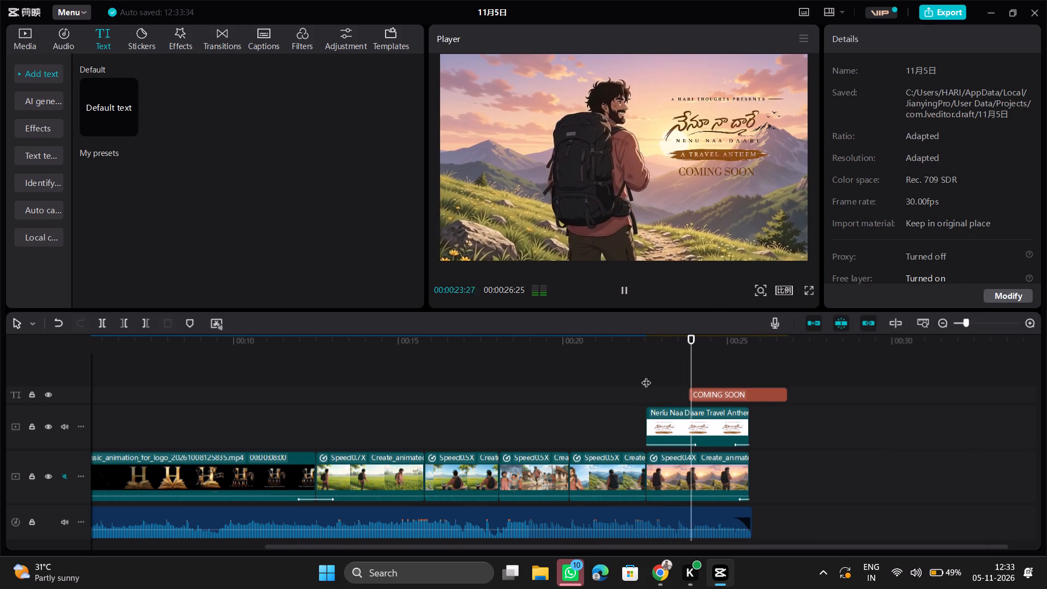
key(space)
Move the COMING SOON clip earlier to start at about 00:00:23:11 and trim its end to match the end of the video.
click(681, 374)
drag(703, 394, 702, 395)
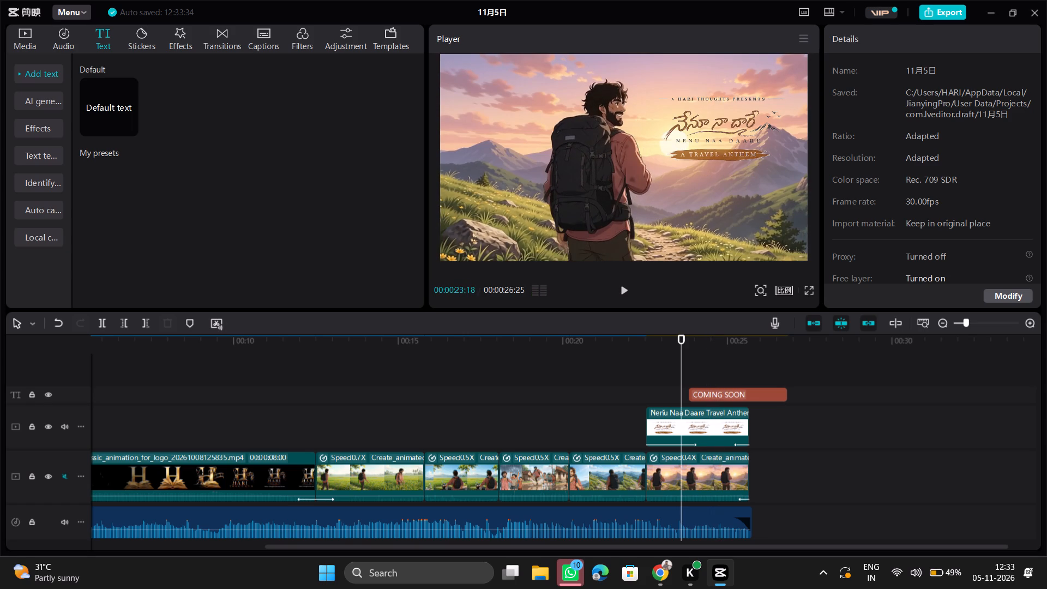
drag(702, 395, 688, 395)
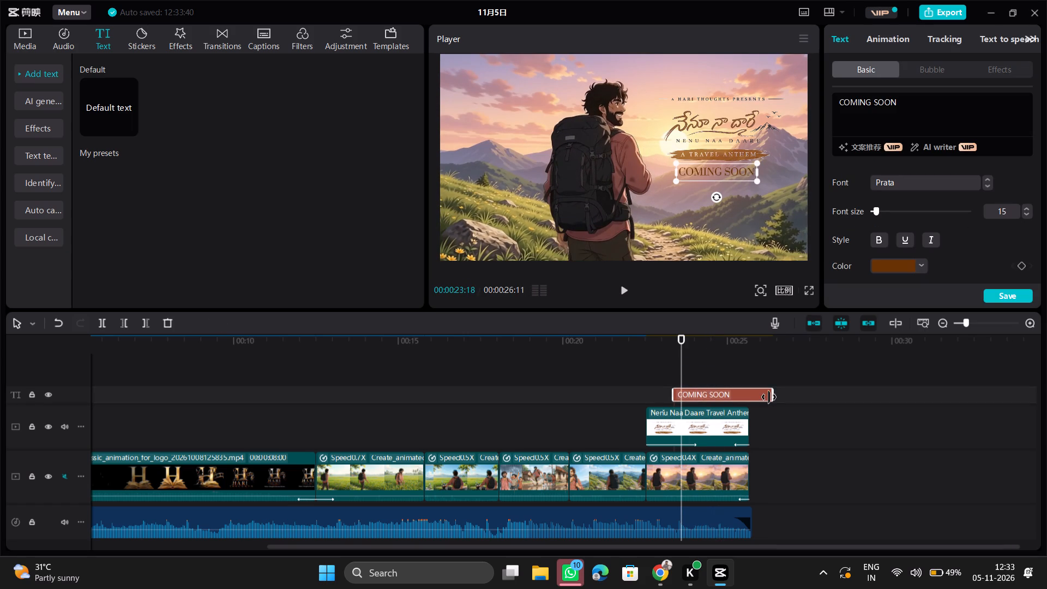
drag(774, 398, 745, 391)
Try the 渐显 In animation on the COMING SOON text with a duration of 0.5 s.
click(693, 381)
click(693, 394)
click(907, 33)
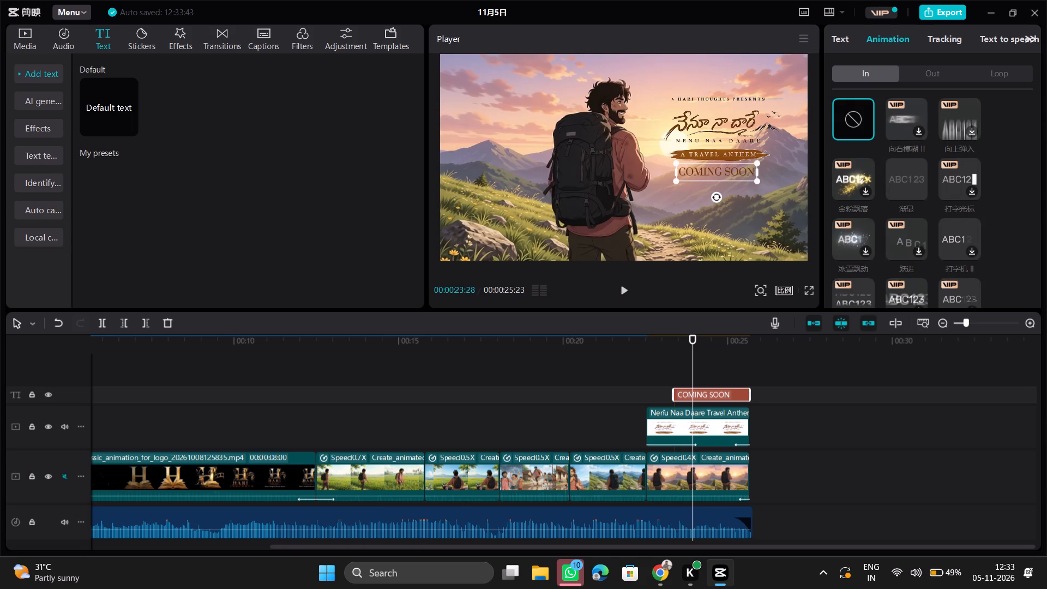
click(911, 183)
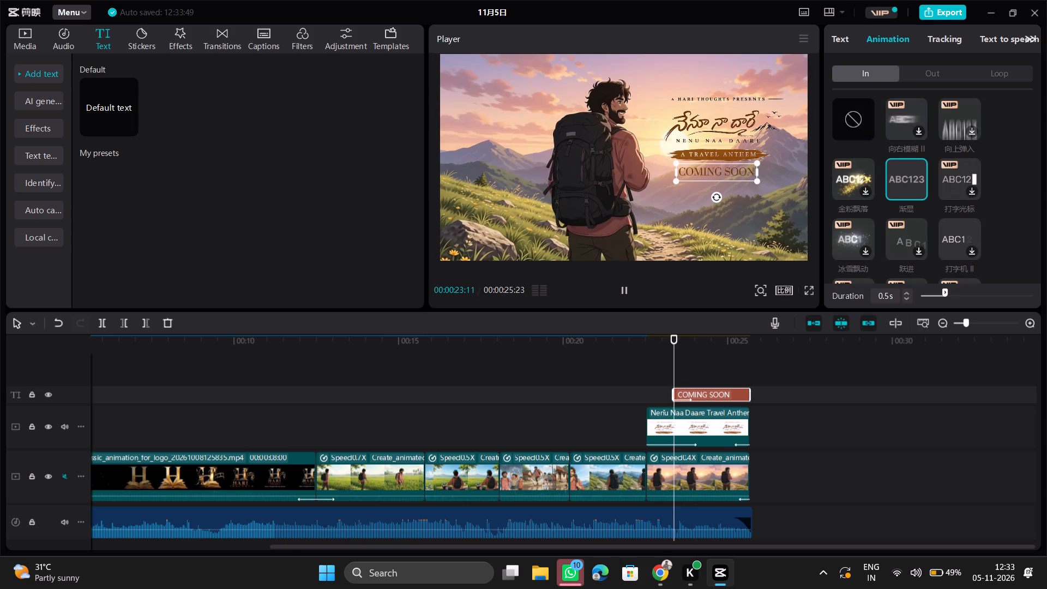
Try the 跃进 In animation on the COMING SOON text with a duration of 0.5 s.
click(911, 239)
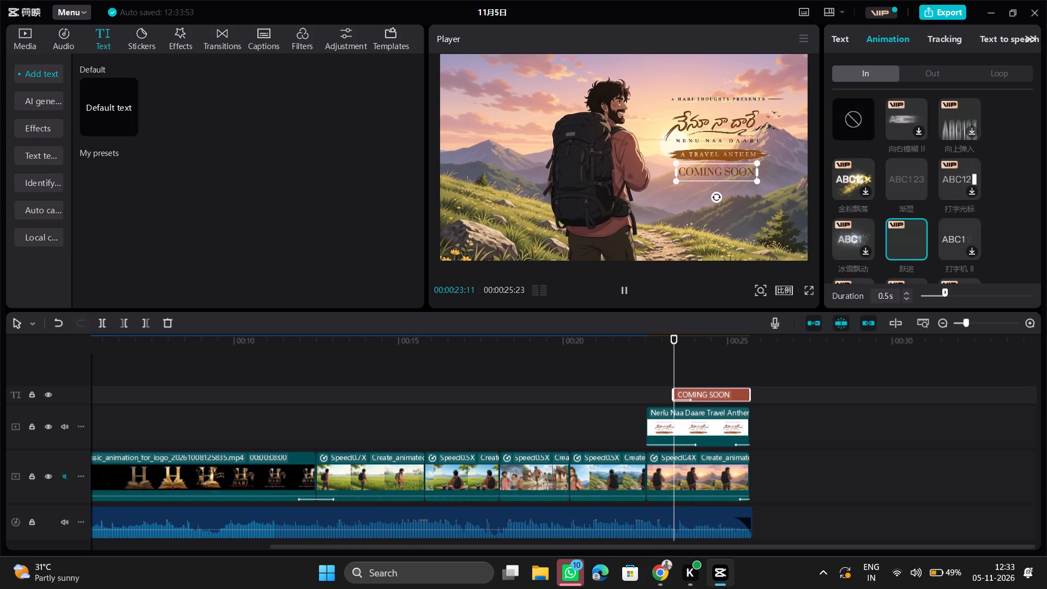
Apply the 滚入 In animation to the COMING SOON text with a duration of 0.5 s.
scroll(914, 232, down, 1)
scroll(914, 232, up, 2)
scroll(914, 232, down, 1)
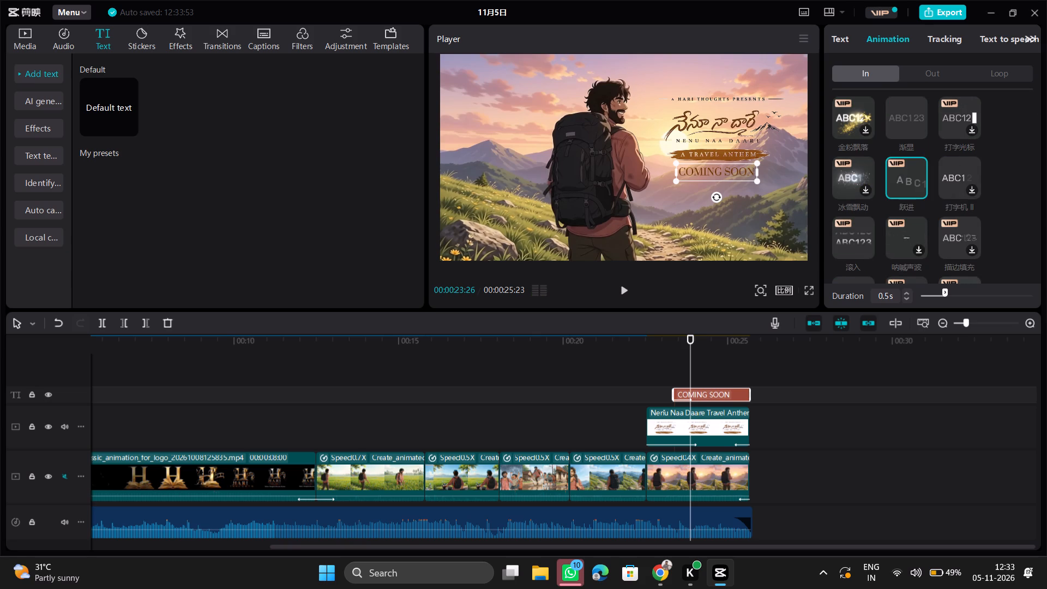
click(862, 238)
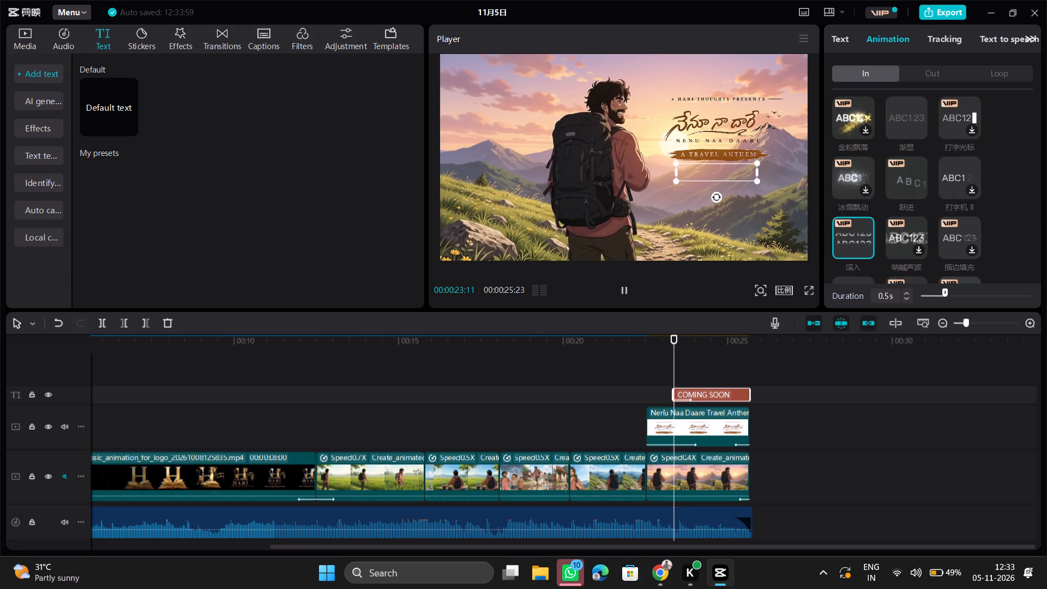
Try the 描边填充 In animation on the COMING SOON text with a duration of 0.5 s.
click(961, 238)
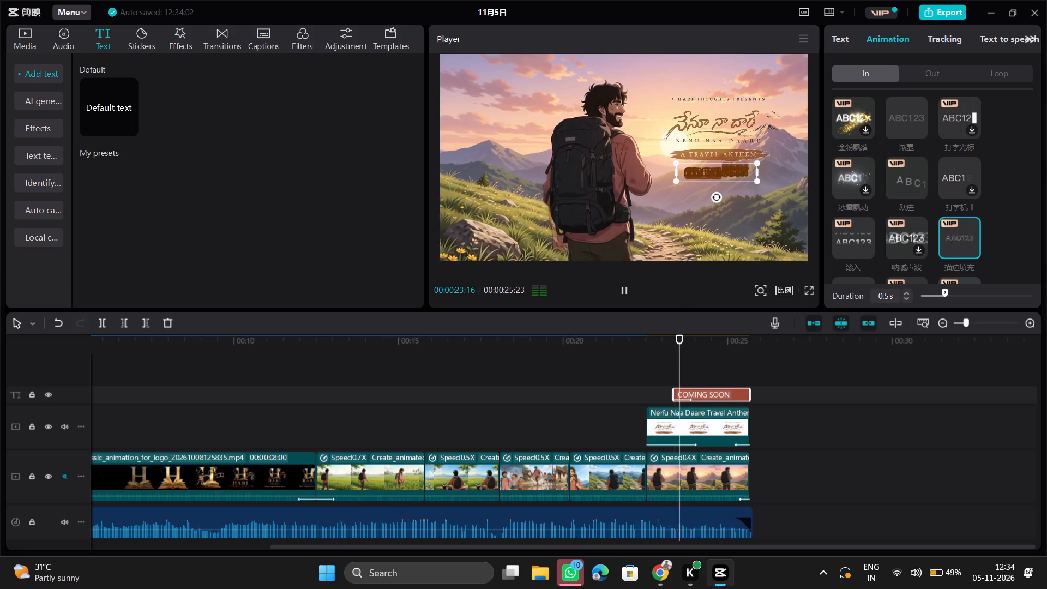
Apply the 星光闪闪 In animation to the COMING SOON text with a duration of 1.5 s and play back the ending.
scroll(947, 184, down, 1)
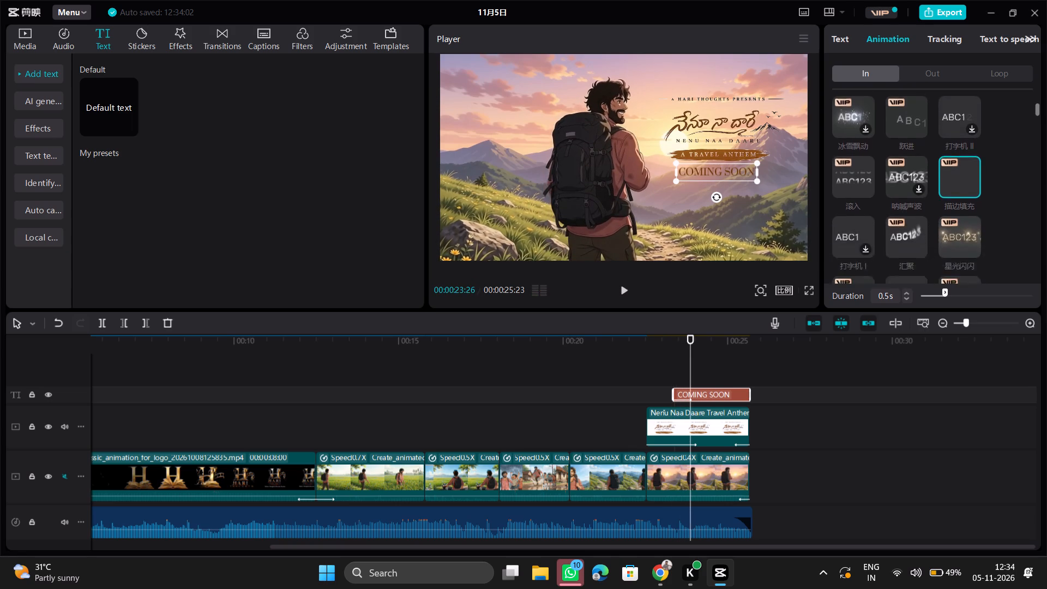
scroll(918, 210, down, 1)
scroll(914, 158, up, 1)
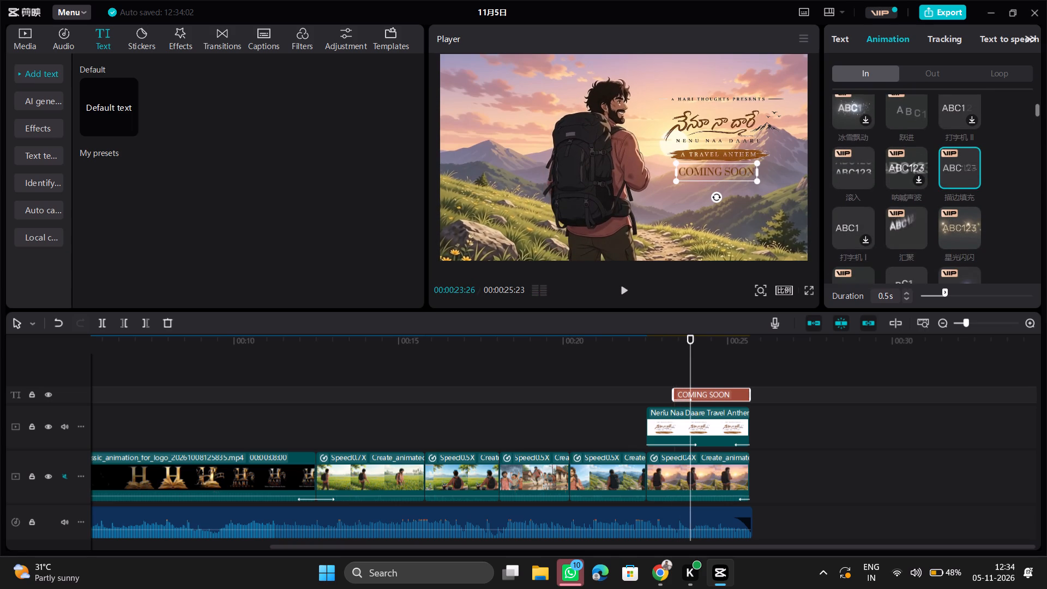
click(954, 226)
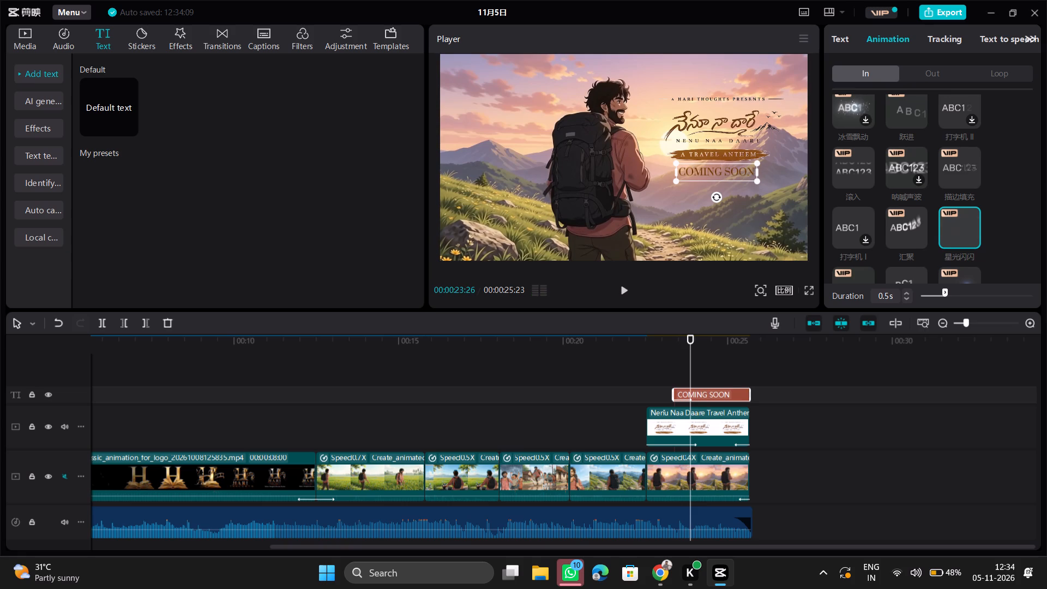
drag(942, 293, 974, 302)
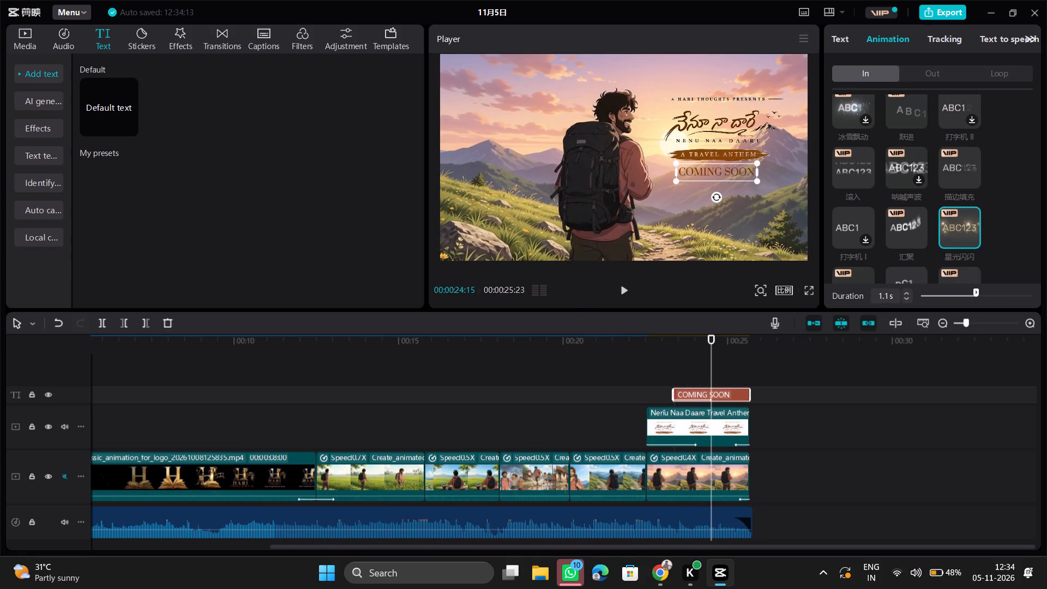
drag(978, 289, 994, 293)
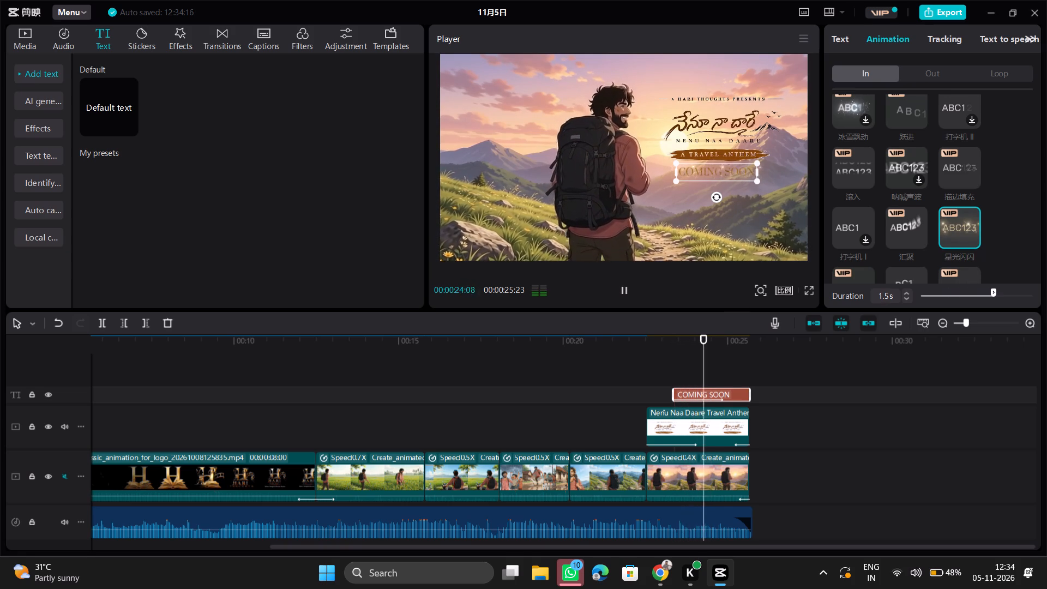
click(670, 372)
key(space)
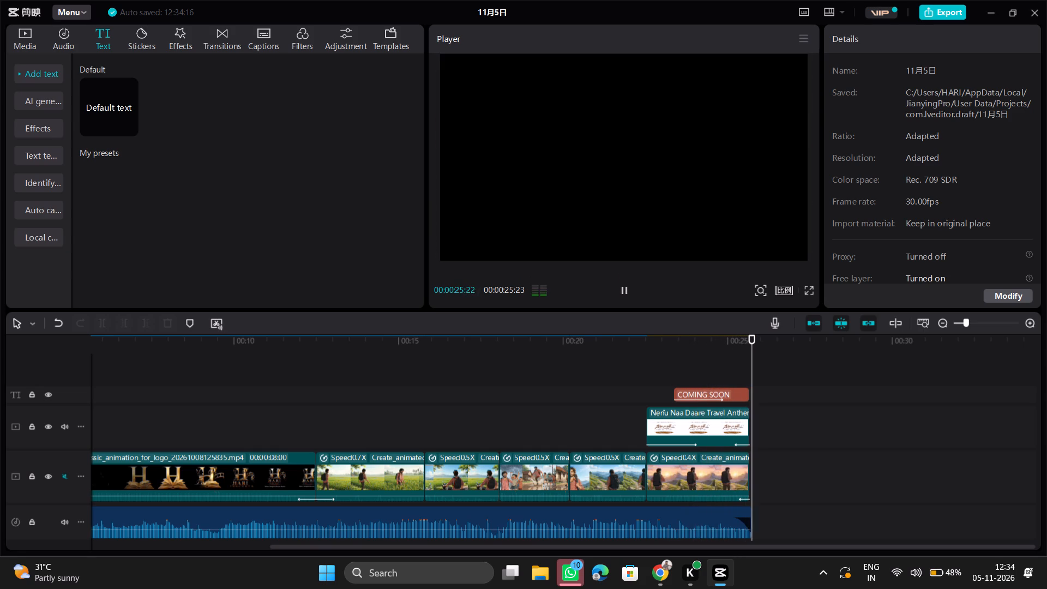
Apply the 渐隐 Out animation to the COMING SOON text and play back the ending.
click(737, 393)
click(893, 41)
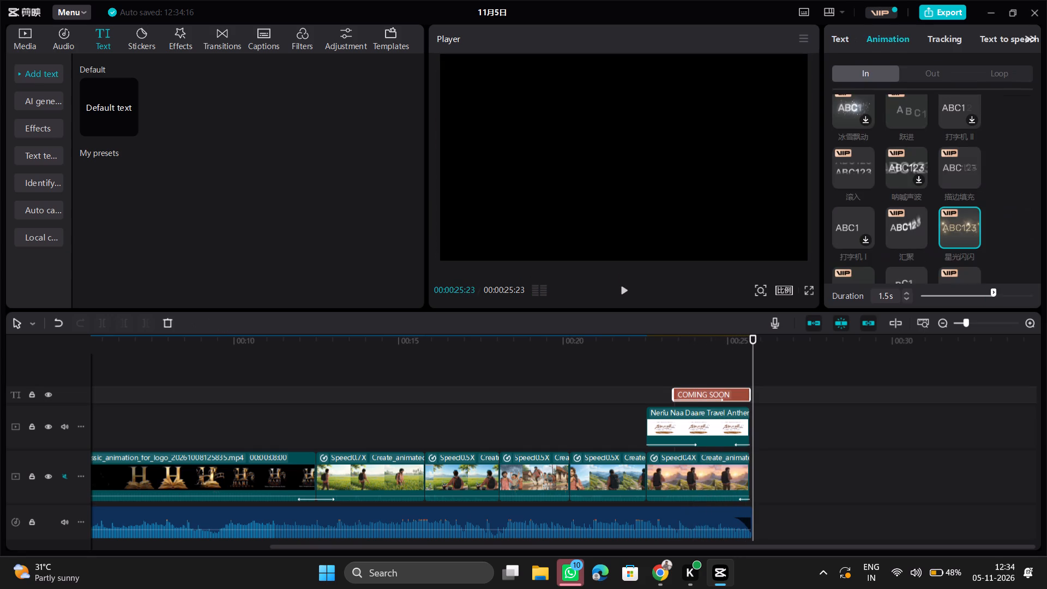
click(925, 84)
click(928, 76)
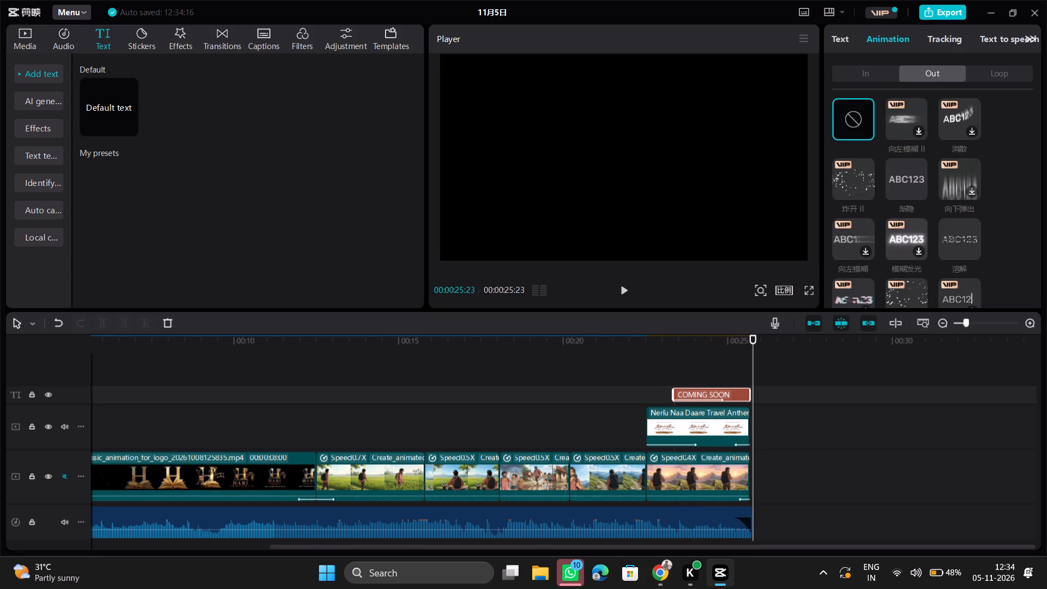
click(906, 175)
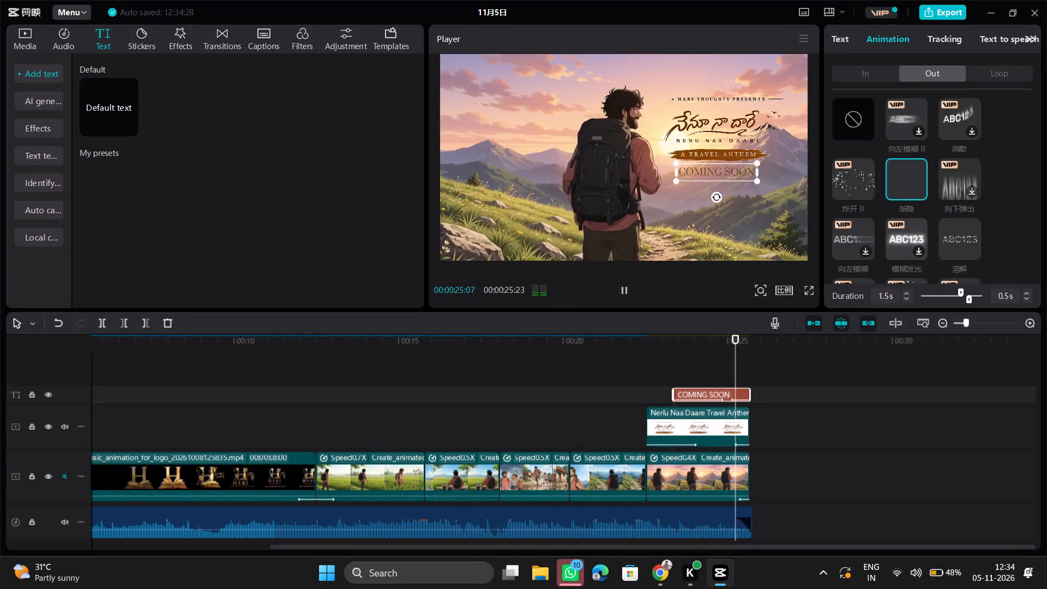
click(724, 360)
click(673, 370)
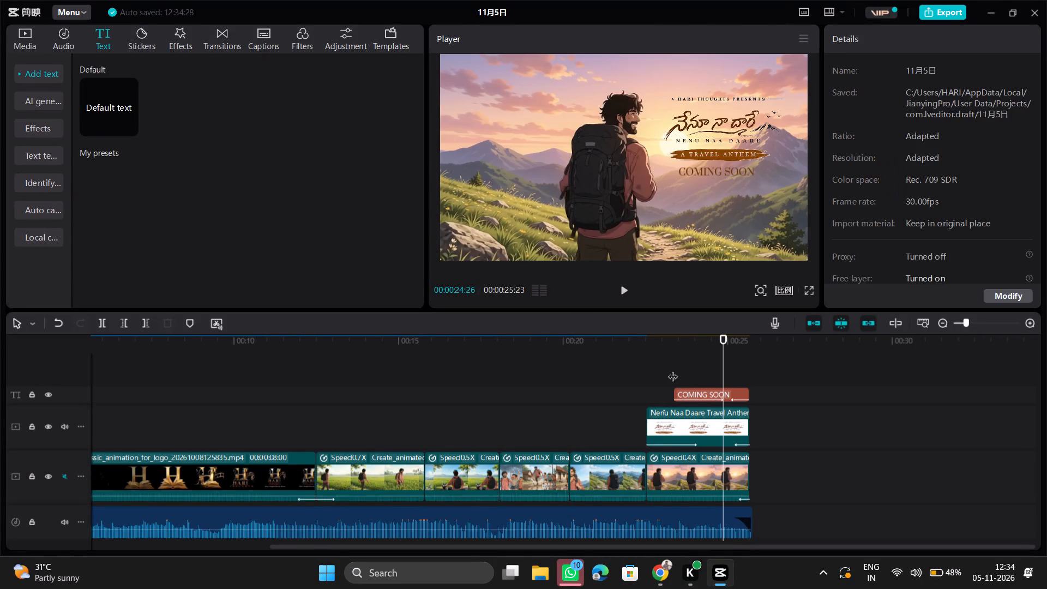
key(space)
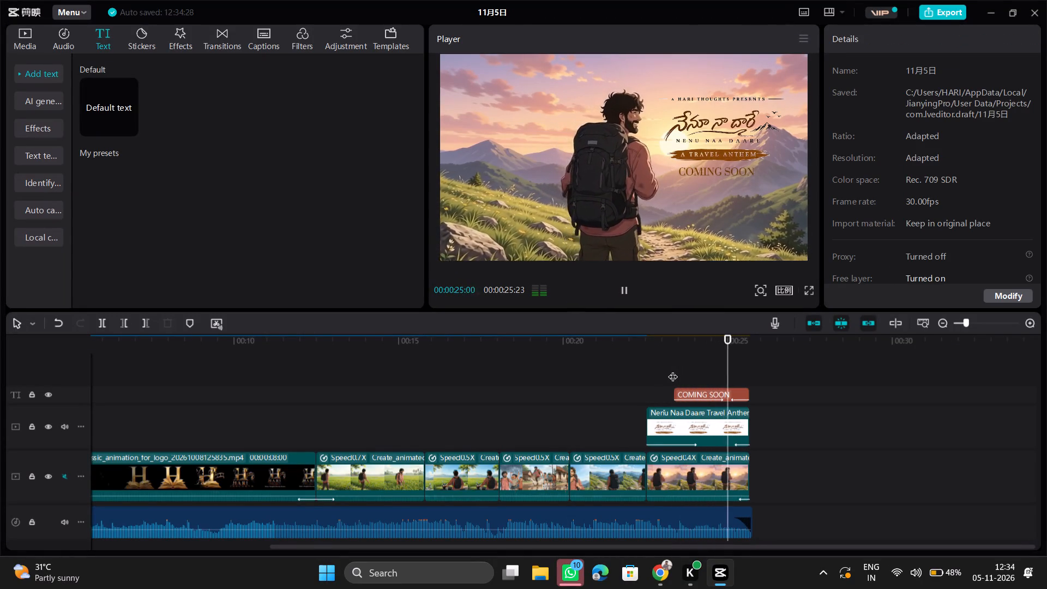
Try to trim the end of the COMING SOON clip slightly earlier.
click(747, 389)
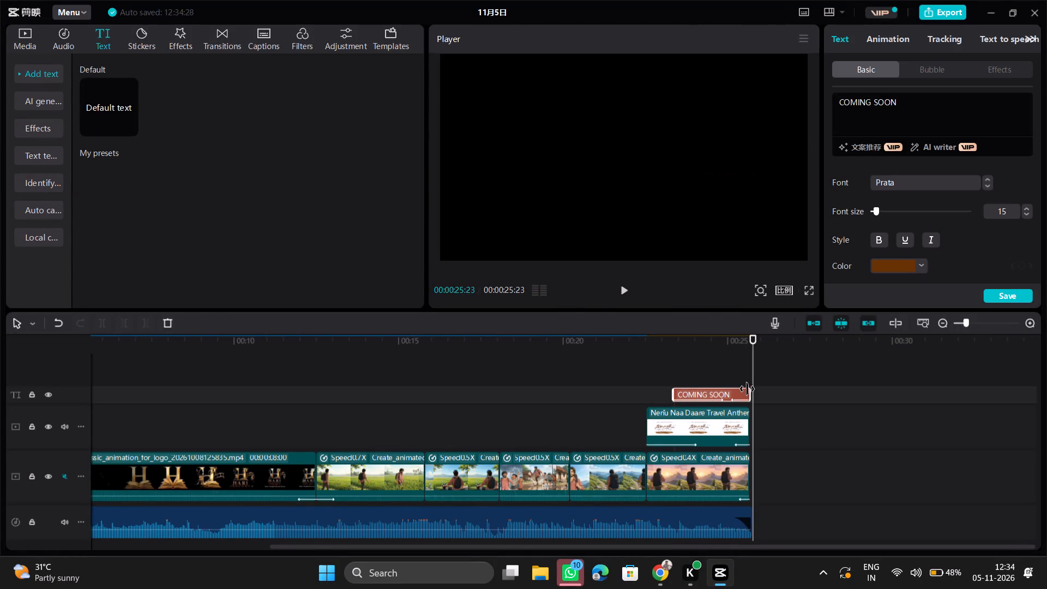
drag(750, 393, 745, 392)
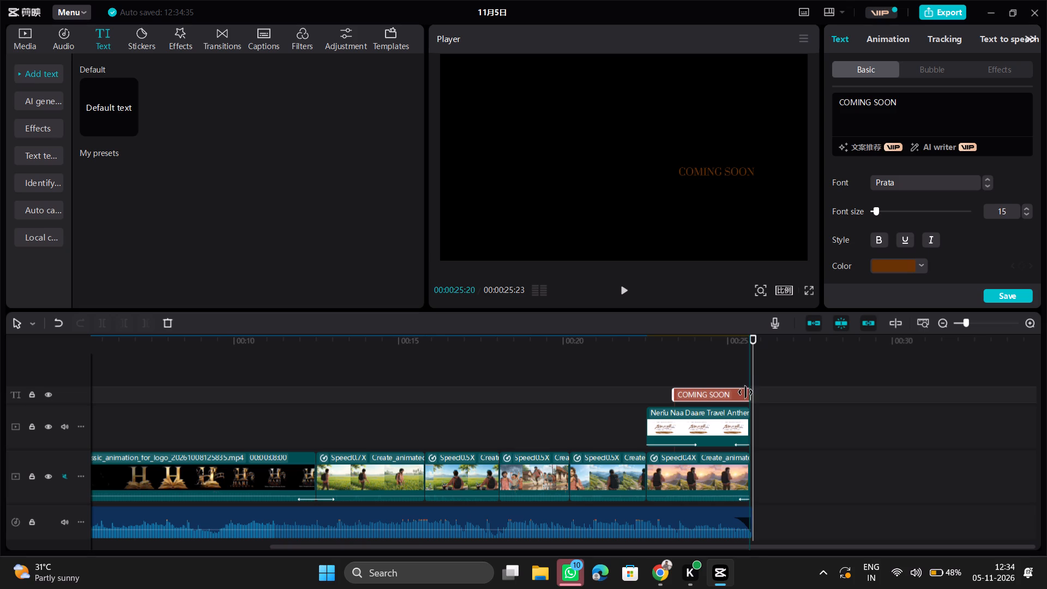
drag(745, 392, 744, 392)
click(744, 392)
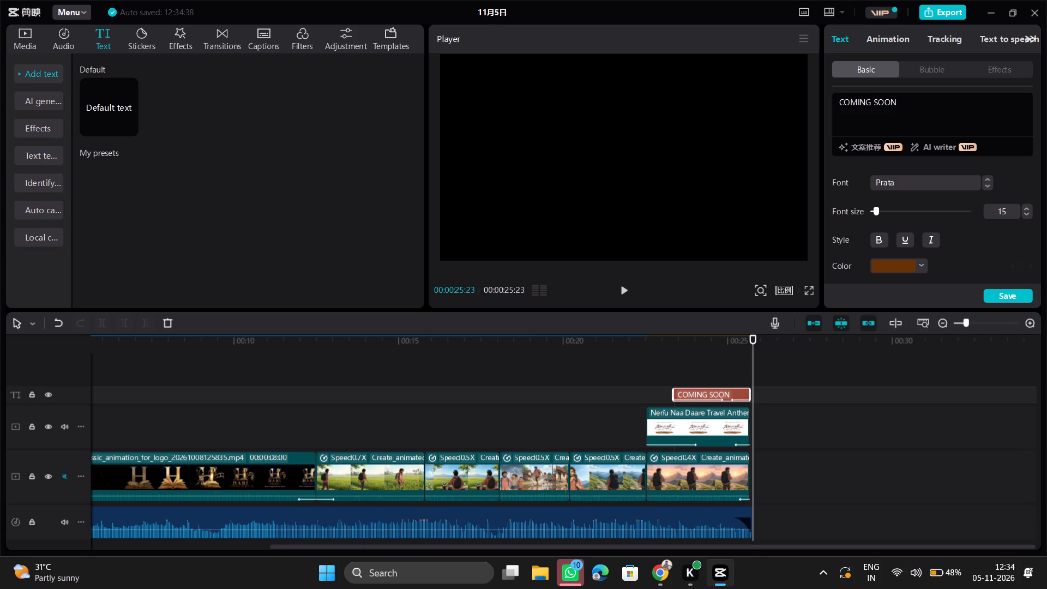
Set the COMING SOON text's Out animation duration to 0.3 s and play back the ending.
click(739, 392)
click(896, 37)
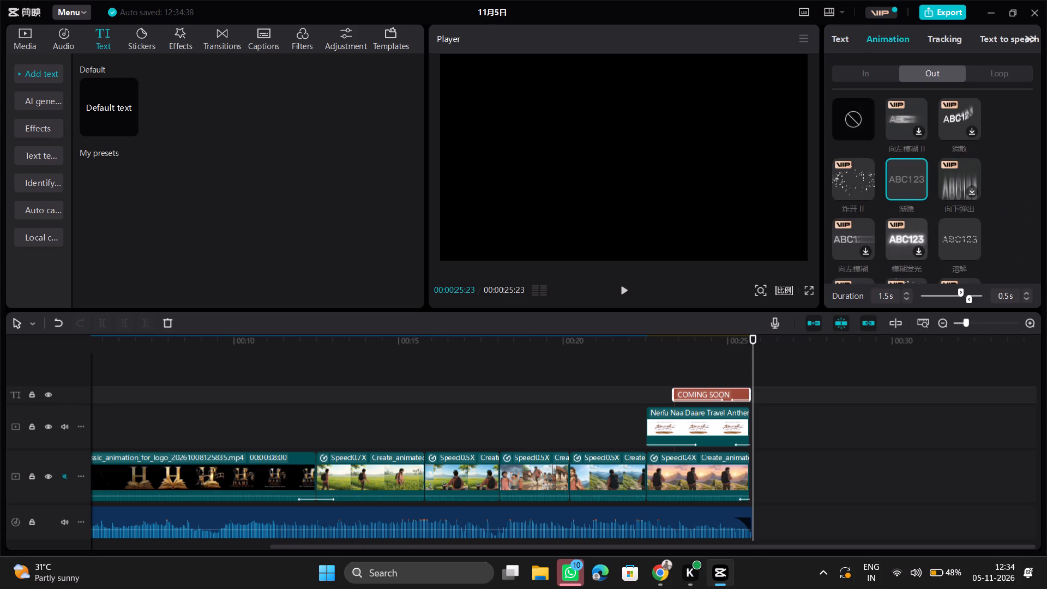
drag(967, 297, 973, 297)
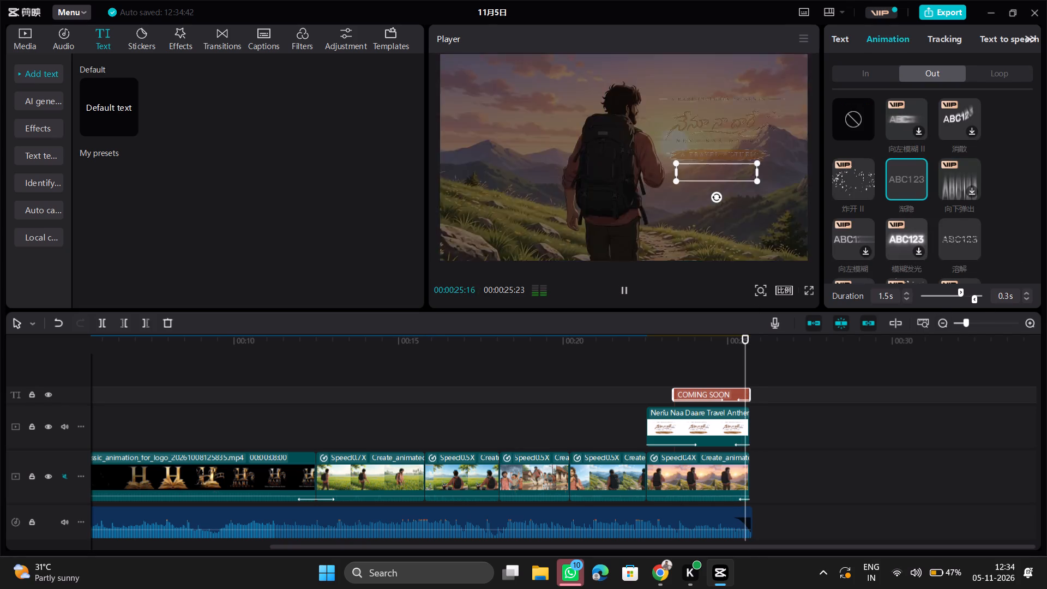
click(665, 367)
key(space)
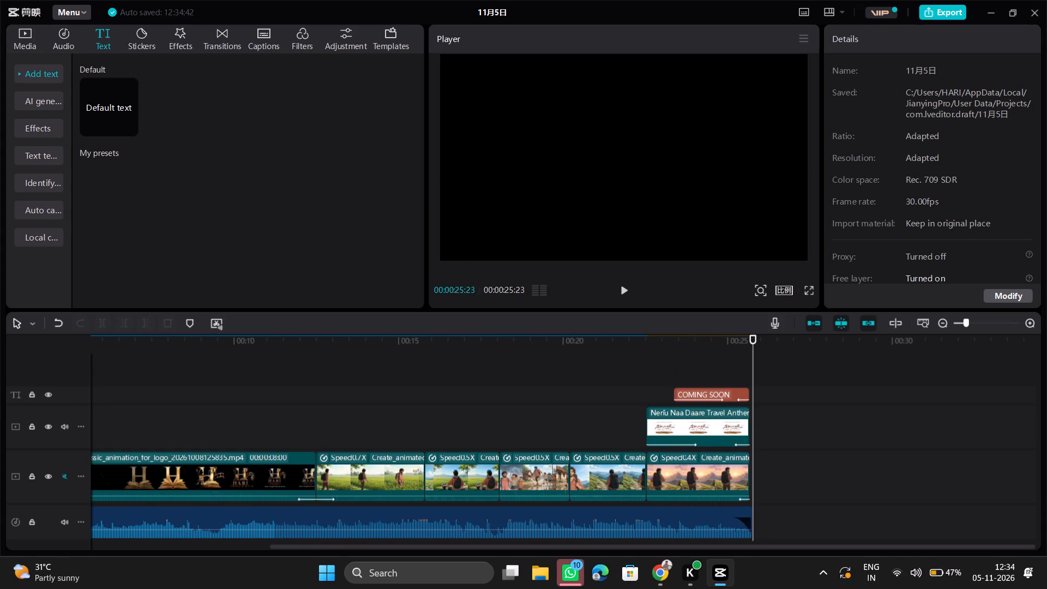
click(646, 363)
click(629, 353)
key(space)
key(space)
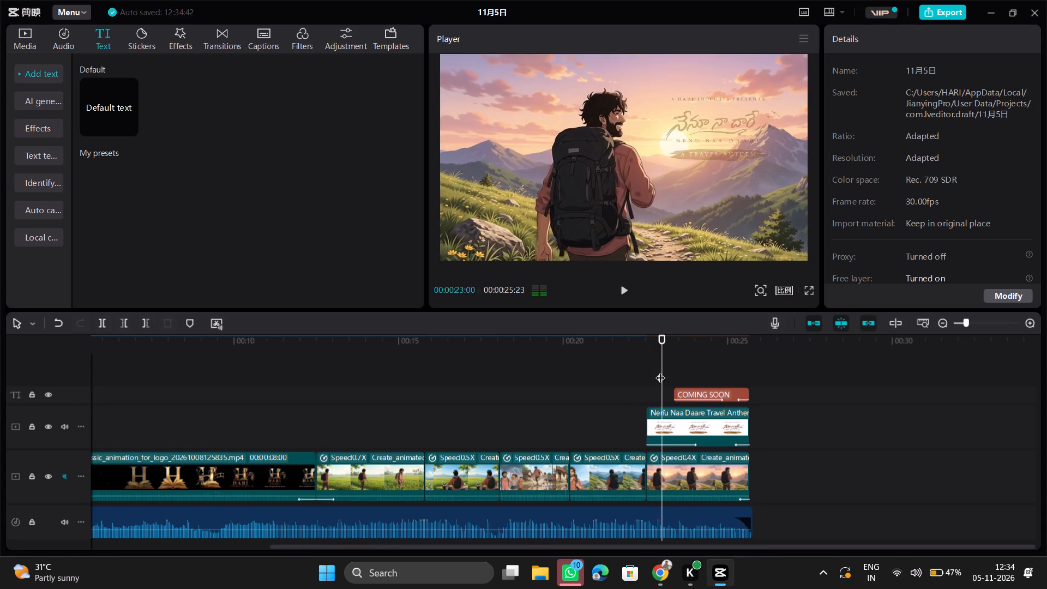
Render the timeline for a smooth preview and play back the title card ending.
right_click(648, 374)
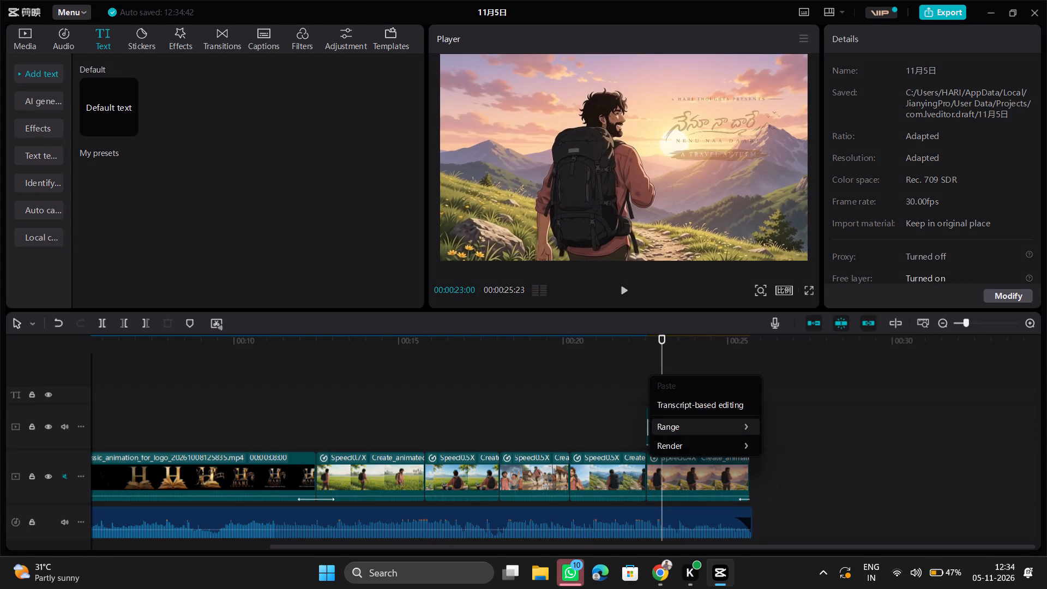
click(689, 446)
click(799, 449)
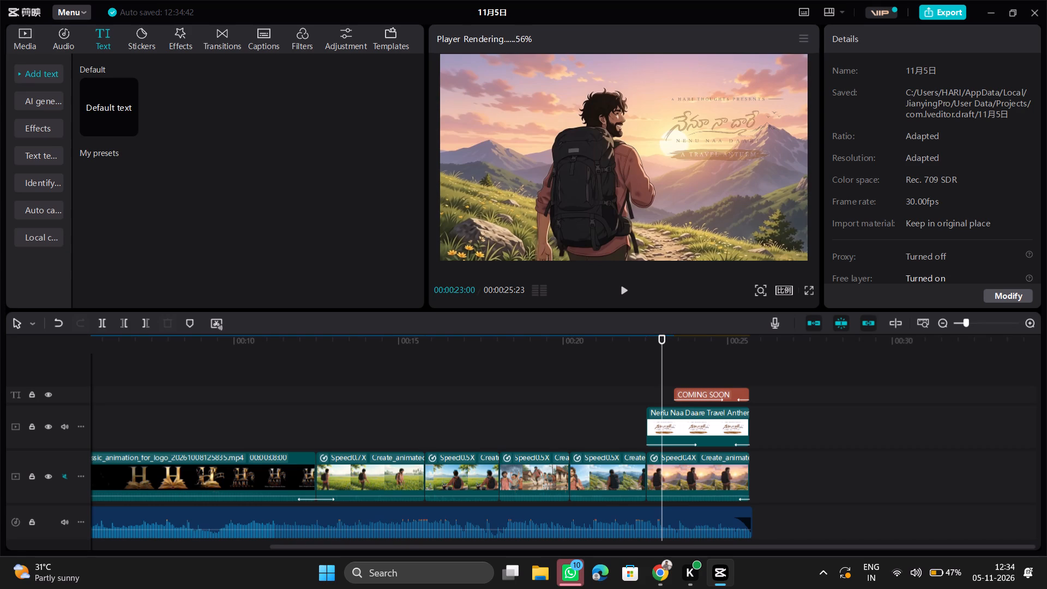
click(624, 353)
key(space)
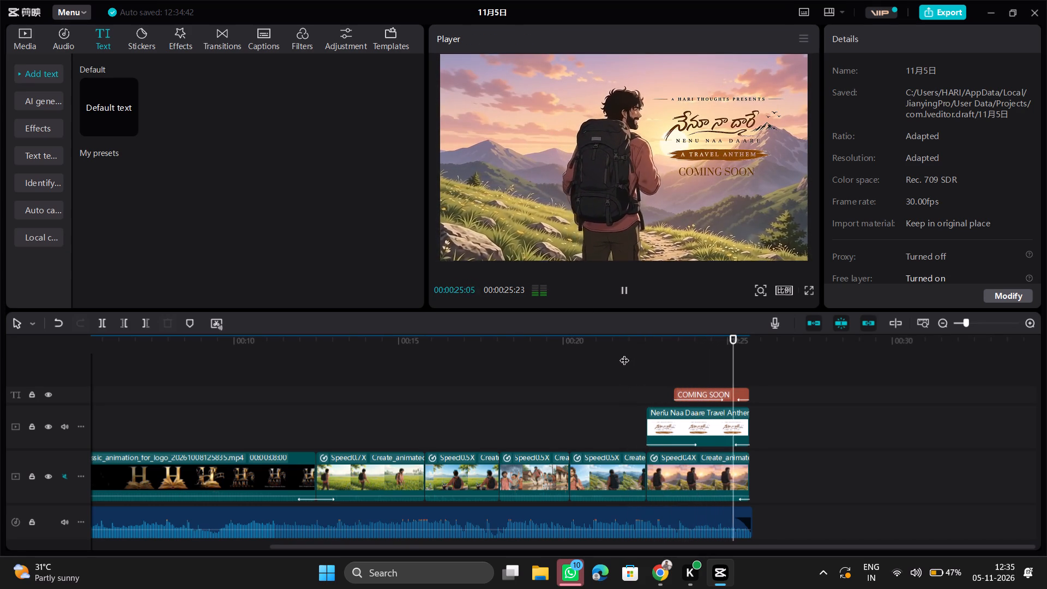
click(693, 368)
key(space)
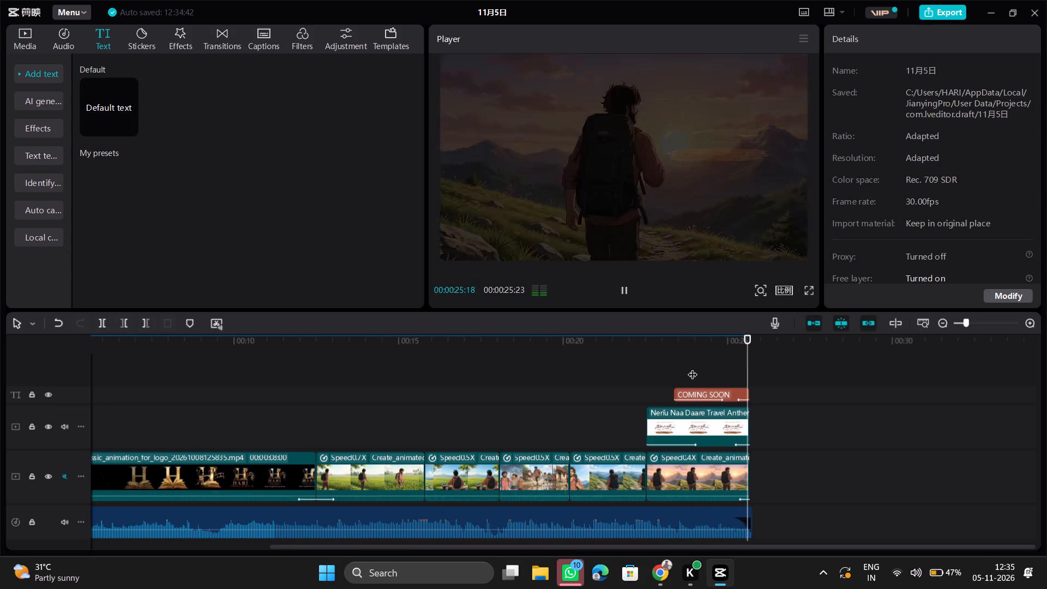
Play the whole video from the beginning to review the edit.
scroll(601, 369, right, 6)
click(154, 413)
drag(148, 413, 102, 412)
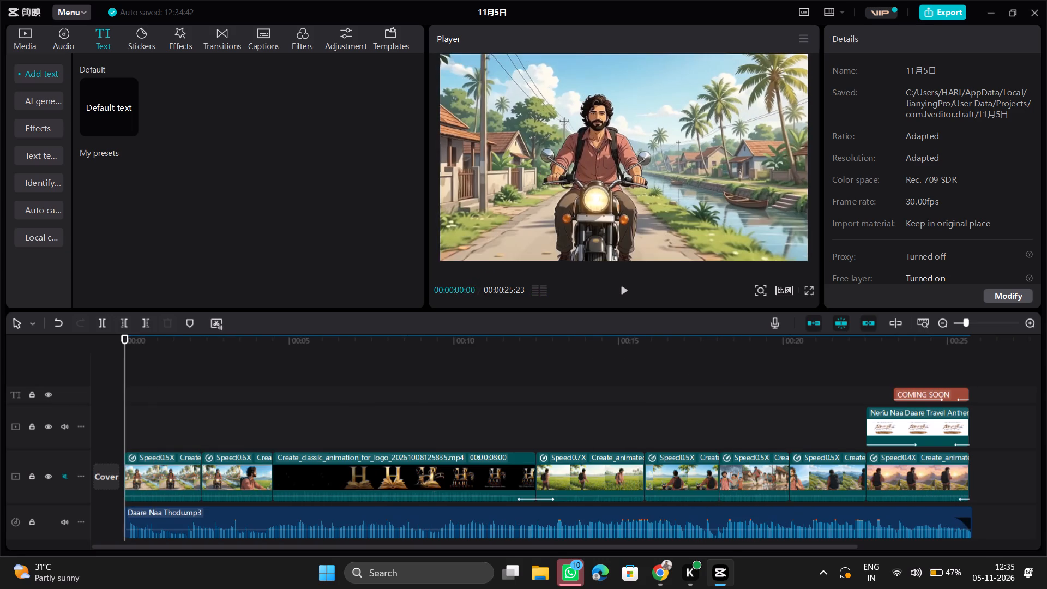
key(space)
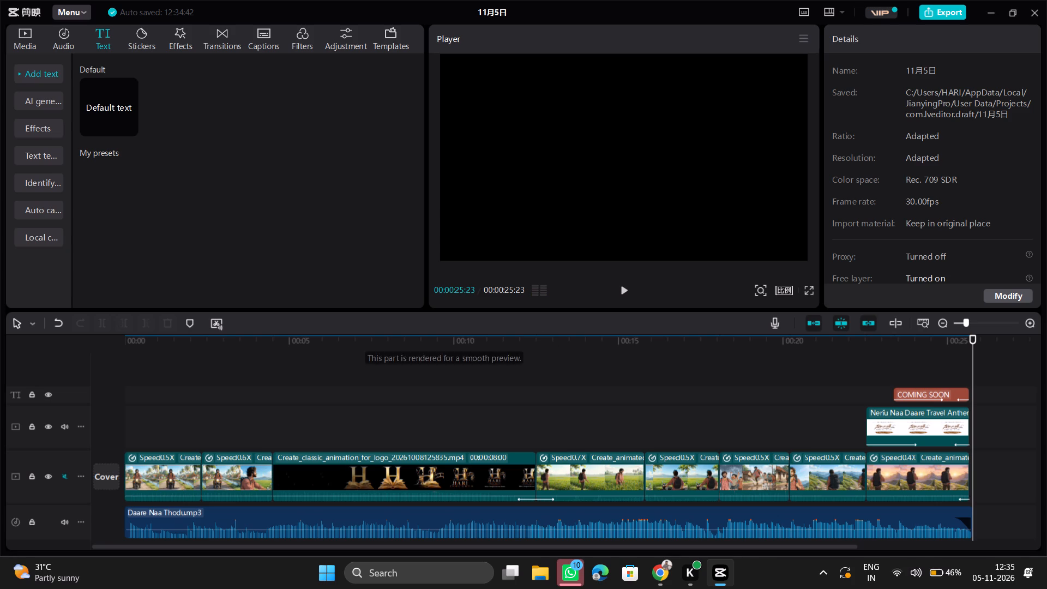
Extend the end of the Daare Naa Thodu.mp3 audio clip to 00:00:26:00 and play back the ending.
scroll(834, 424, down, 1)
click(931, 490)
click(976, 482)
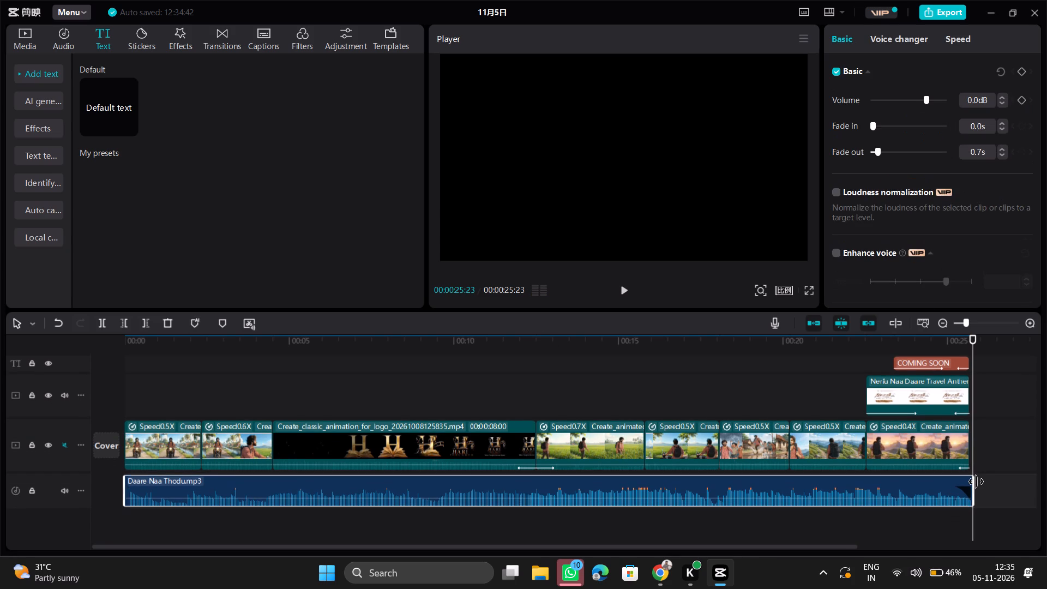
click(947, 345)
key(space)
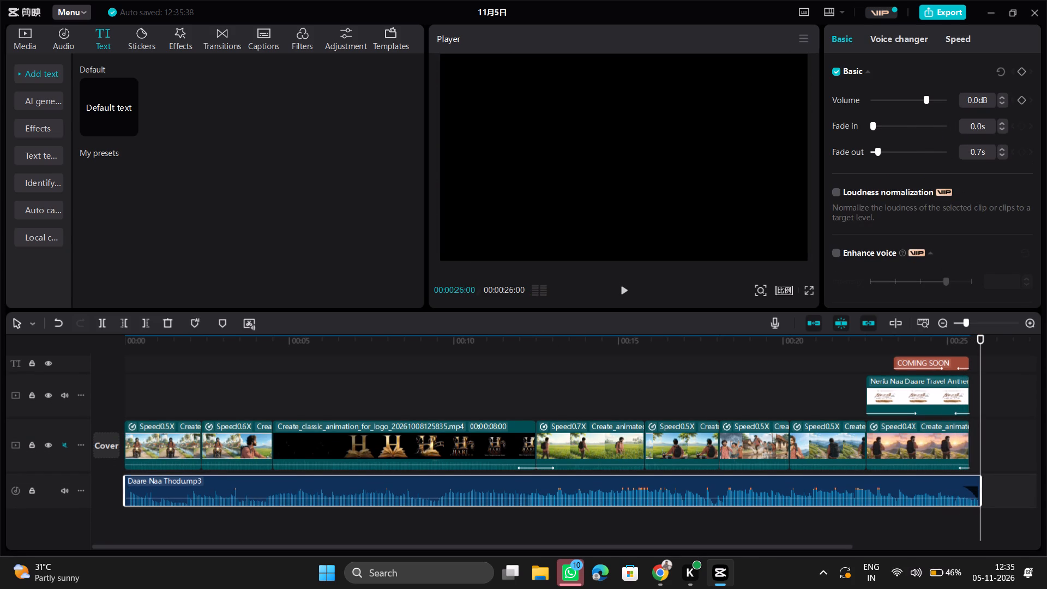
click(859, 357)
key(space)
scroll(904, 383, up, 1)
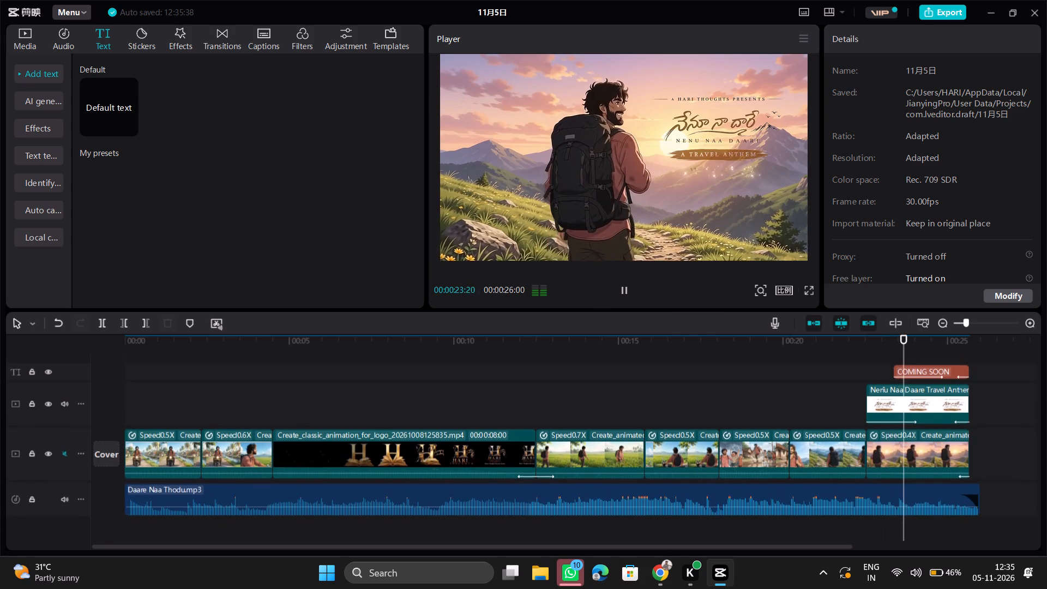
scroll(913, 407, up, 1)
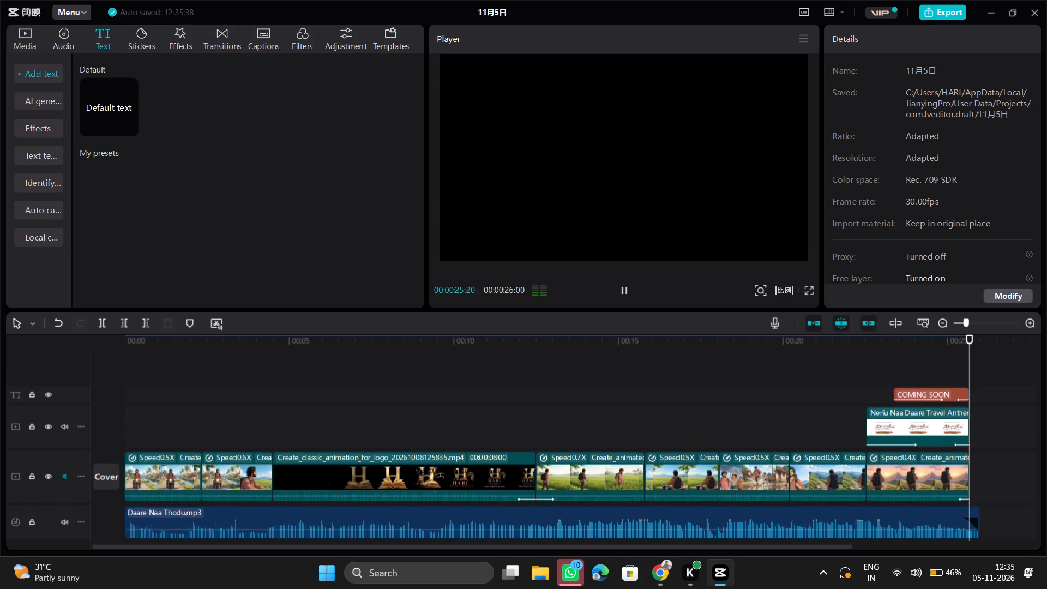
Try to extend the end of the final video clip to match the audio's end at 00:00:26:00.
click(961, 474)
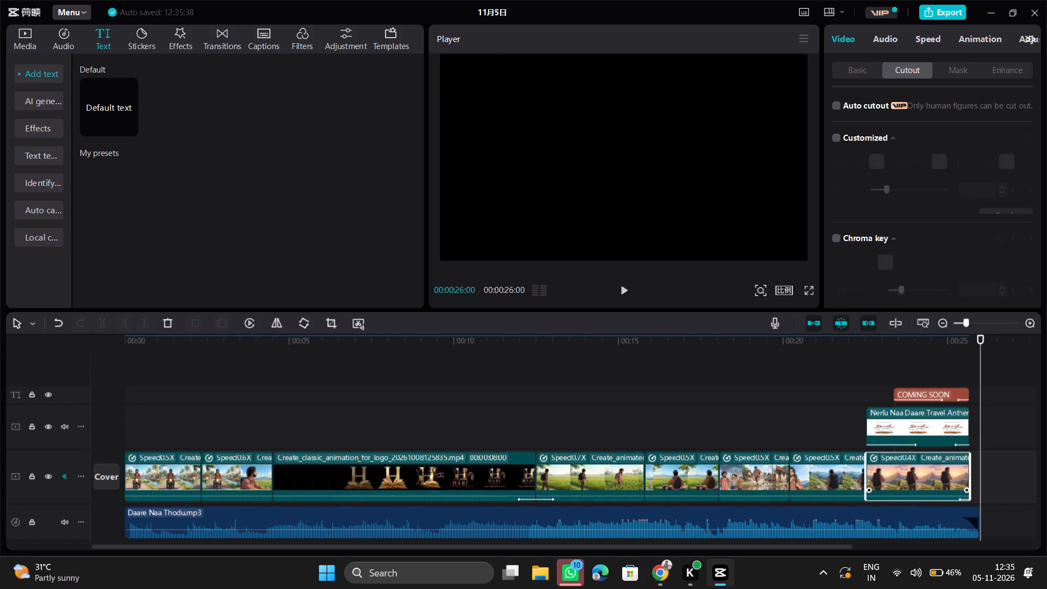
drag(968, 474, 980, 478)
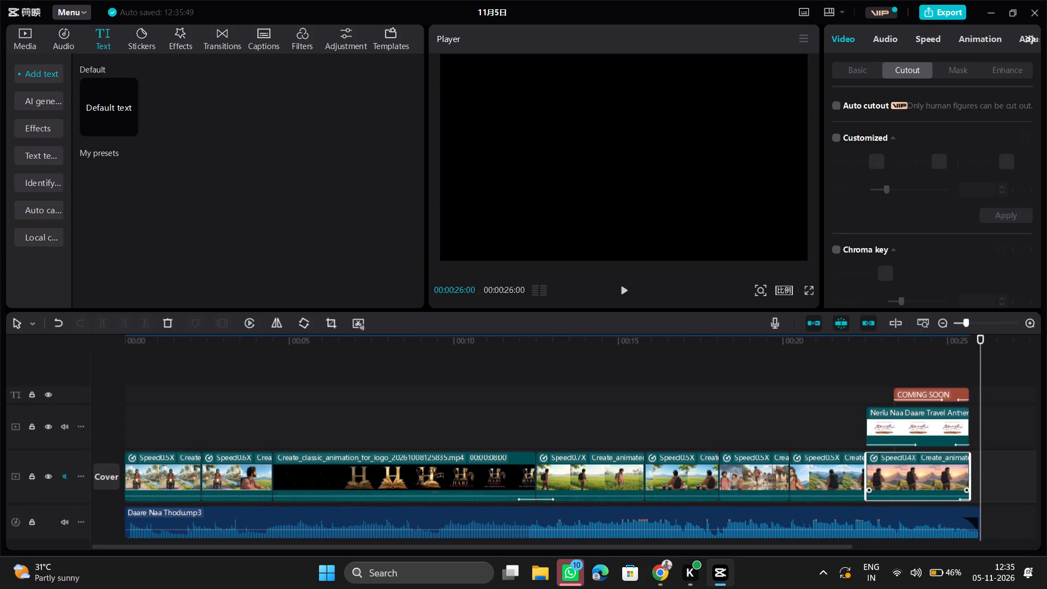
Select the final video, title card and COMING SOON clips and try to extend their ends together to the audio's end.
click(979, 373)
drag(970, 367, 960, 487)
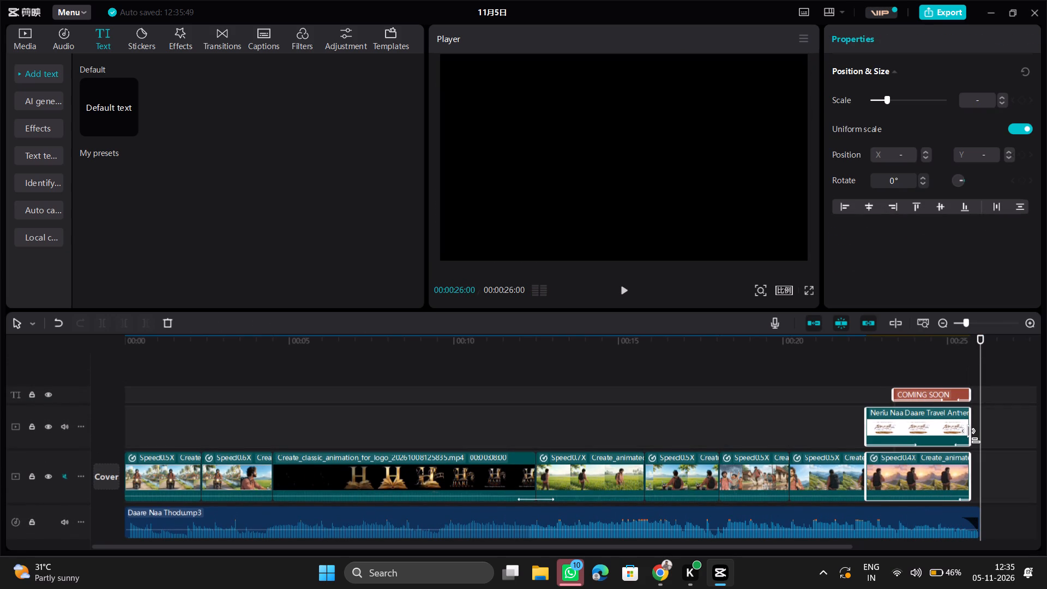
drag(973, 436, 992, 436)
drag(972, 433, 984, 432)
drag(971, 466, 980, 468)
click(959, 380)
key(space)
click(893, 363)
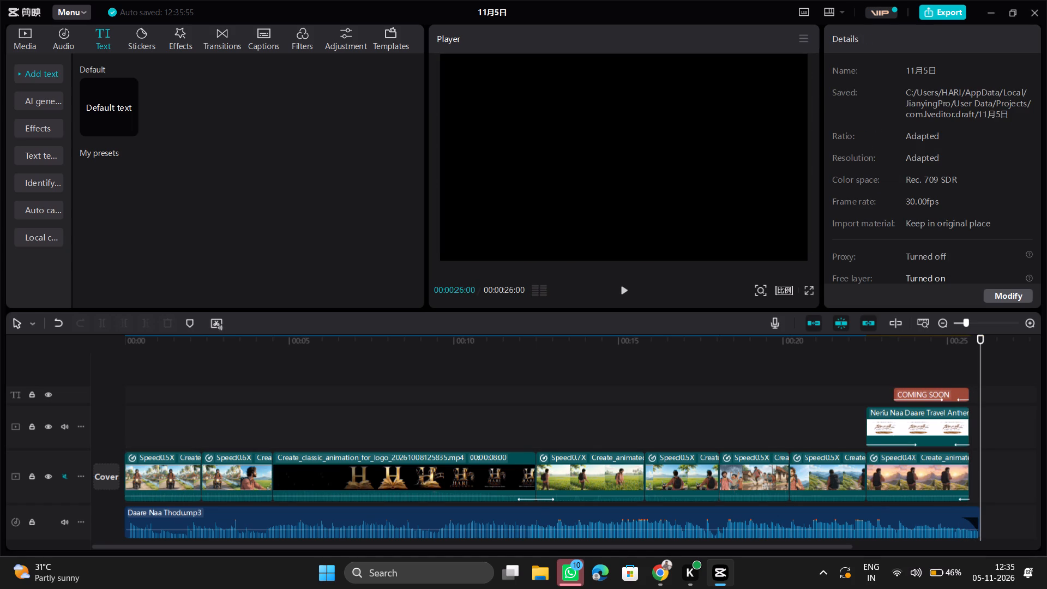
Replay the ending from several points to check how the final clip, title card and COMING SOON text fit the music.
key(space)
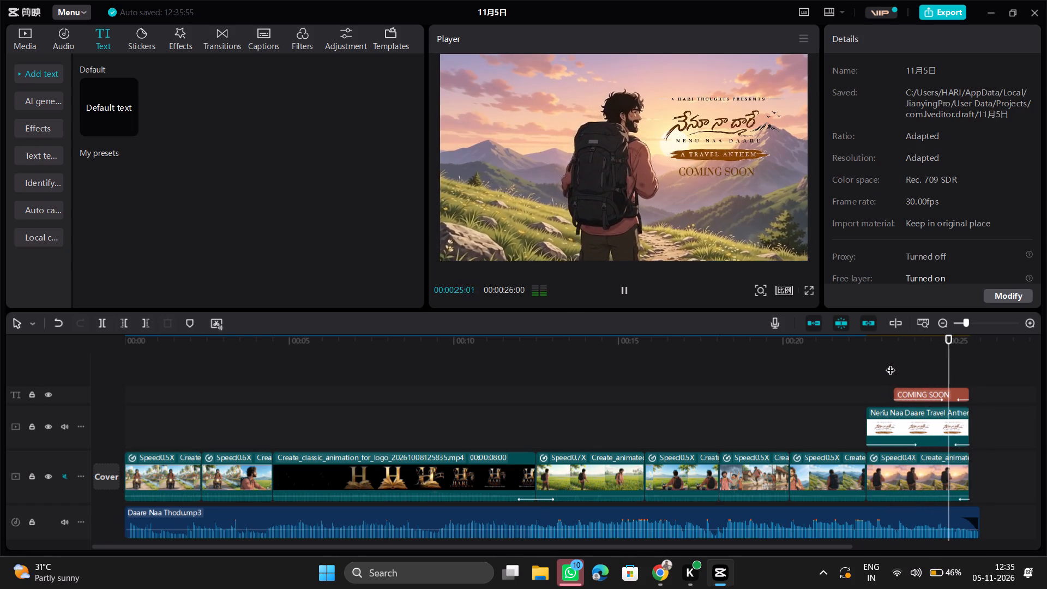
click(875, 351)
click(861, 357)
key(space)
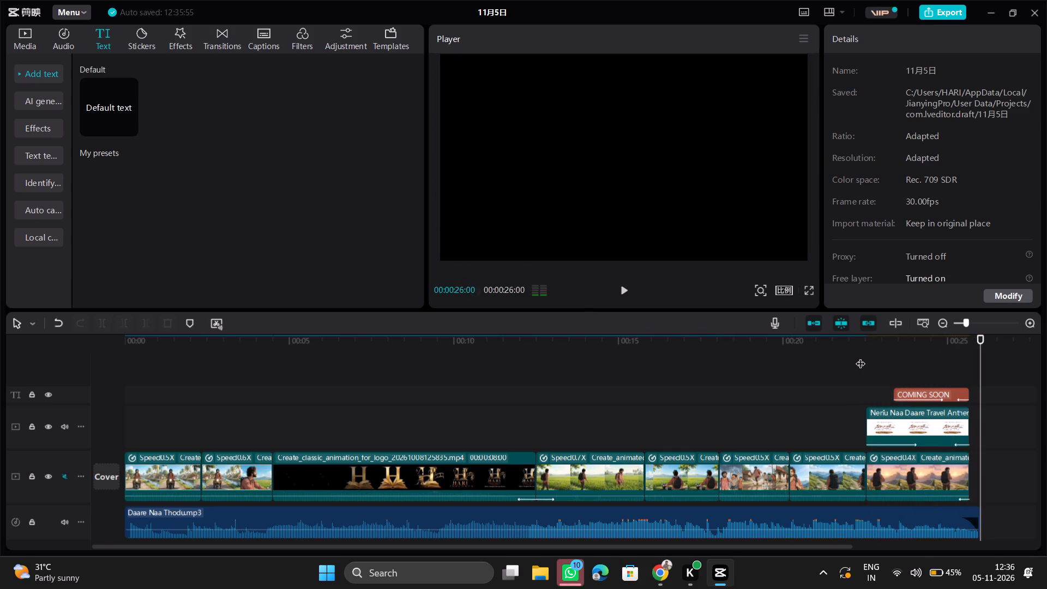
click(868, 362)
key(space)
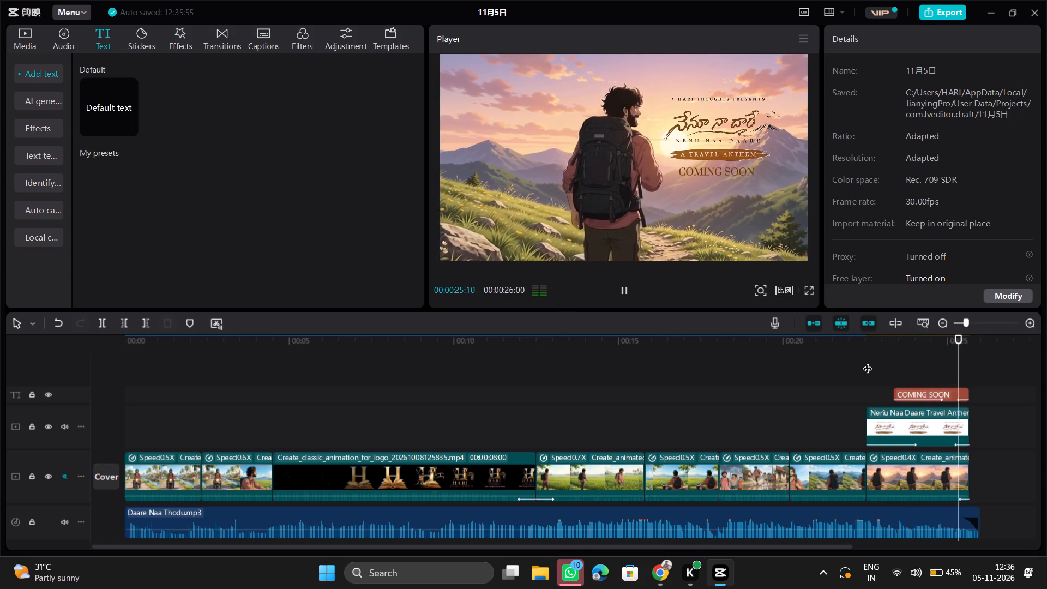
click(786, 370)
key(space)
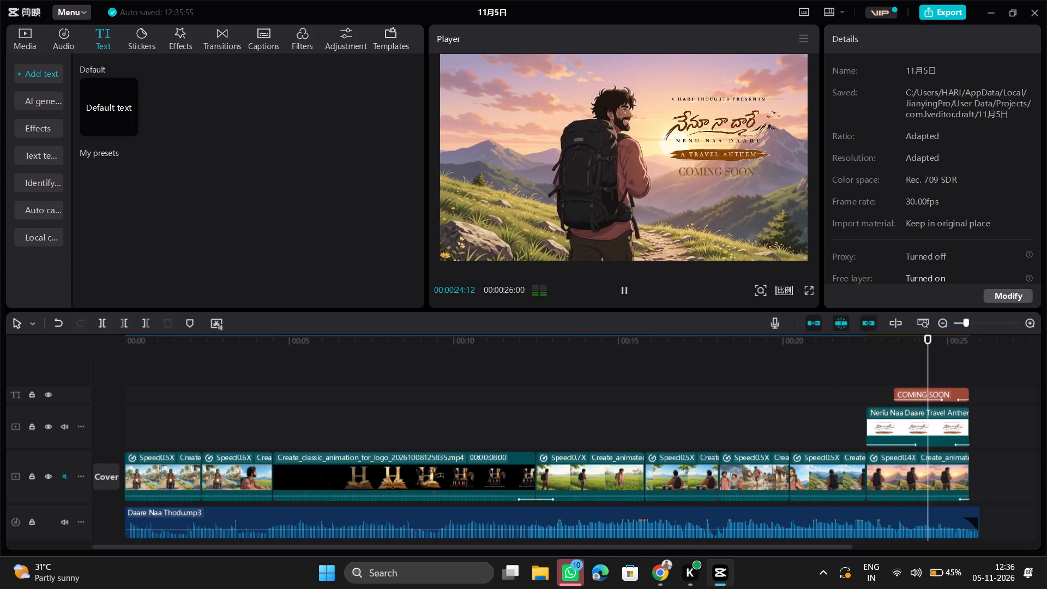
click(869, 362)
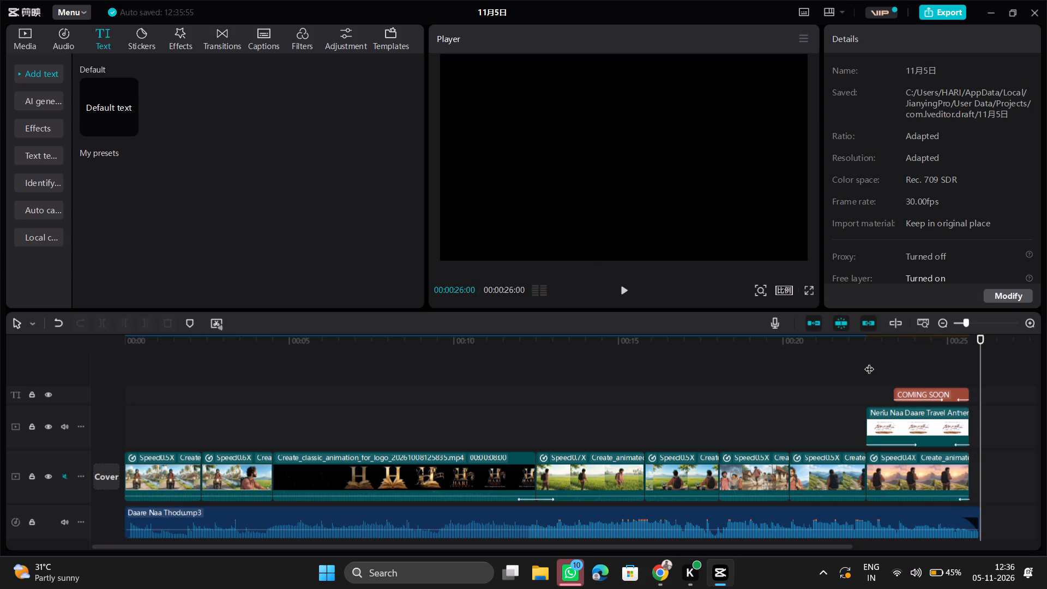
key(space)
click(831, 398)
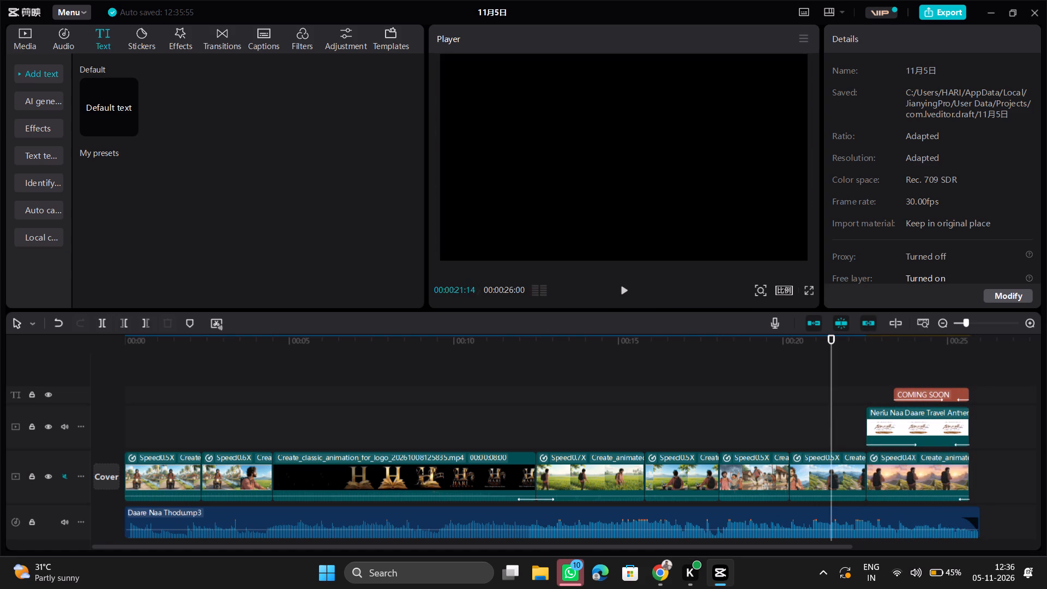
click(849, 380)
key(space)
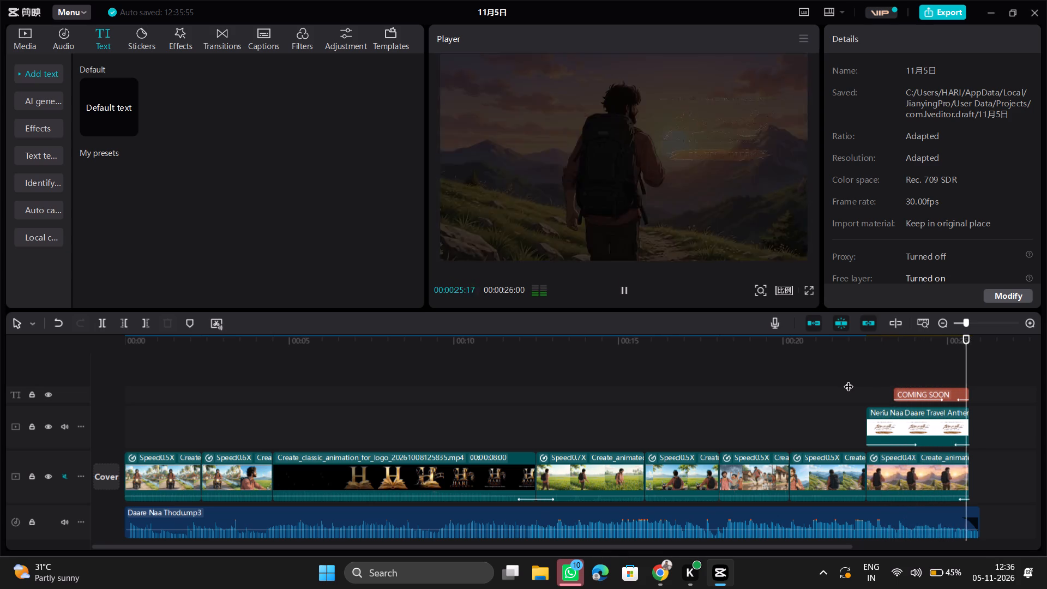
click(849, 380)
double_click(811, 389)
key(space)
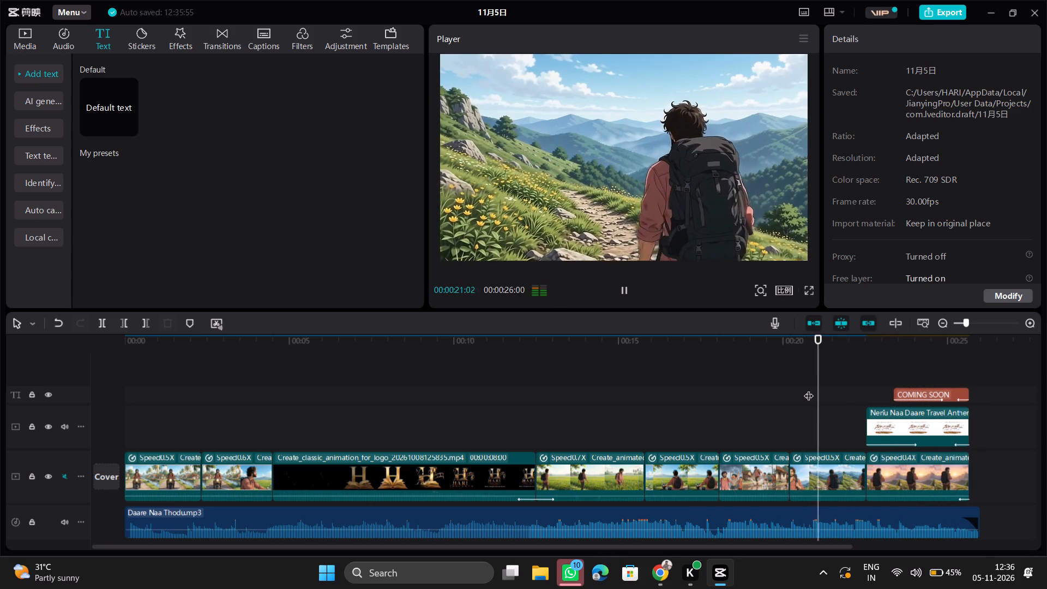
key(space)
Slow the final sunset clip down to 0.2x speed.
click(886, 475)
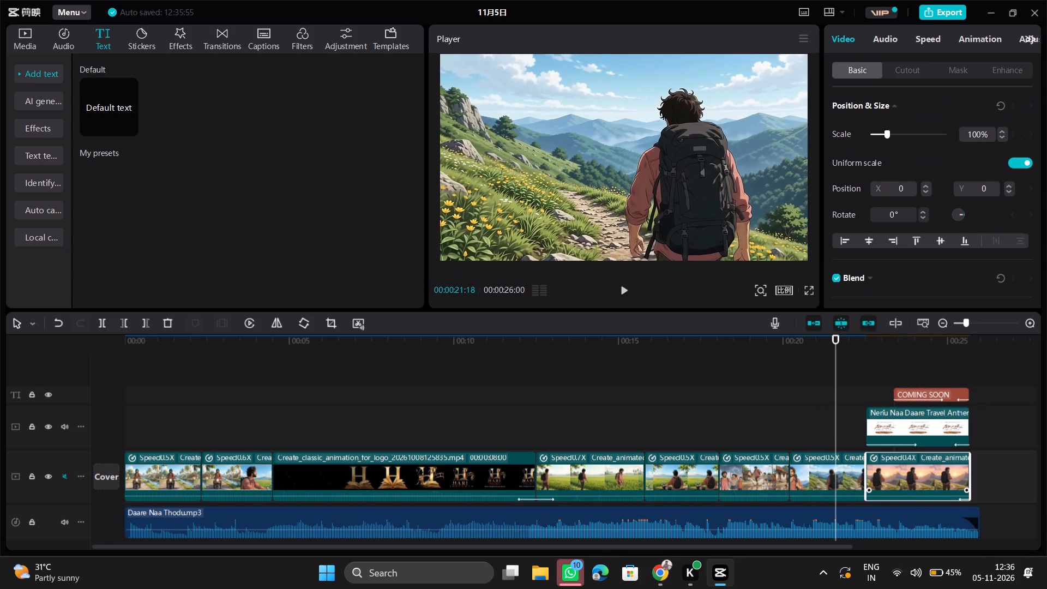
click(944, 35)
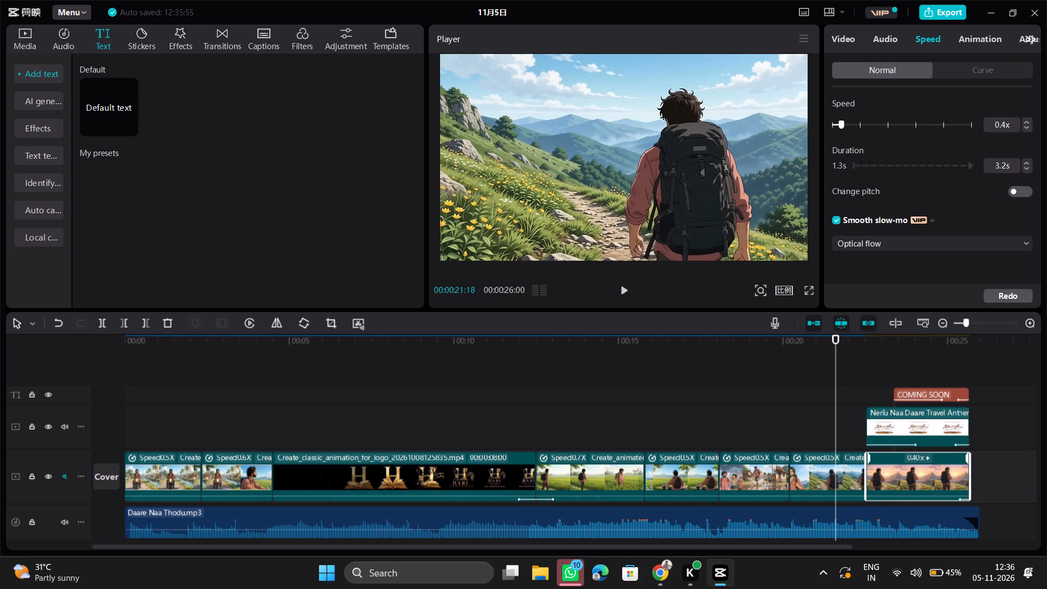
click(838, 127)
Delete the mountain-path clip just before the final sunset clip and play back the shortened ending.
scroll(914, 365, left, 1)
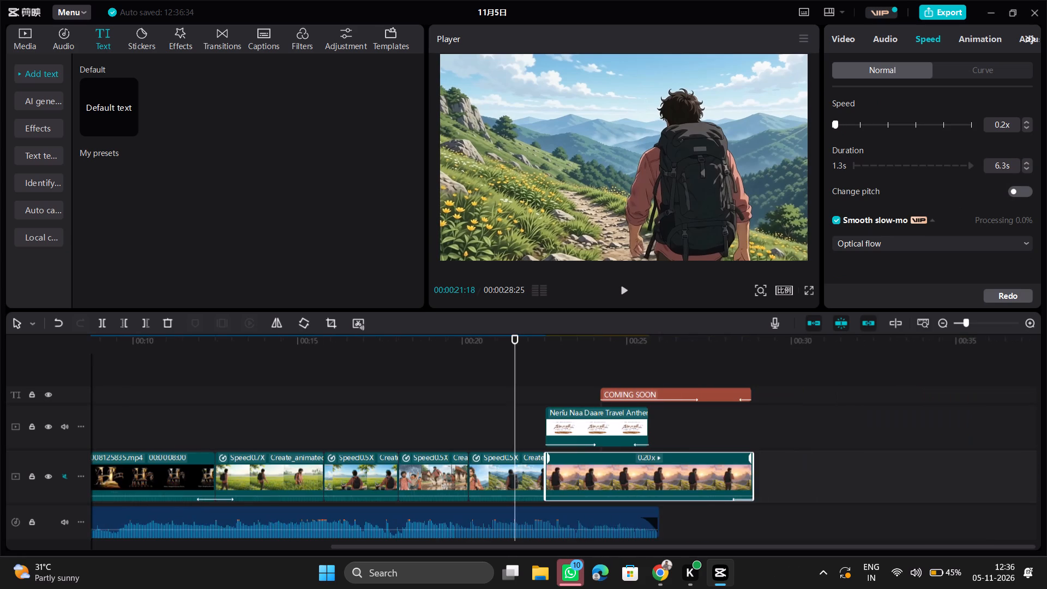
scroll(911, 376, left, 1)
click(635, 468)
key(Delete)
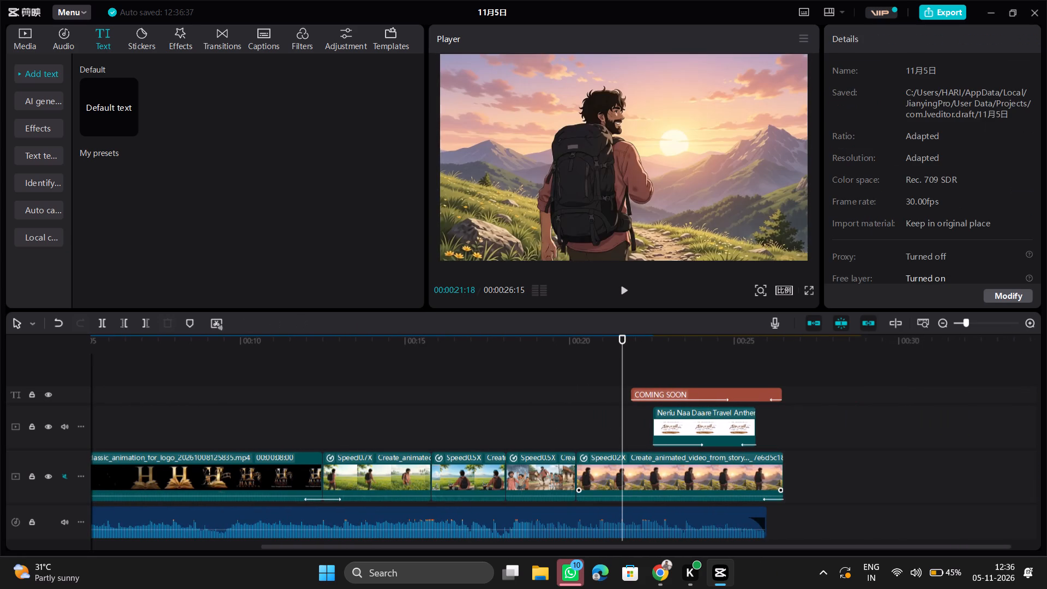
click(595, 347)
click(575, 365)
click(575, 369)
key(space)
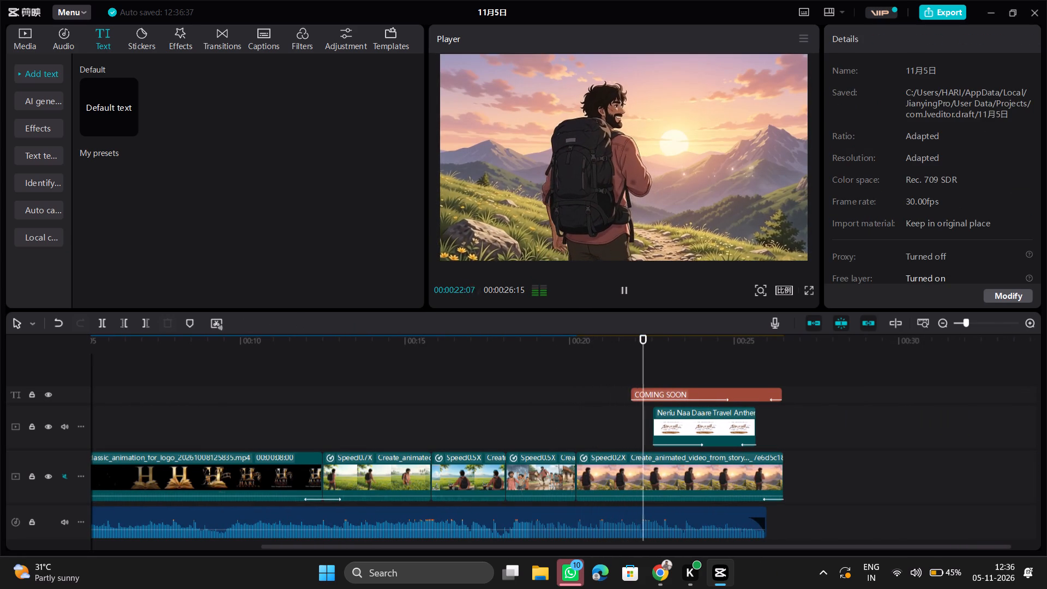
key(space)
Trim the end of the final sunset clip back to 00:00:26:09, near the end of the music.
right_click(616, 479)
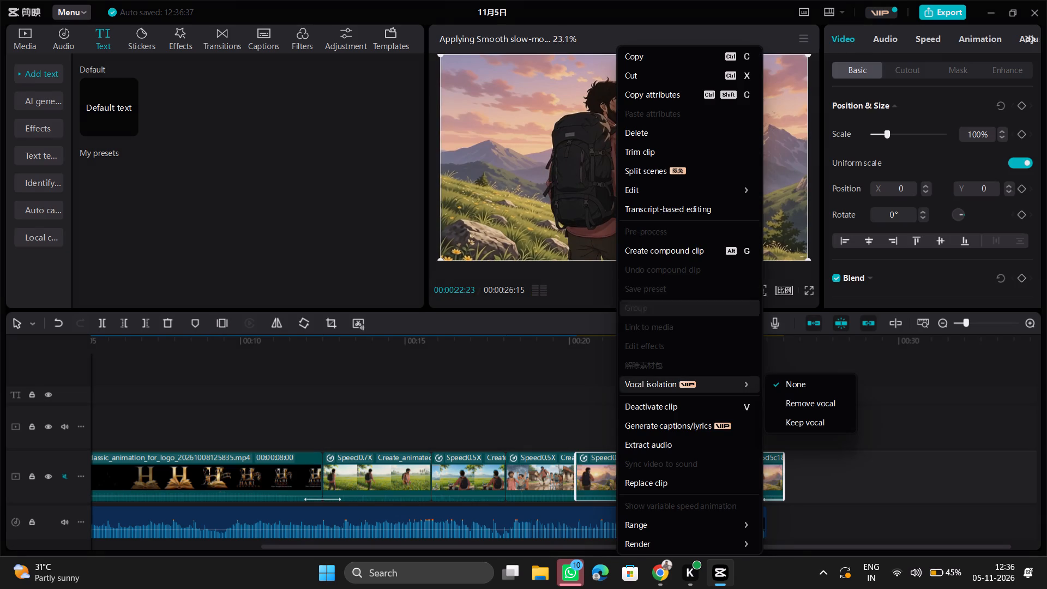
click(598, 368)
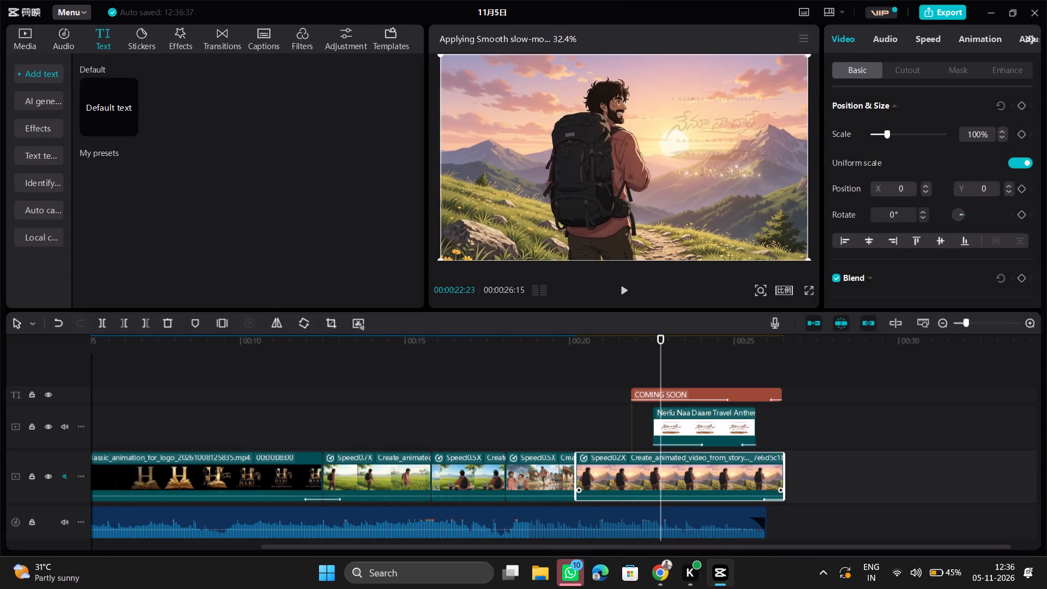
drag(784, 482, 769, 482)
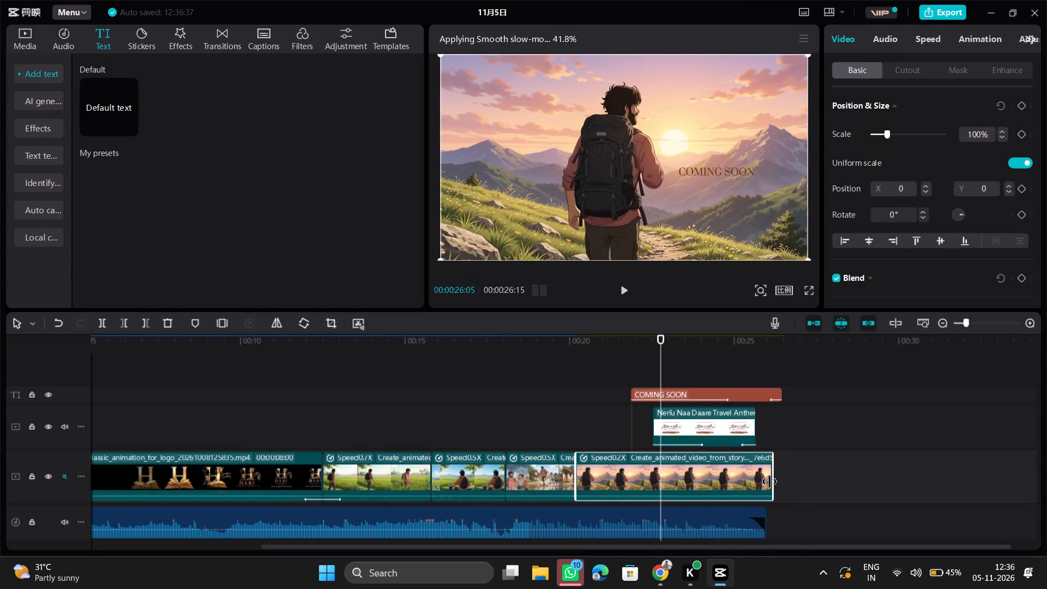
drag(769, 482, 769, 482)
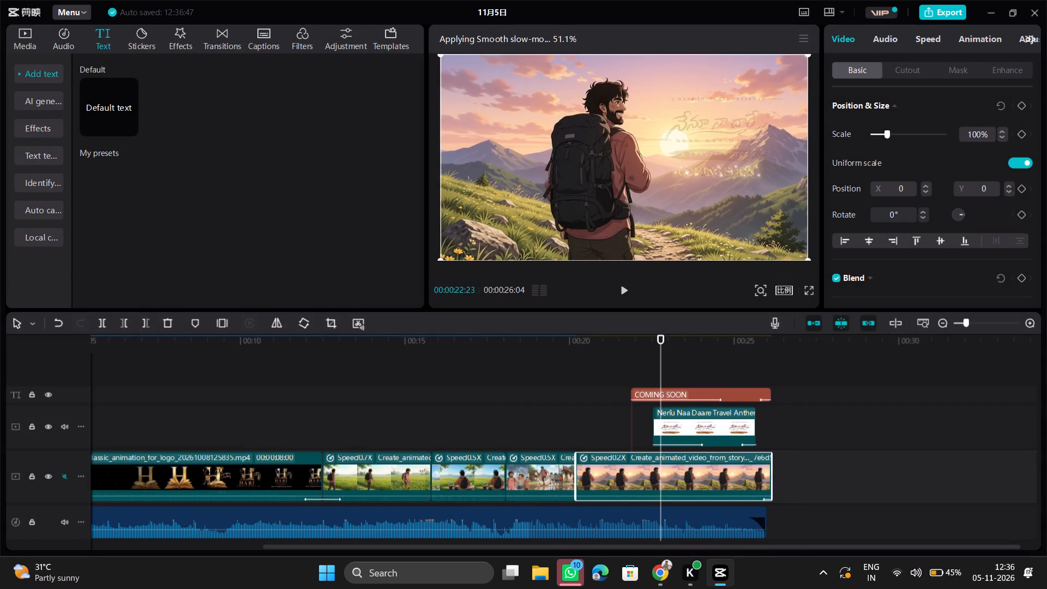
click(771, 468)
Move the title card to the start of the final clip, extend it to a 00:00:05:23 duration, and play the ending.
click(739, 418)
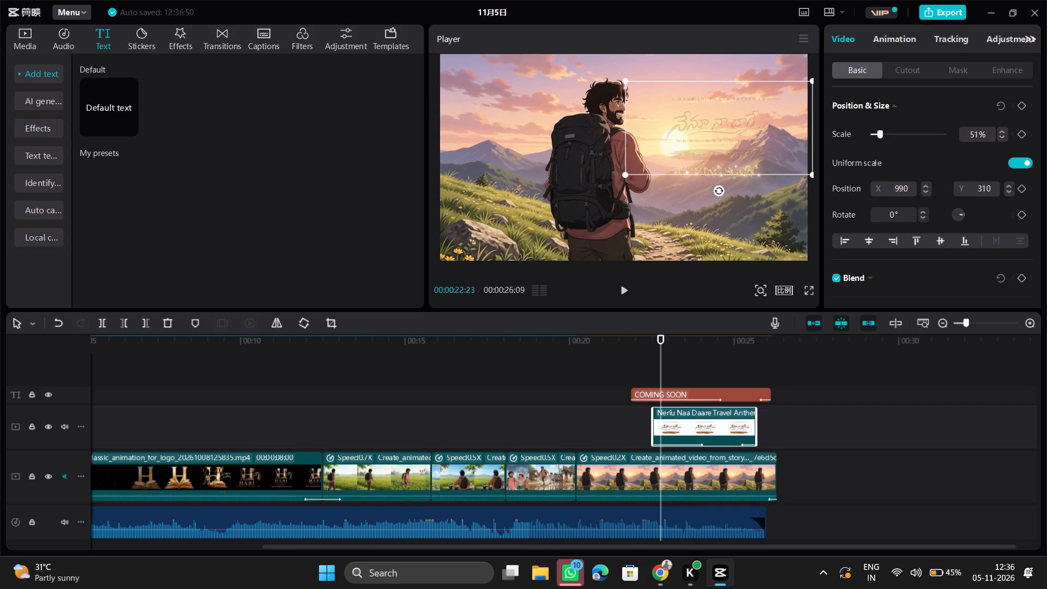
drag(687, 433, 616, 430)
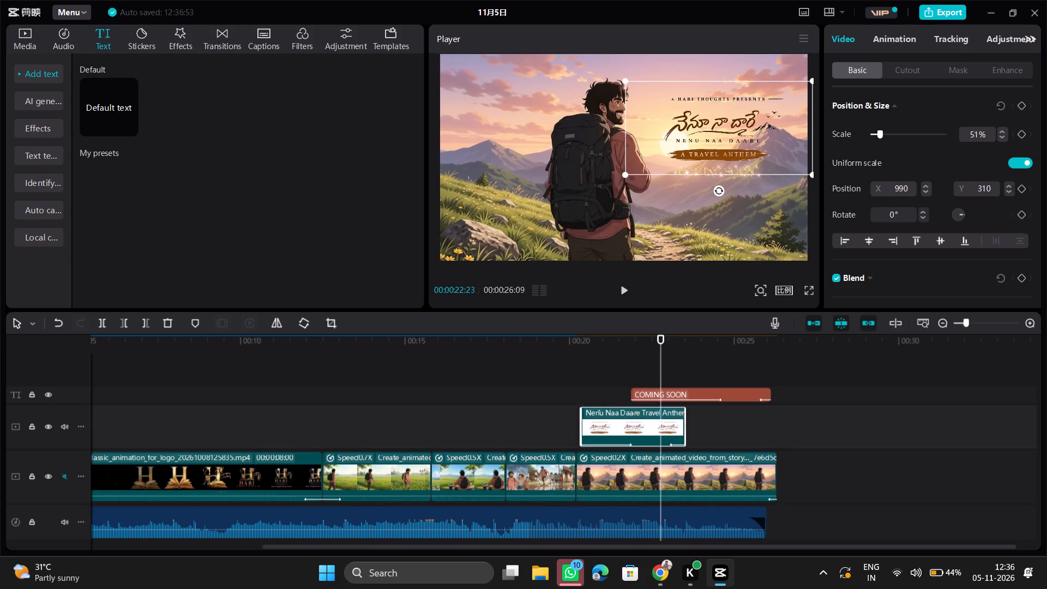
drag(683, 424, 759, 442)
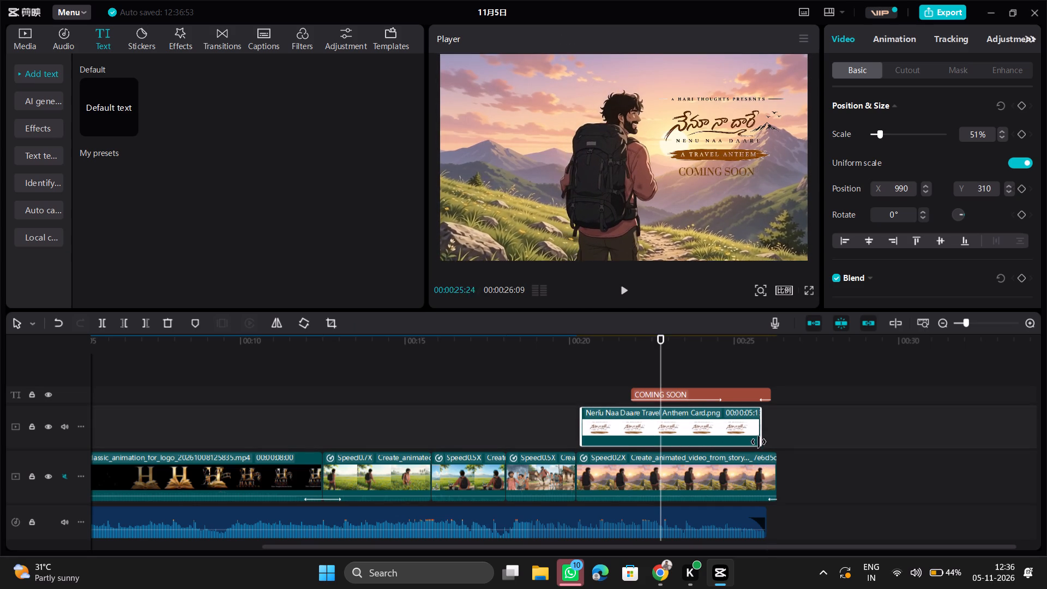
drag(759, 442, 770, 445)
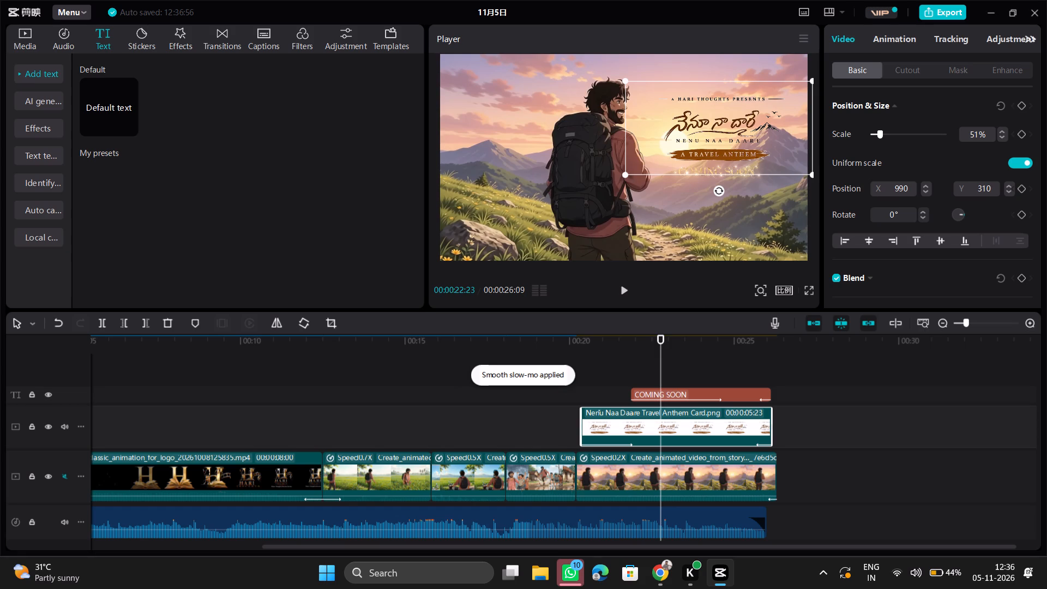
click(559, 395)
key(space)
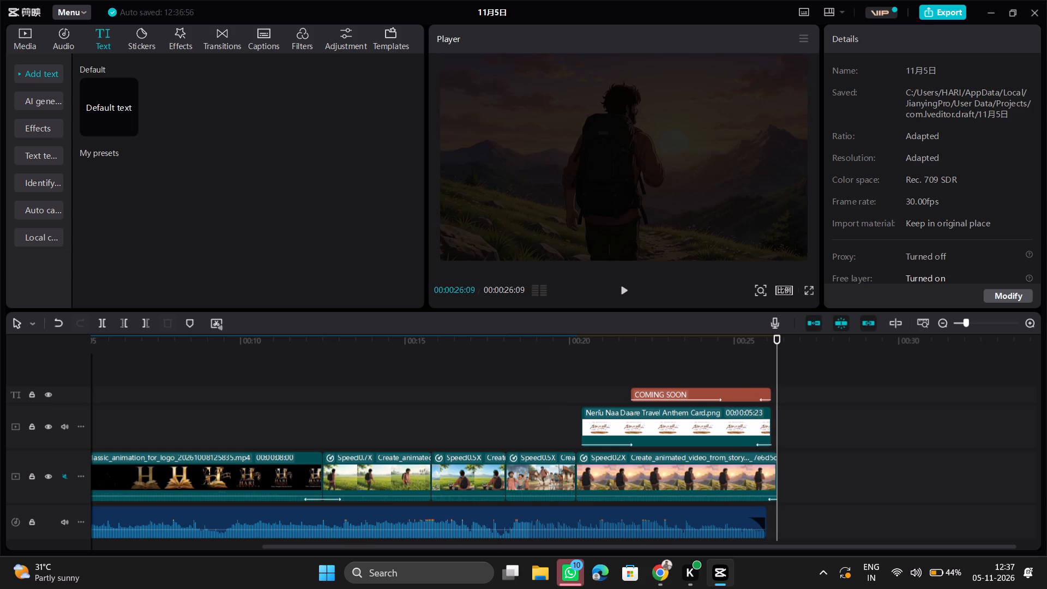
Extend the start of the COMING SOON text clip about half a second earlier.
click(644, 389)
drag(628, 394, 617, 391)
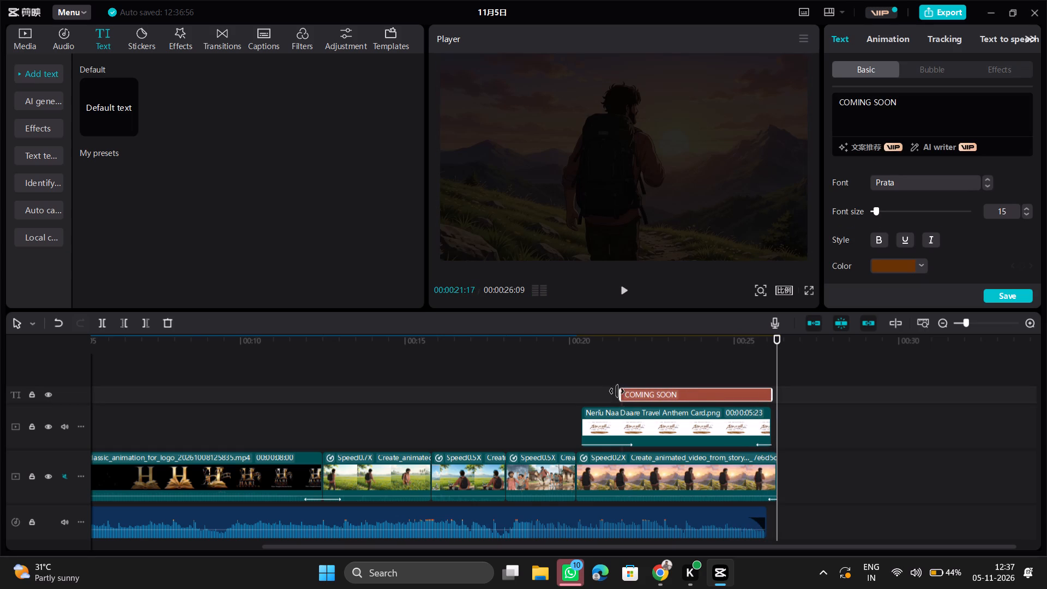
drag(617, 391, 615, 390)
Extend the ends of the title card and the COMING SOON text to the final clip's end at 00:00:26:09.
click(759, 414)
click(773, 419)
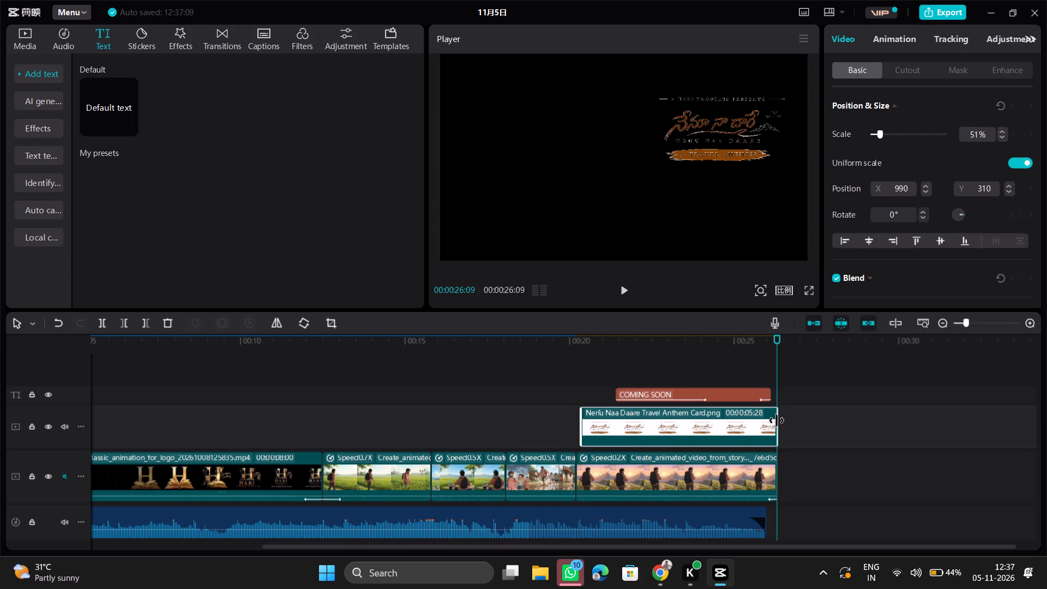
click(726, 391)
click(774, 395)
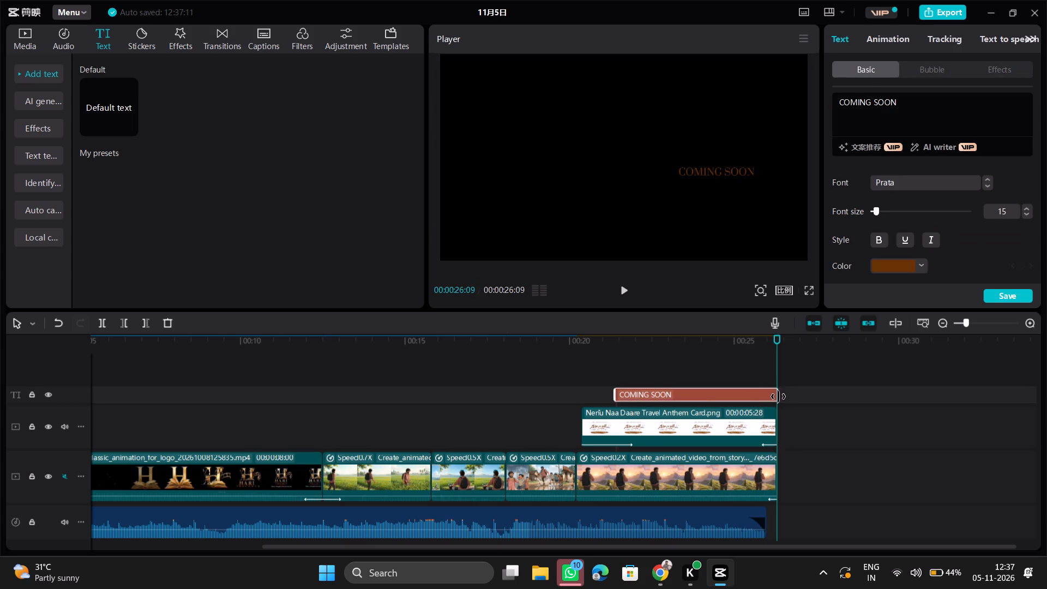
Play back the revised ending and the motorcycle clip to check the timing.
click(570, 371)
click(544, 375)
key(space)
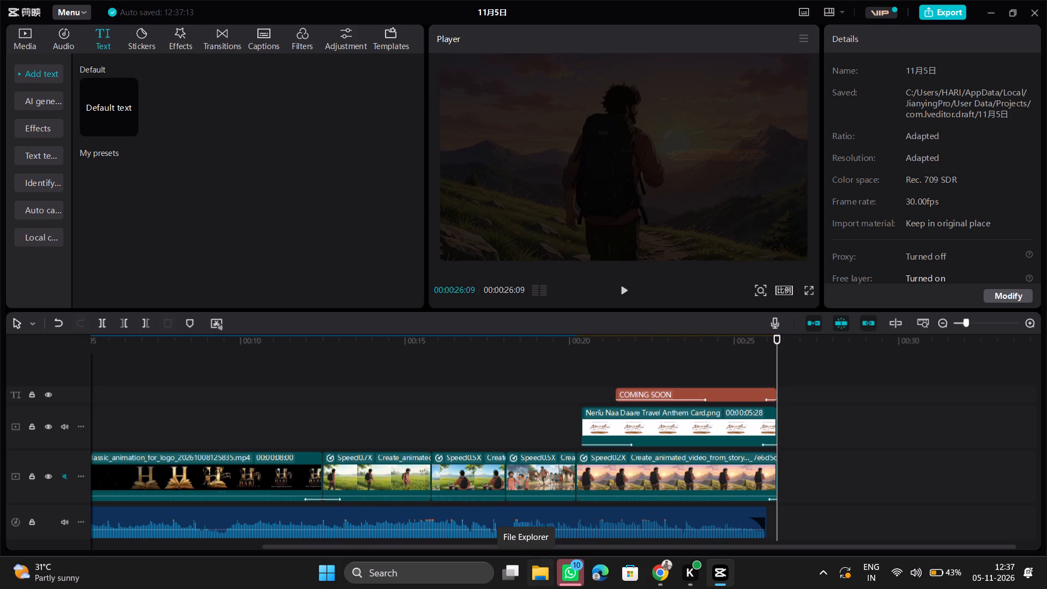
click(545, 390)
key(space)
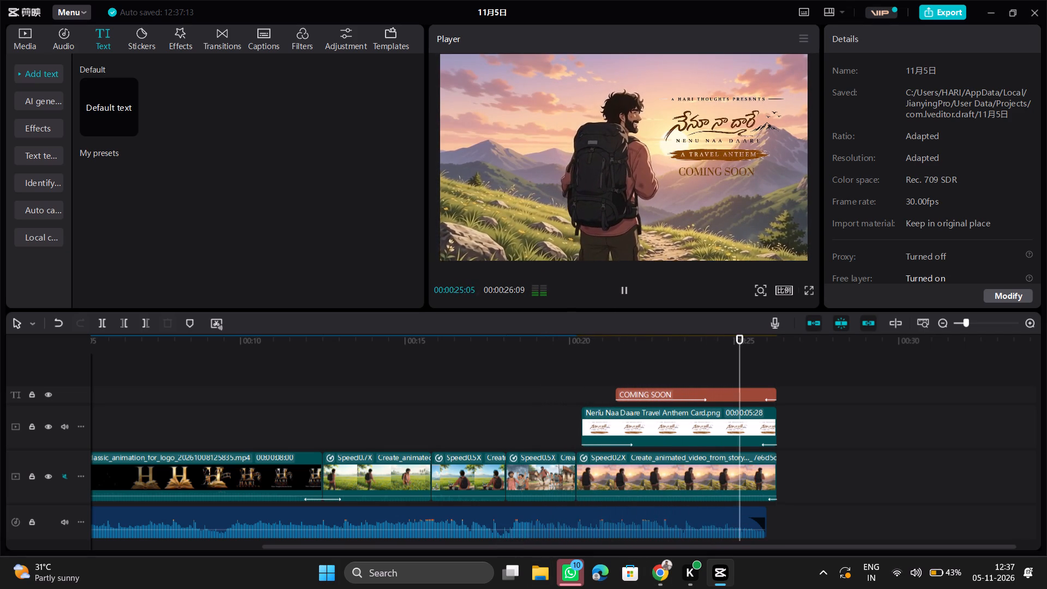
click(432, 405)
key(space)
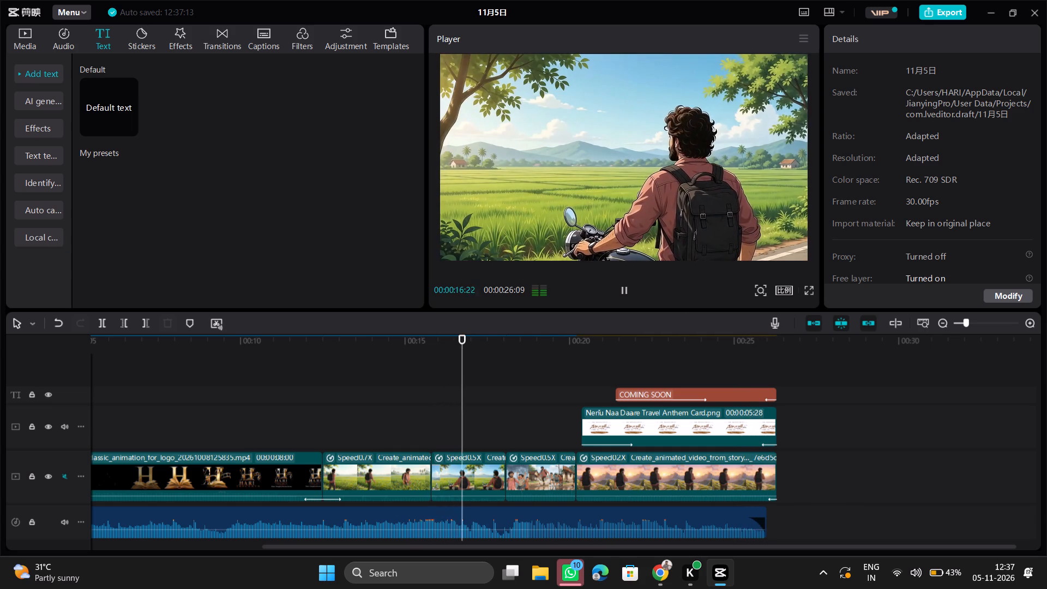
key(space)
Add a default text clip at the start of the motorcycle clip, at 00:00:15:24, and change its wording to "EDIT BY".
click(422, 406)
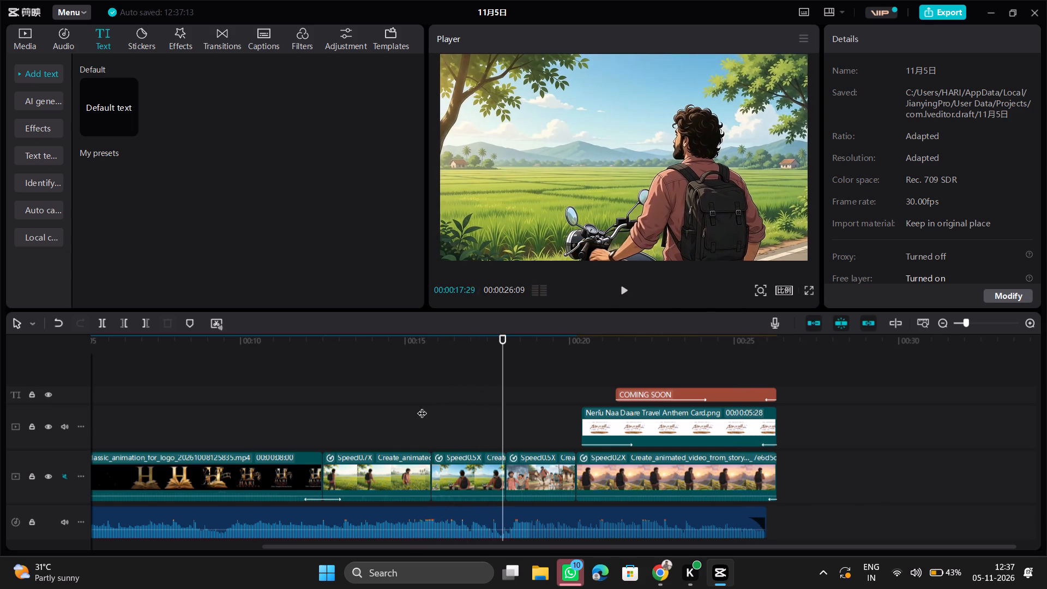
drag(422, 406, 438, 414)
click(431, 414)
click(429, 413)
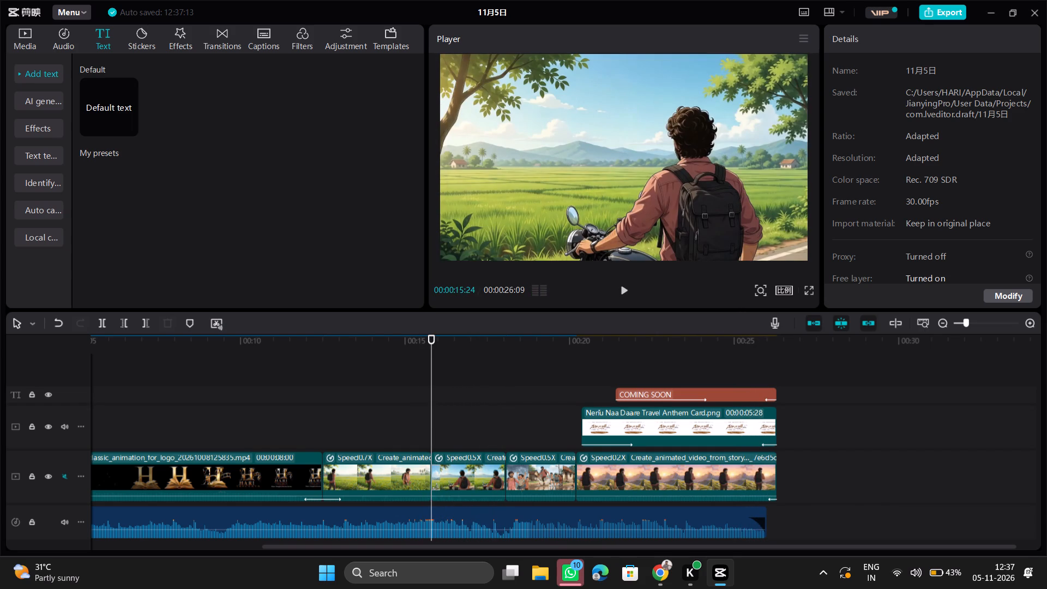
click(130, 126)
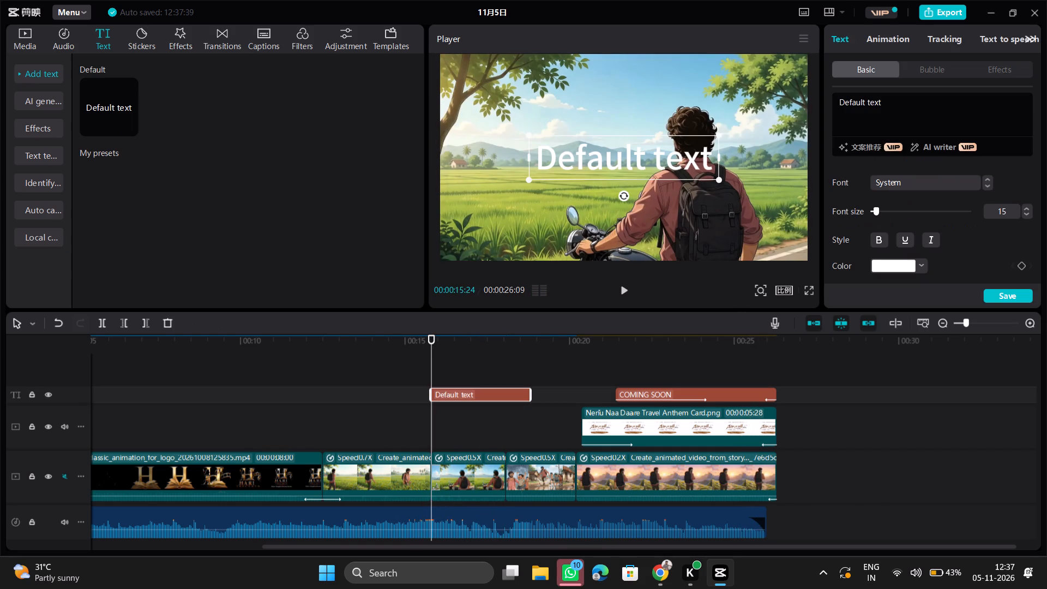
click(877, 111)
drag(887, 107, 836, 101)
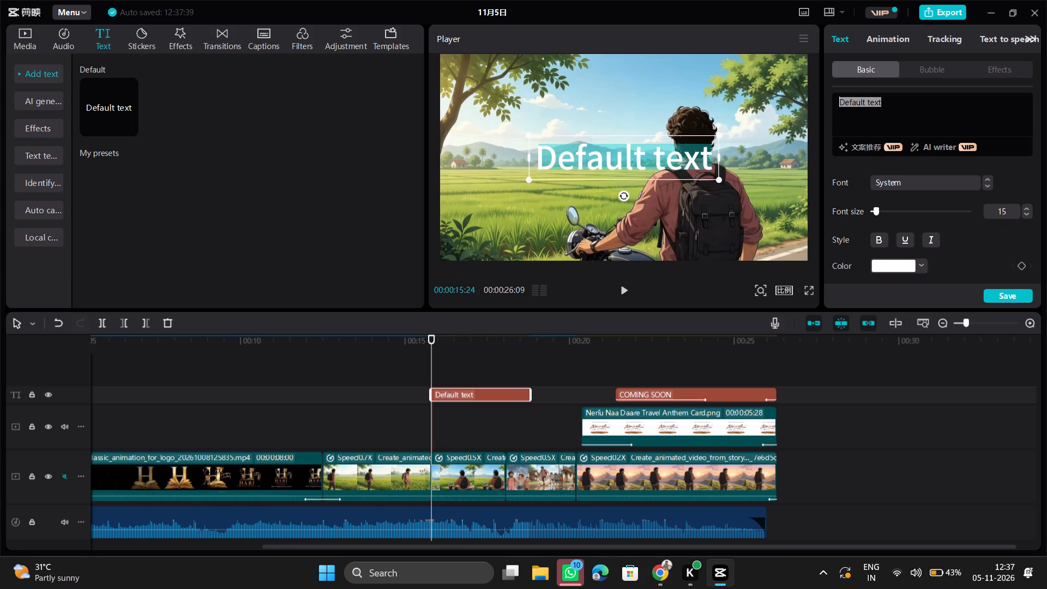
text(EDIT BY)
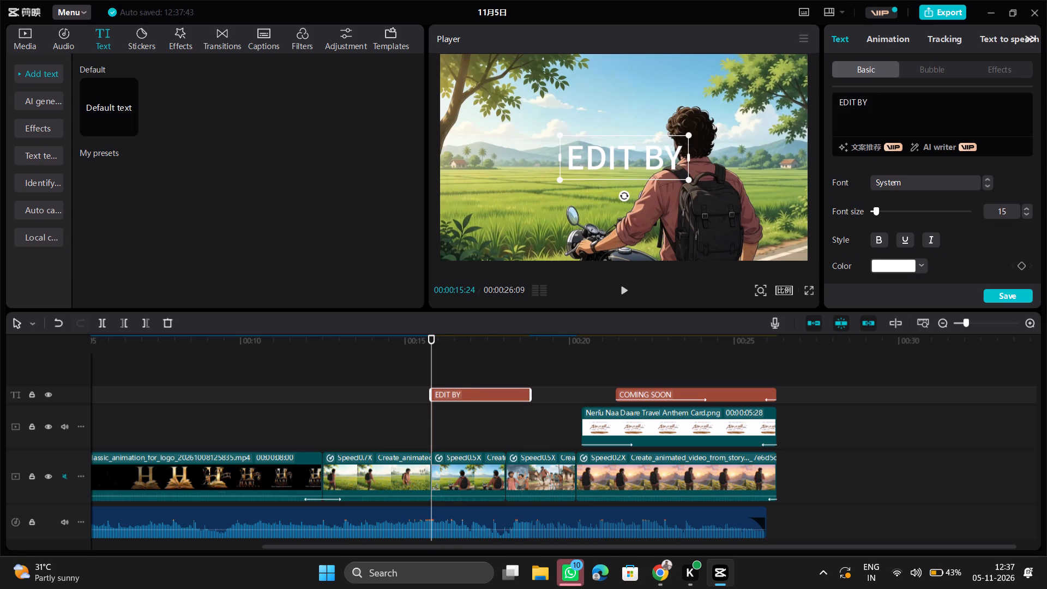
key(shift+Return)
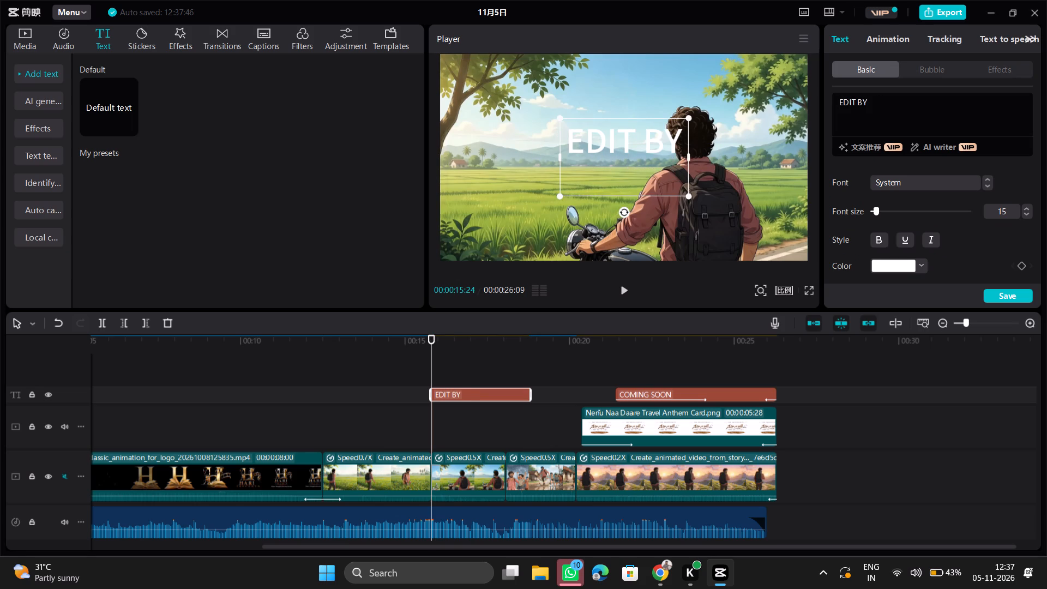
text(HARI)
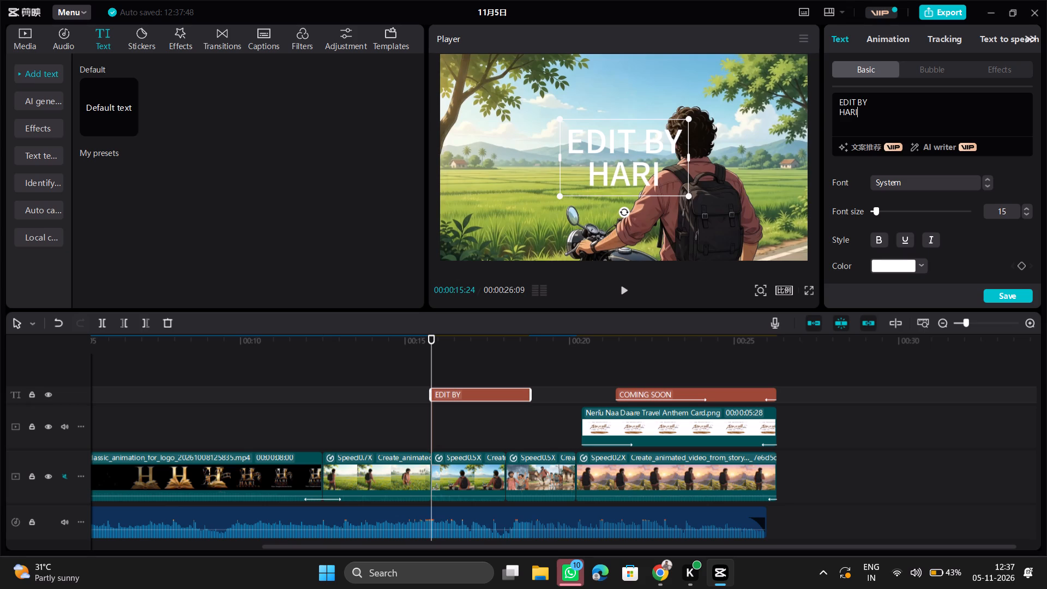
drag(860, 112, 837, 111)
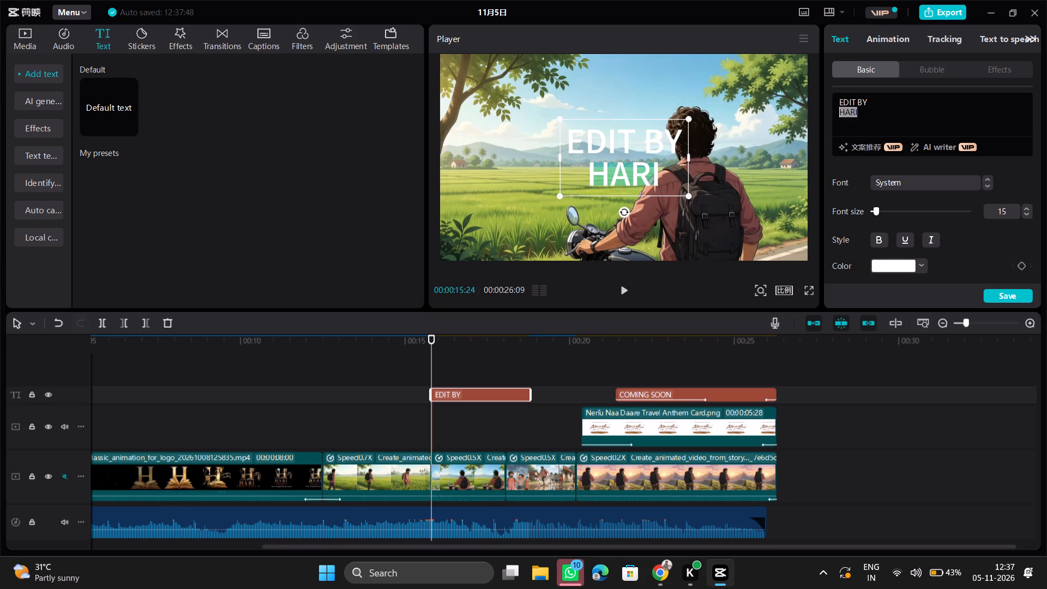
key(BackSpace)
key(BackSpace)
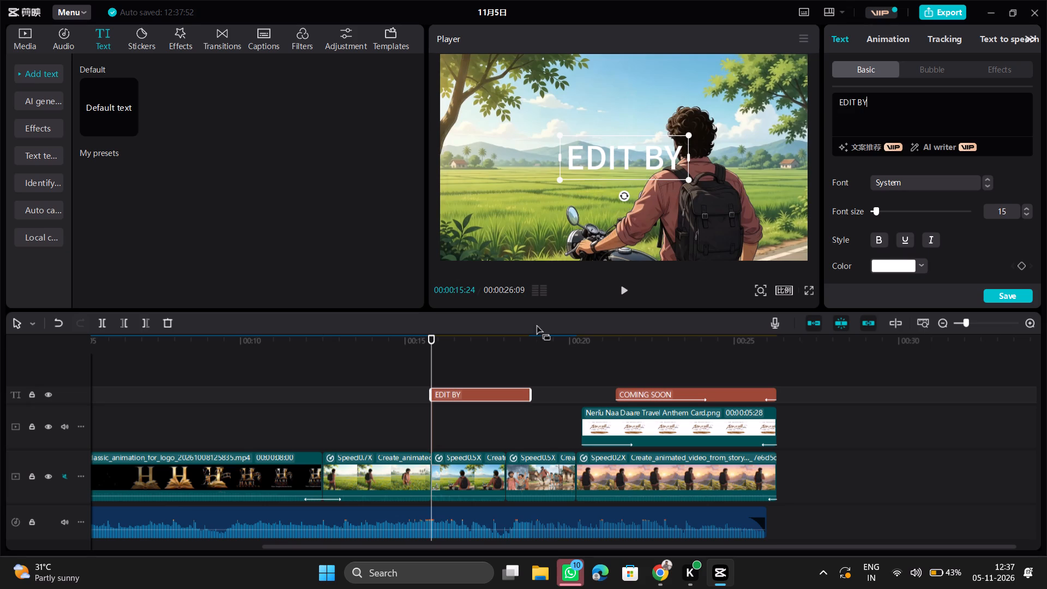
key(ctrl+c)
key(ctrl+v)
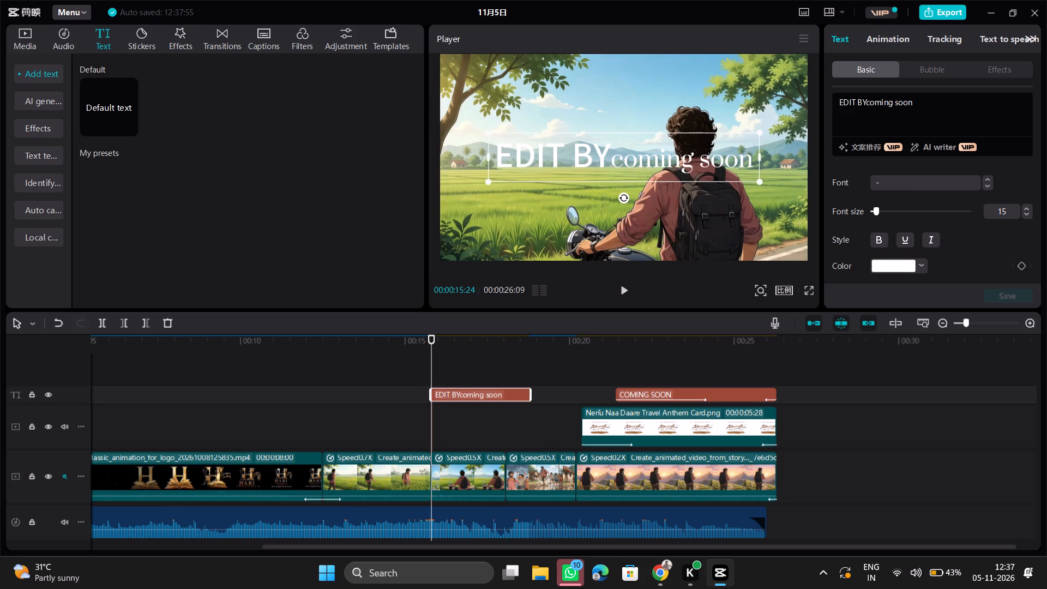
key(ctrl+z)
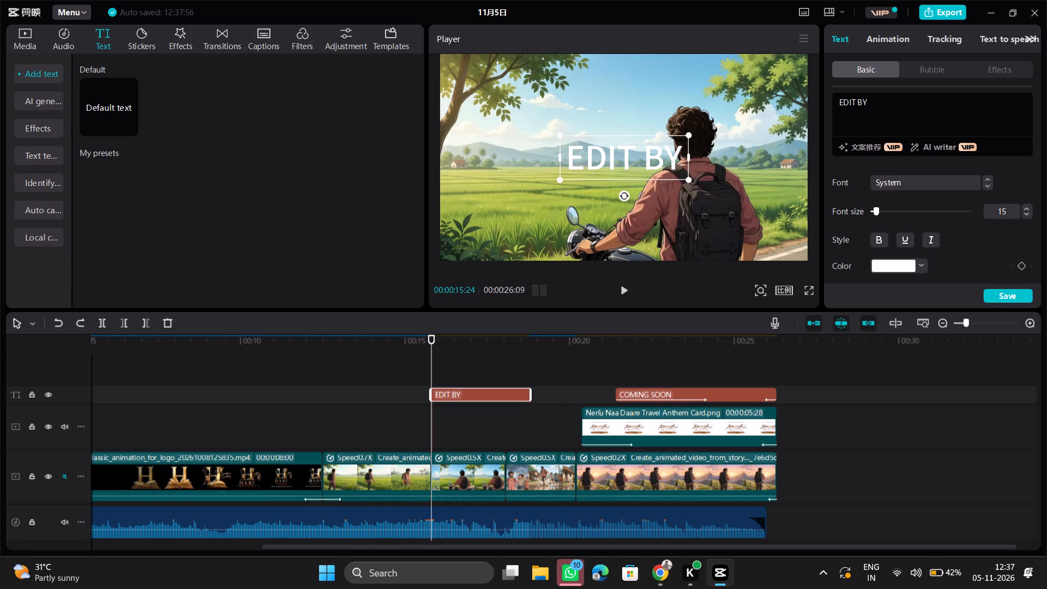
Duplicate the EDIT BY text clip onto a new track above it and change the copy's wording to "HARI".
click(484, 392)
key(ctrl+c)
key(ctrl+v)
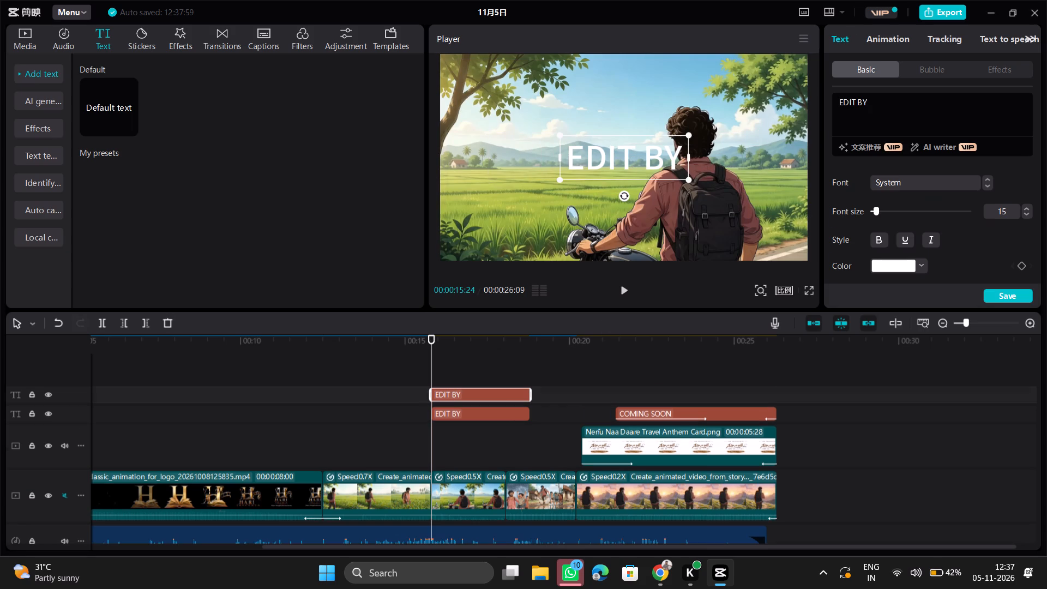
drag(872, 110, 837, 103)
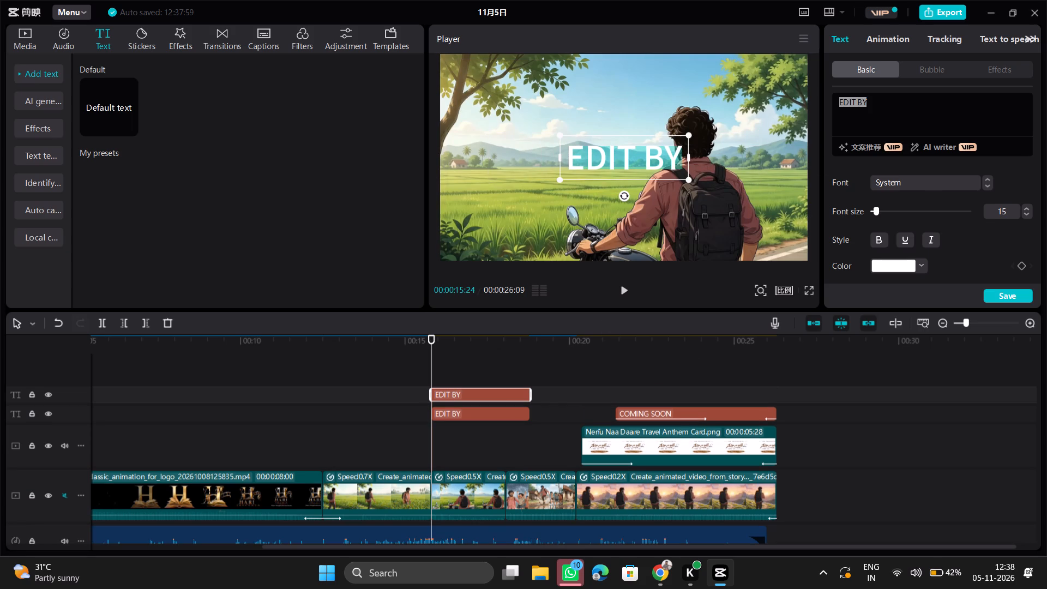
key(bracketright)
key(BackSpace)
key(BackSpace)
key(BackSpace)
key(BackSpace)
key(BackSpace)
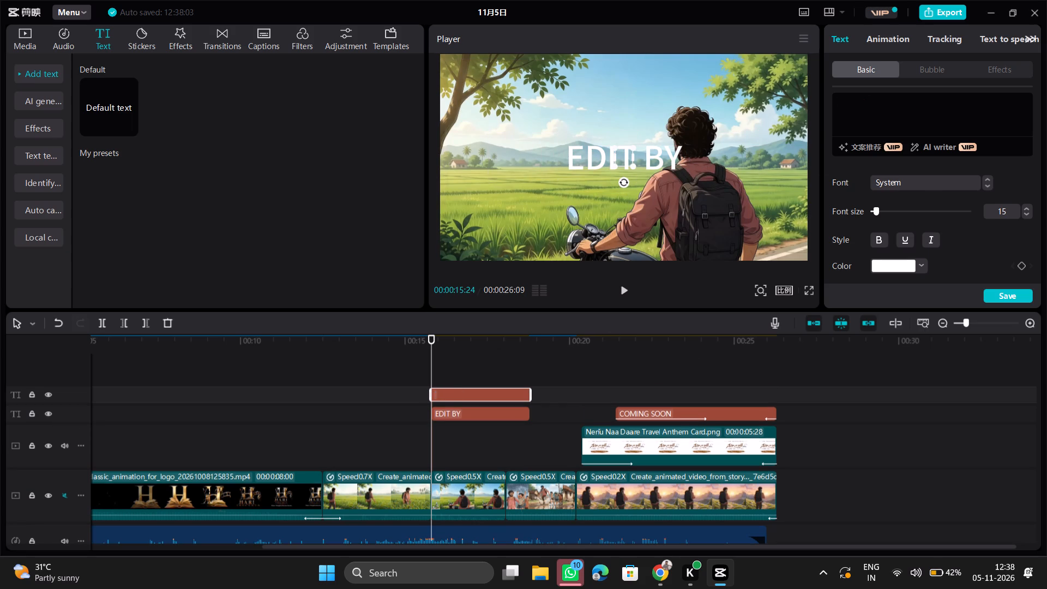
text(HARI)
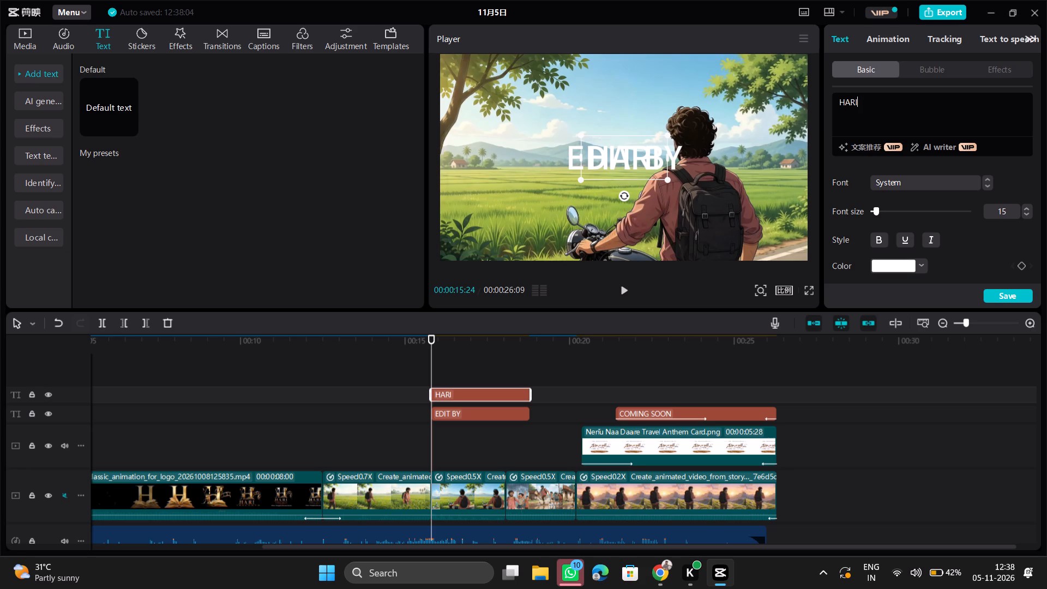
Trim the ends of the EDIT BY and HARI text clips to the end of the motorcycle clip.
click(450, 370)
click(430, 374)
click(496, 385)
click(500, 381)
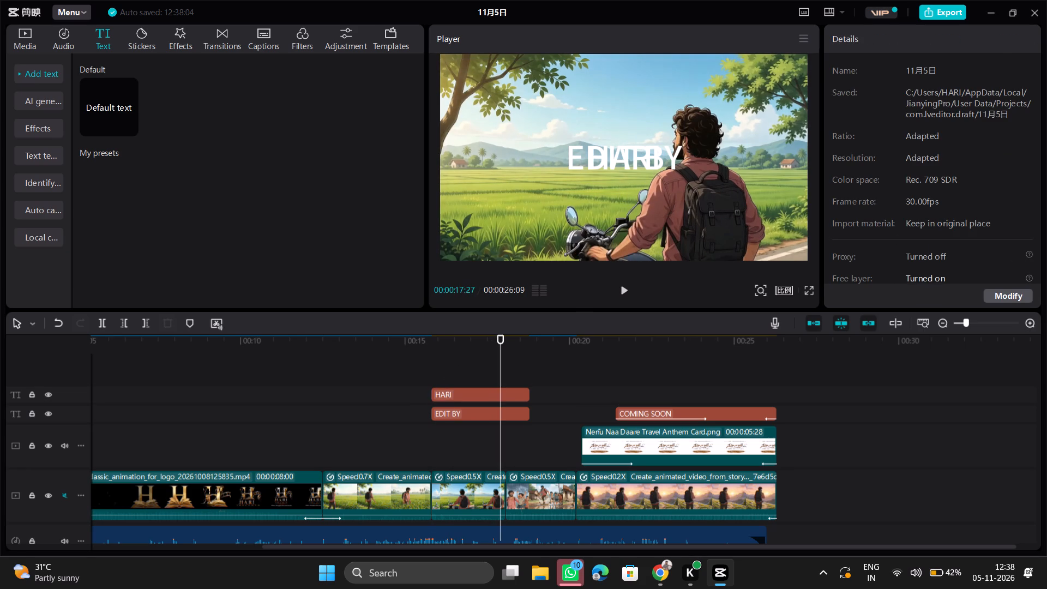
click(498, 399)
click(520, 412)
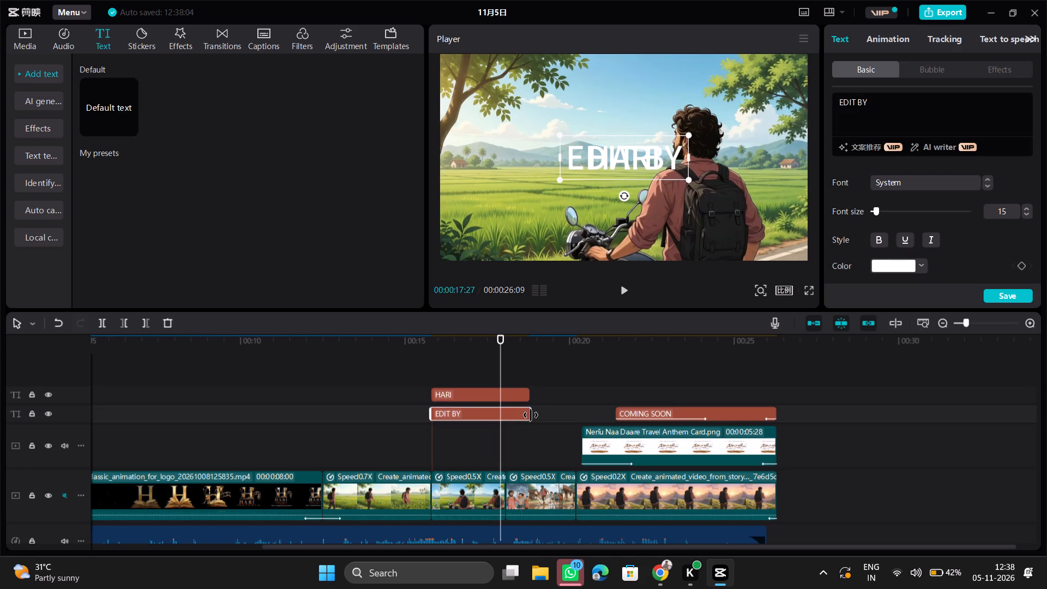
drag(531, 415, 507, 415)
click(525, 395)
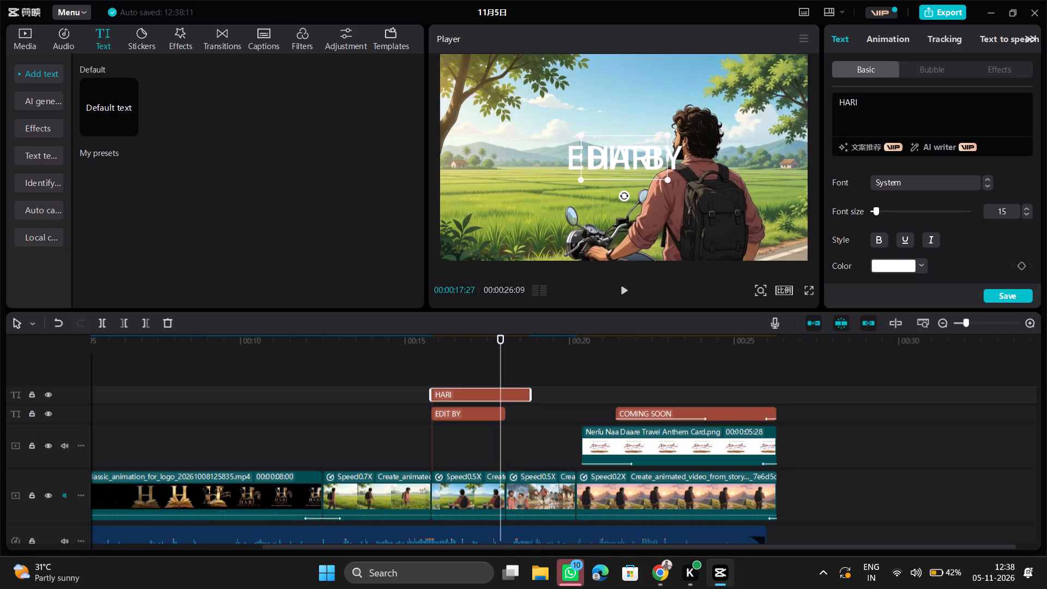
drag(530, 396, 504, 388)
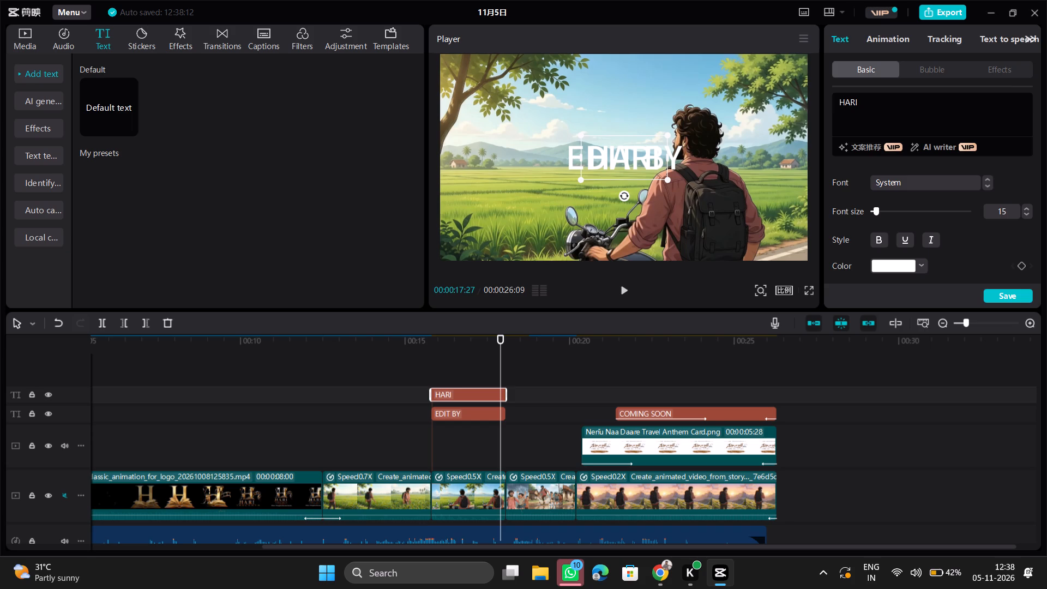
Scale down the EDIT BY text and place it over the hills to the left of the rider.
click(427, 375)
key(space)
key(space)
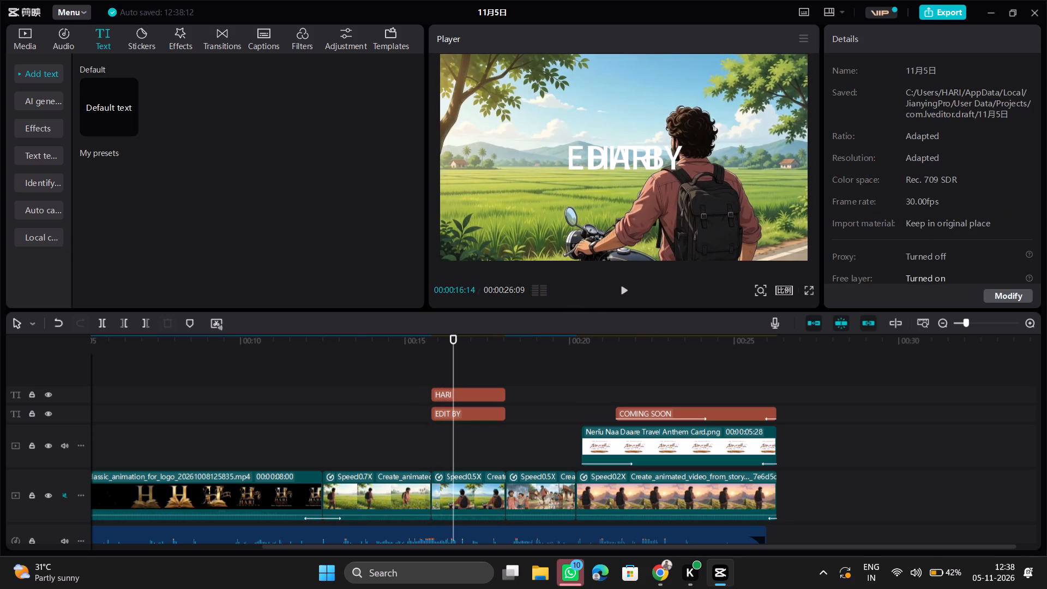
click(484, 418)
drag(629, 151, 547, 119)
drag(604, 149, 562, 135)
drag(556, 129, 557, 133)
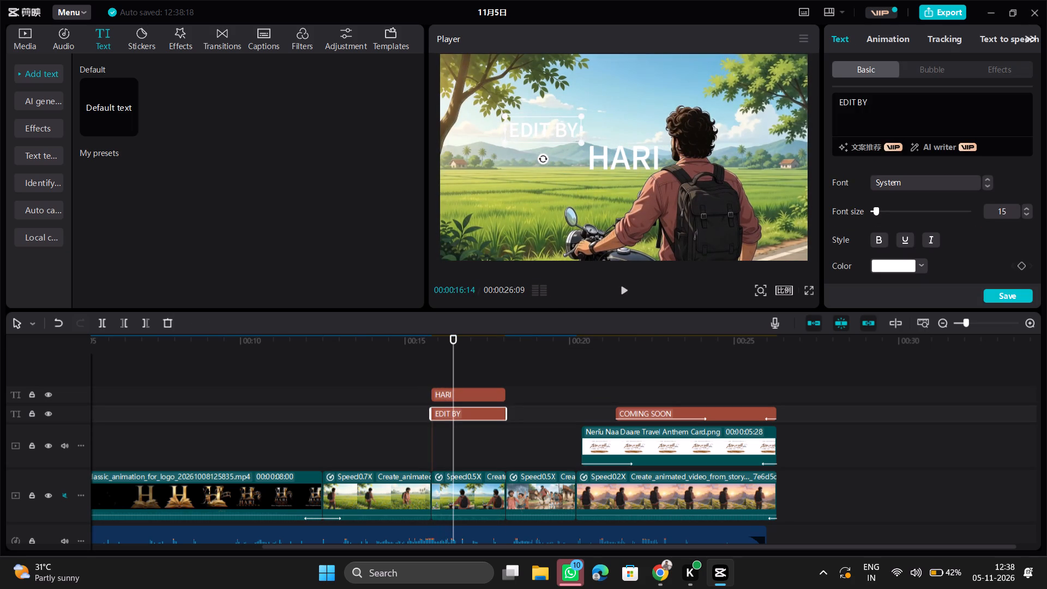
drag(557, 133, 536, 135)
Move the HARI text directly beneath EDIT BY and scale it down to about the same width.
drag(621, 163, 552, 168)
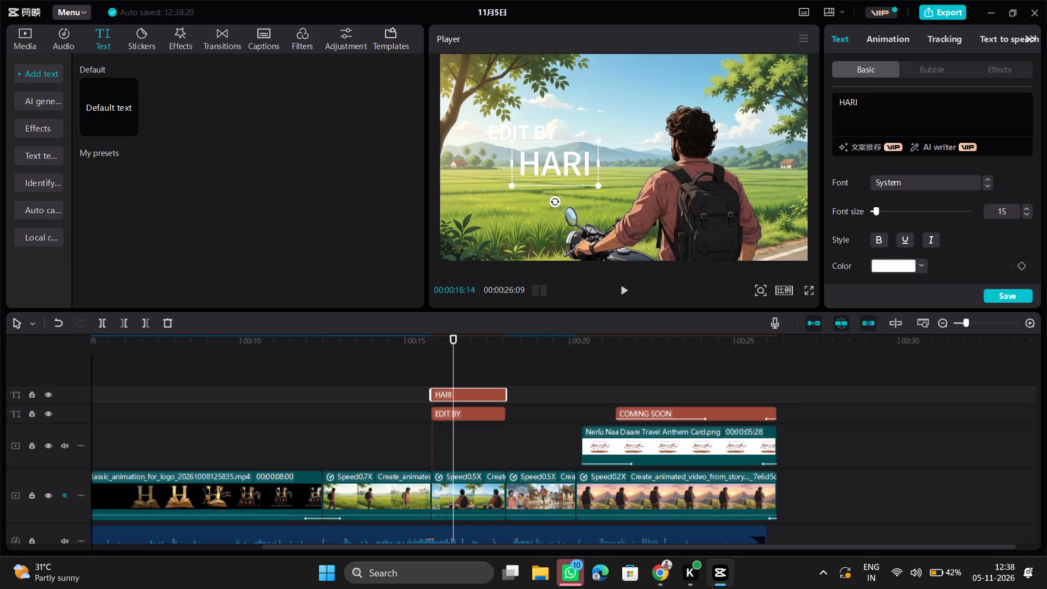
drag(552, 168, 517, 160)
drag(474, 137, 487, 144)
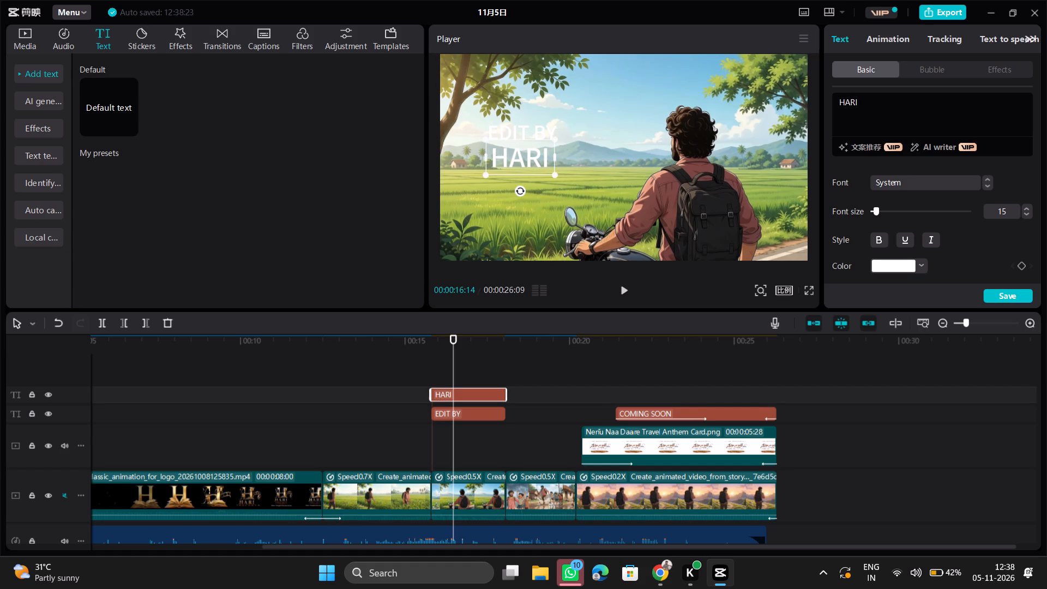
click(521, 150)
Set the EDIT BY text to the Prata font and a dark brown colour.
click(529, 129)
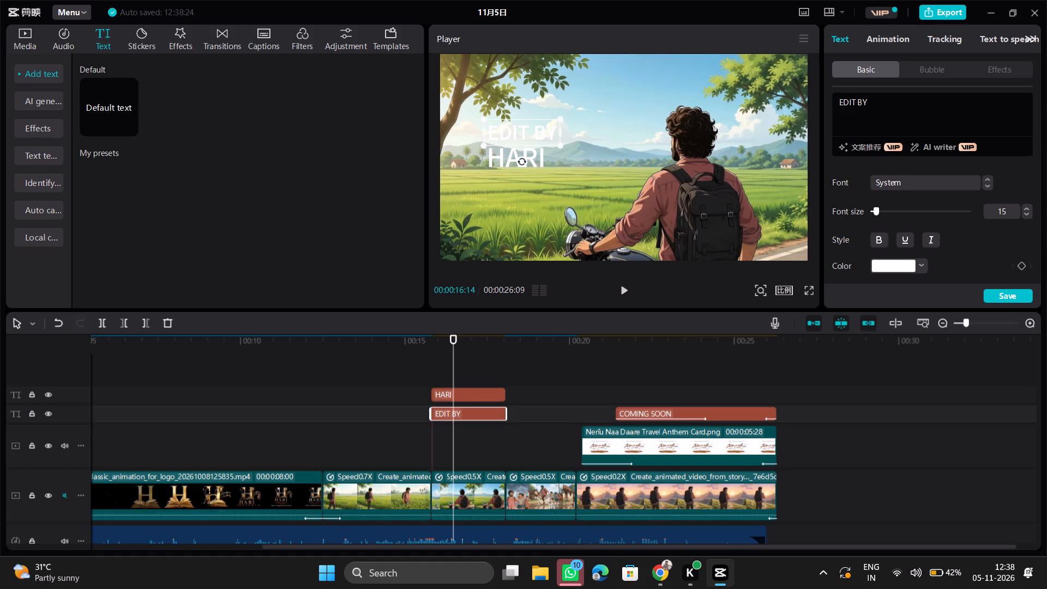
click(898, 179)
scroll(935, 225, down, 2)
scroll(935, 225, up, 4)
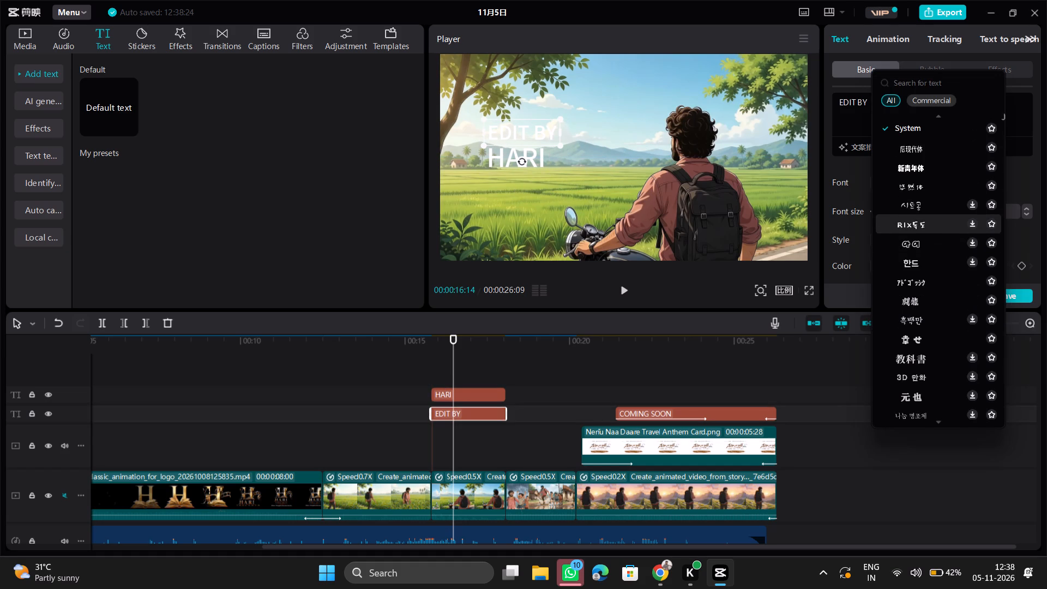
scroll(935, 225, up, 5)
click(940, 146)
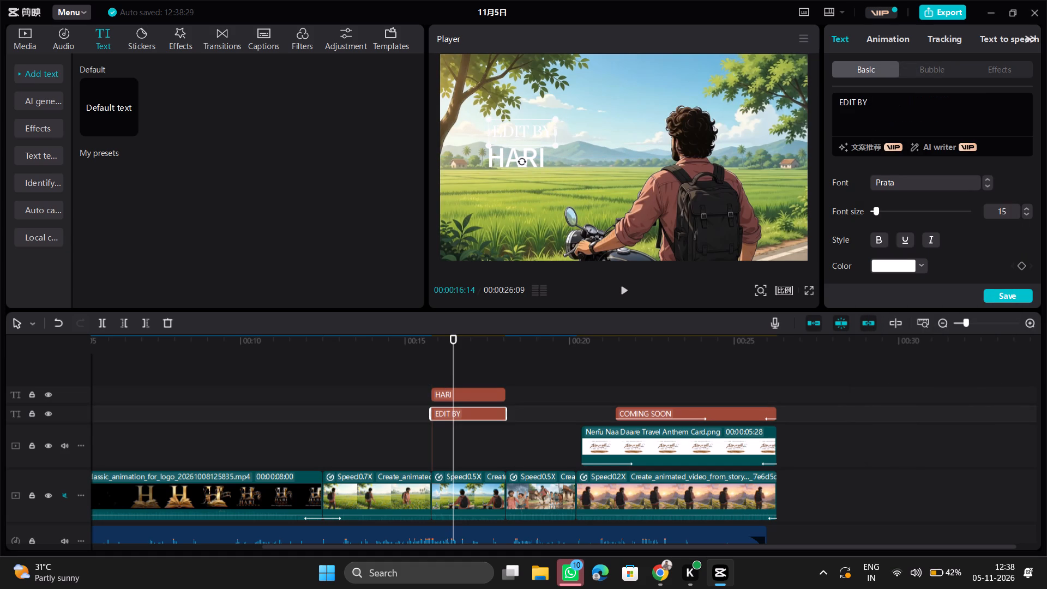
click(880, 268)
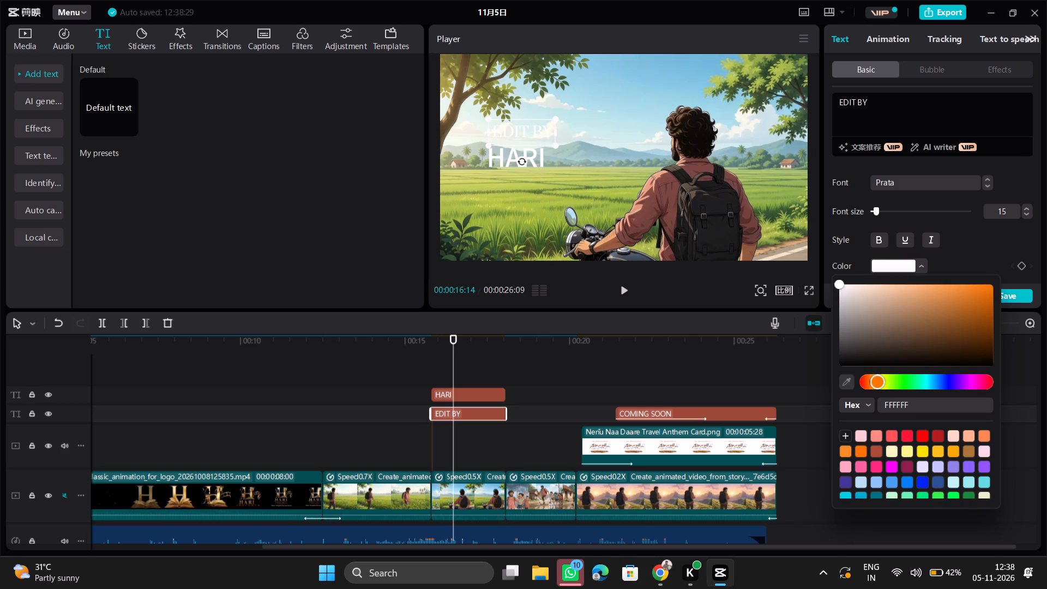
click(894, 330)
drag(896, 333, 982, 327)
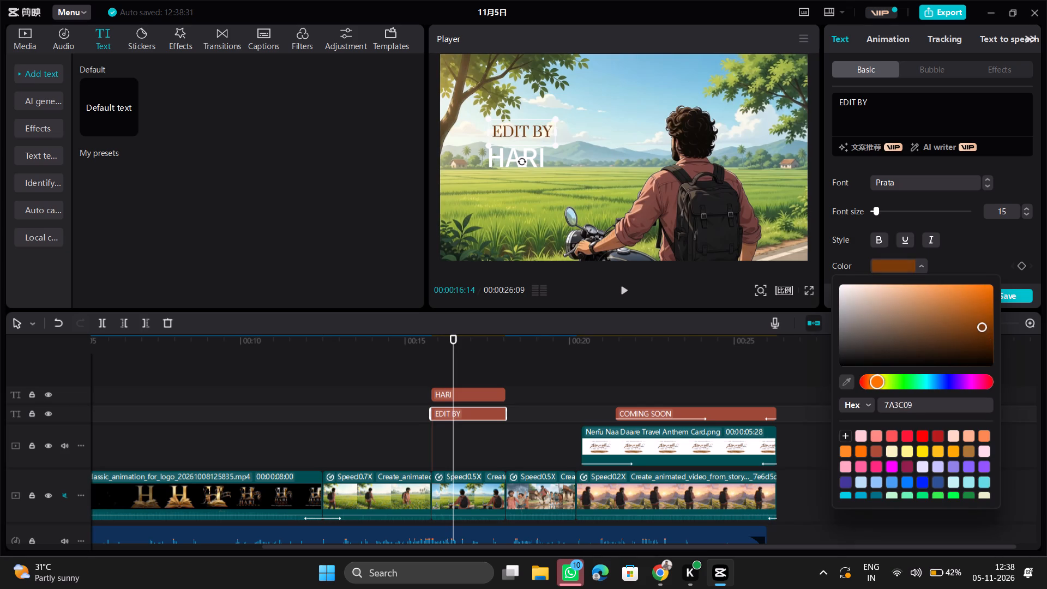
drag(982, 327, 981, 324)
Nudge the HARI text into line under EDIT BY and set its font to ZY Fervent.
click(500, 159)
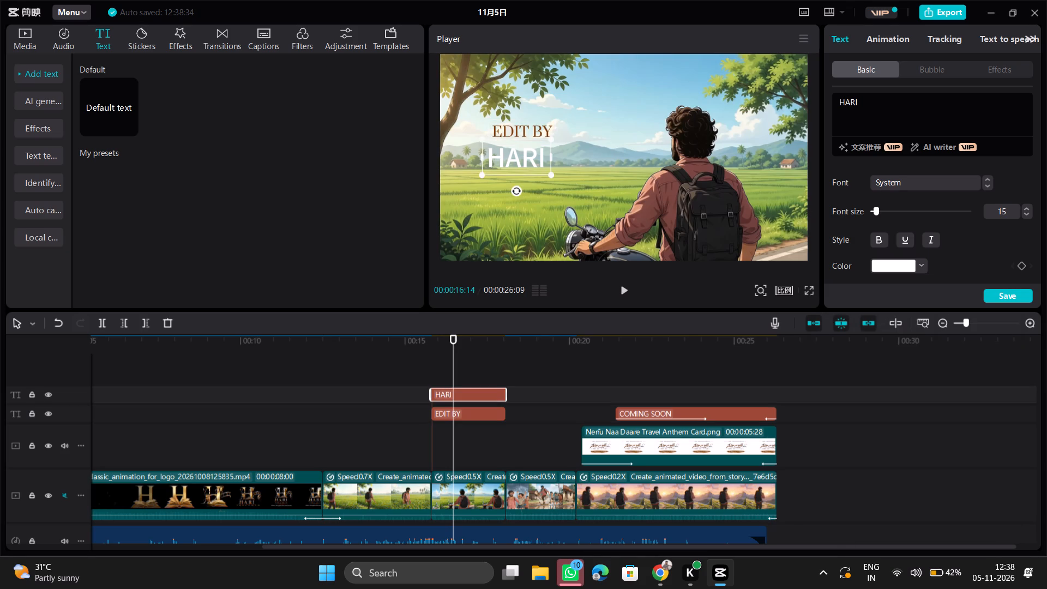
drag(500, 159, 507, 154)
click(899, 179)
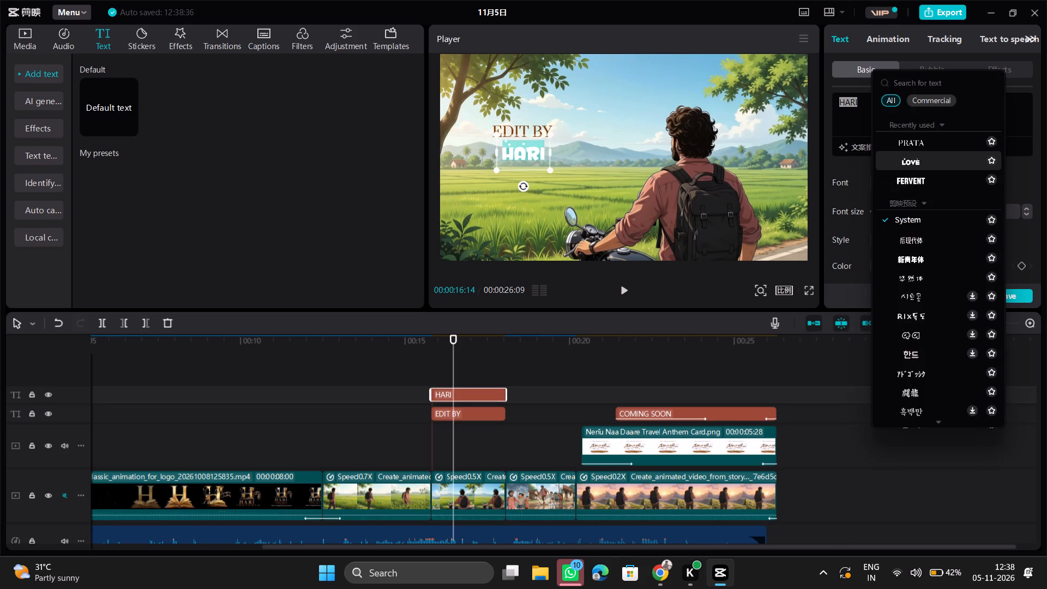
scroll(914, 161, up, 9)
click(919, 181)
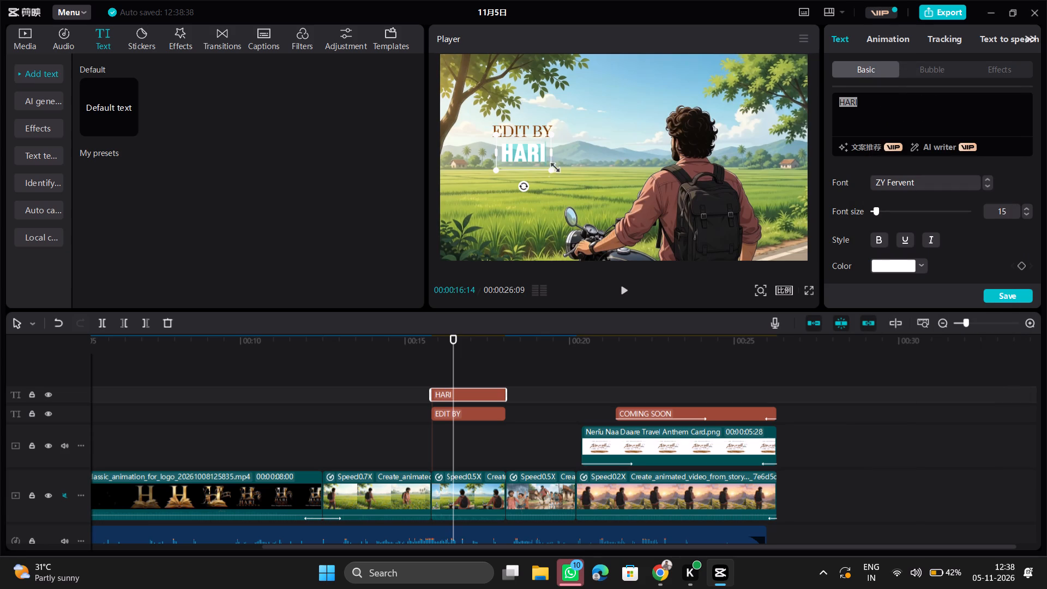
Enlarge the HARI text to about the width of EDIT BY and shift it slightly lower beneath that line.
drag(550, 168, 566, 173)
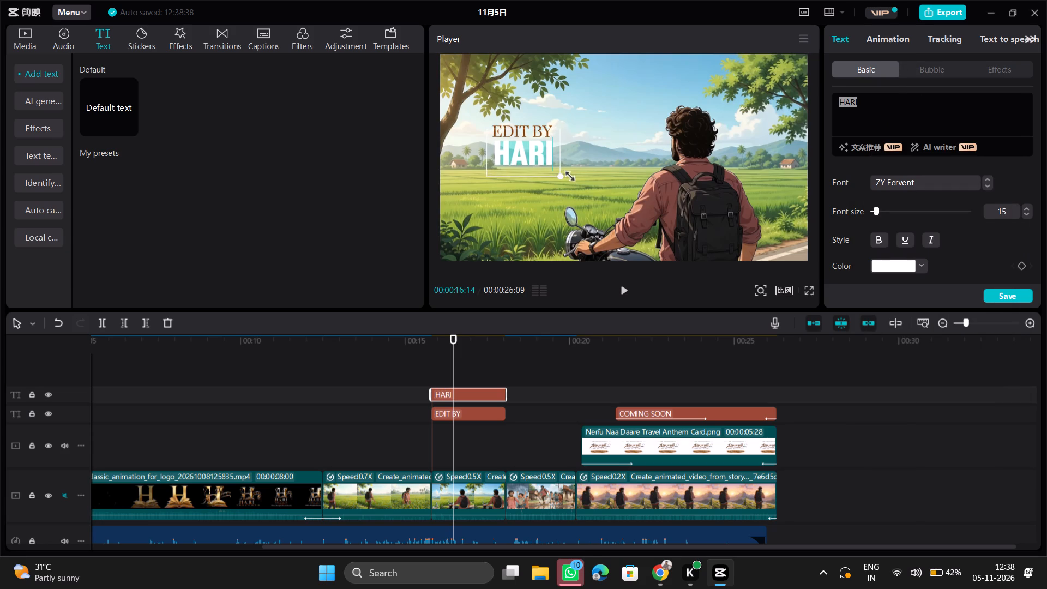
drag(566, 173, 571, 176)
click(551, 163)
click(598, 154)
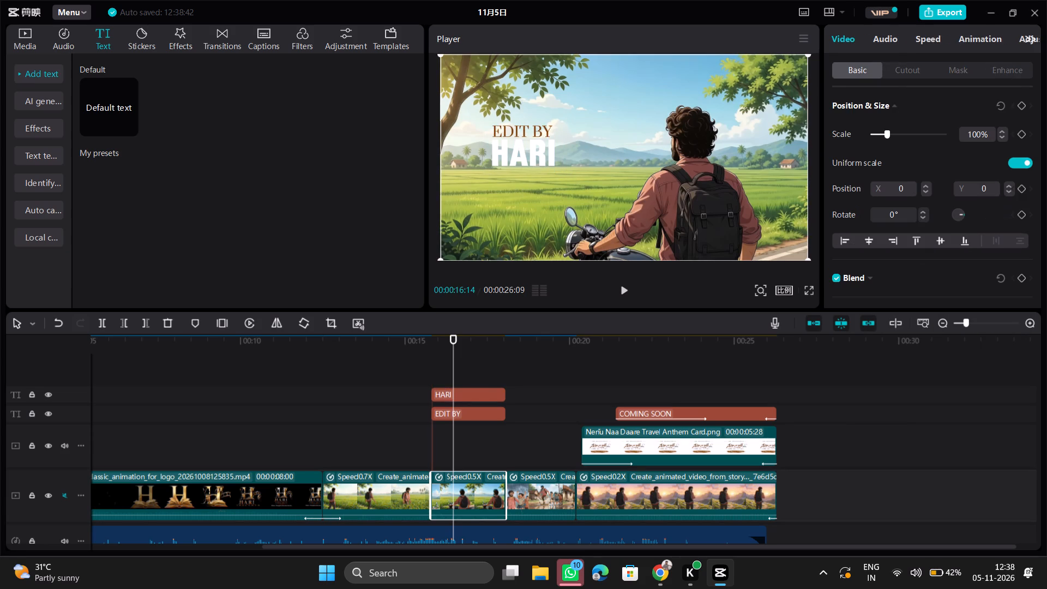
click(526, 166)
drag(531, 159, 529, 158)
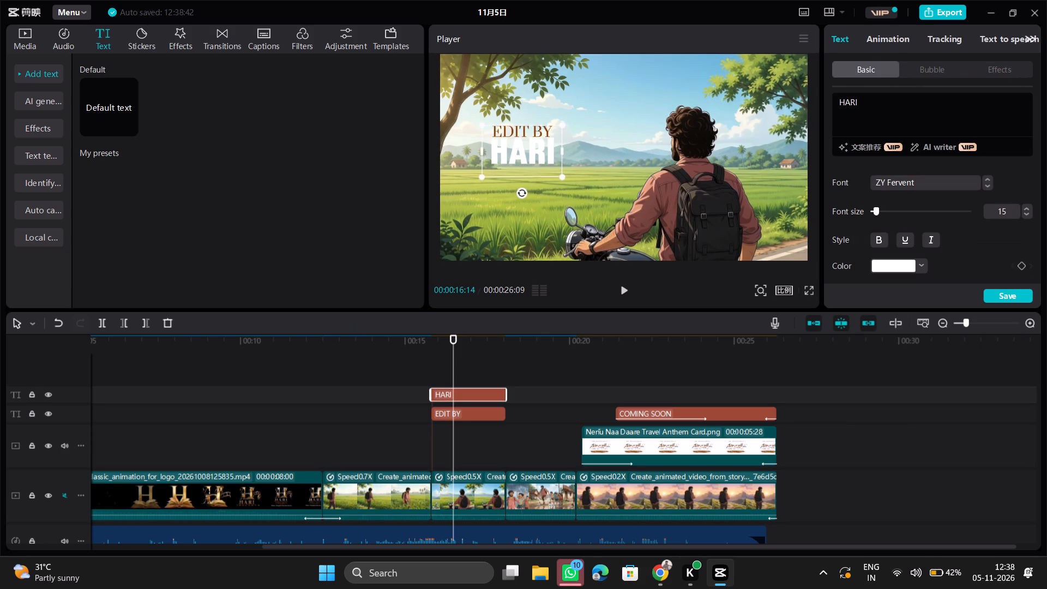
drag(529, 158, 535, 165)
drag(567, 183, 564, 183)
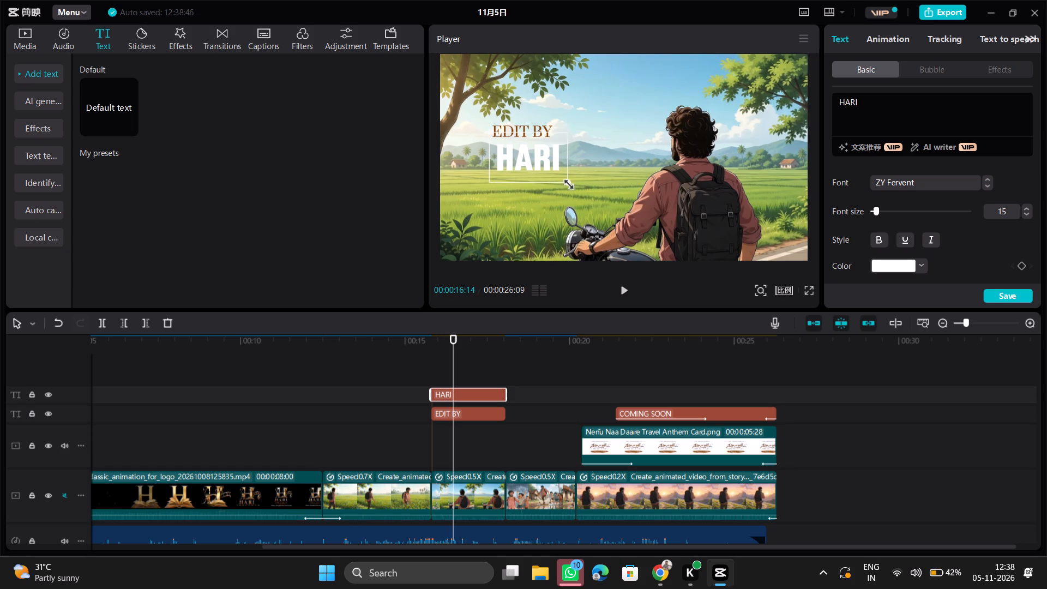
drag(564, 183, 562, 182)
Set the HARI text's colour to dark brown 4A2602.
click(871, 265)
drag(919, 338, 980, 335)
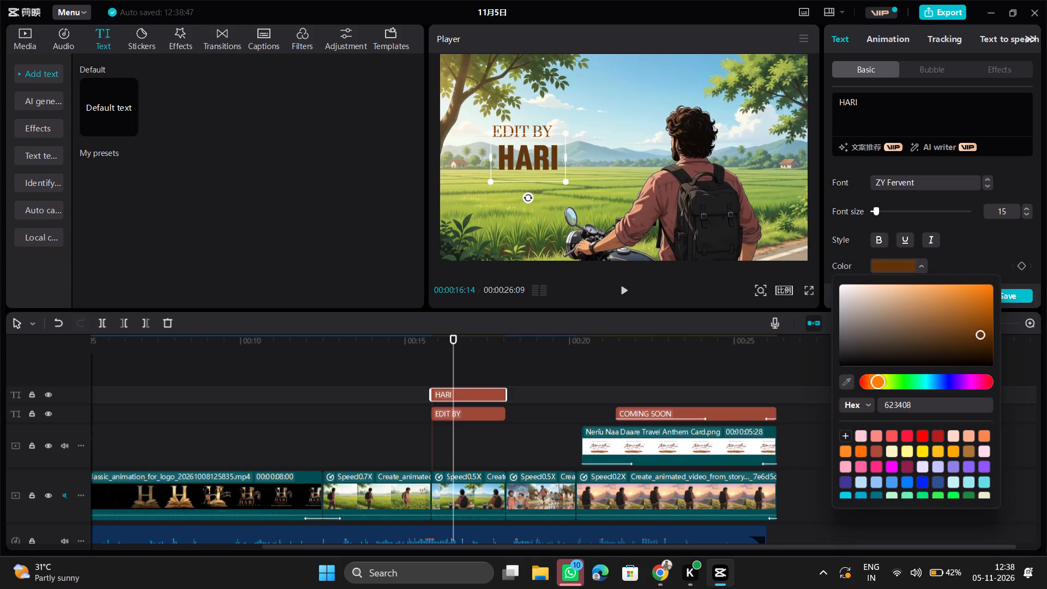
drag(980, 335, 990, 342)
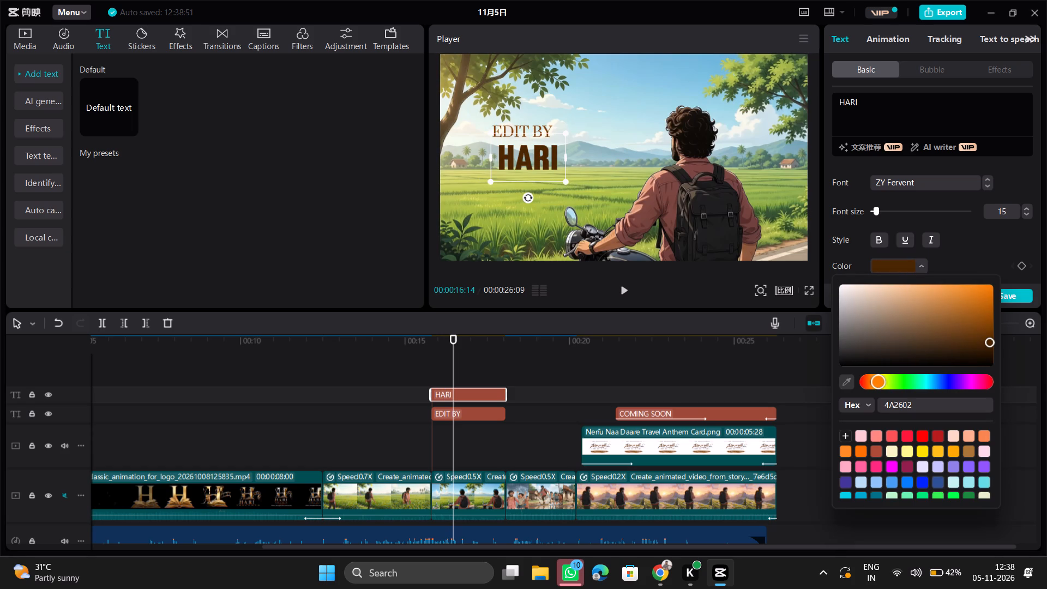
Align the HARI text closely under EDIT BY at position X -1071, Y 54.
click(564, 181)
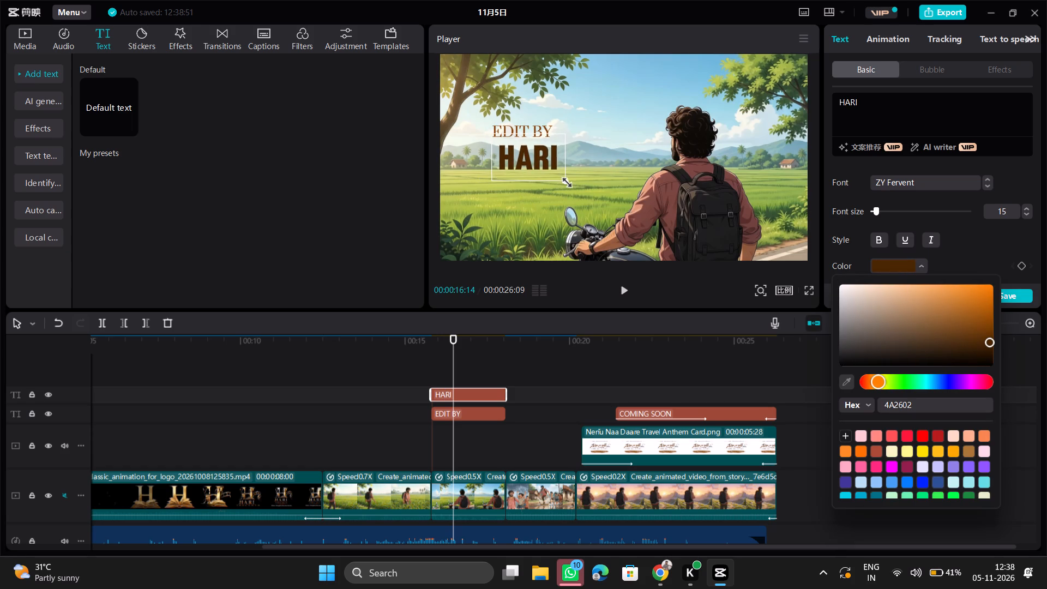
drag(538, 162, 531, 159)
scroll(942, 164, down, 1)
scroll(942, 164, up, 1)
scroll(942, 164, down, 1)
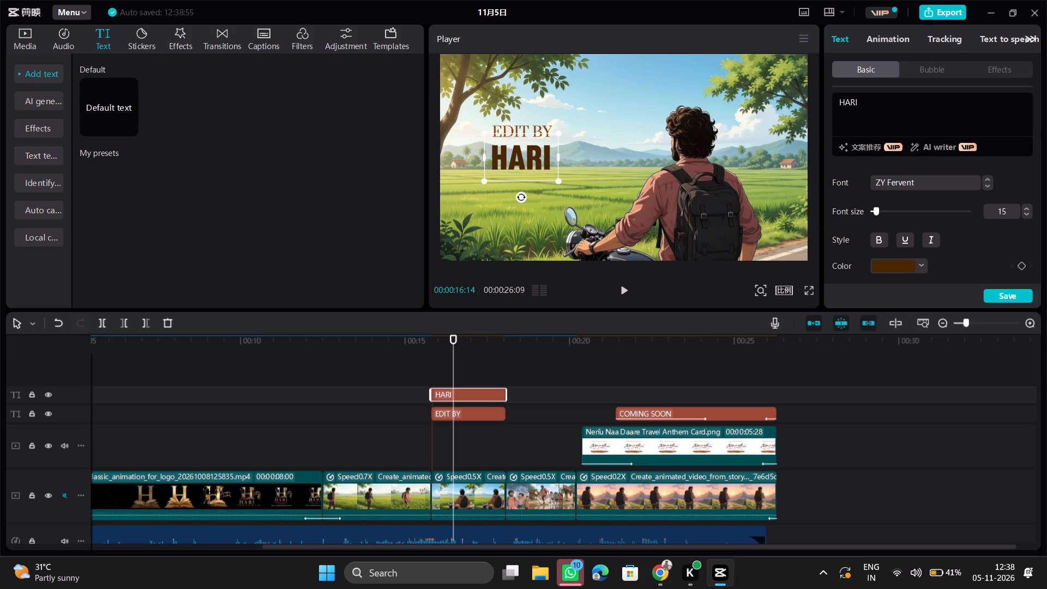
scroll(942, 164, down, 3)
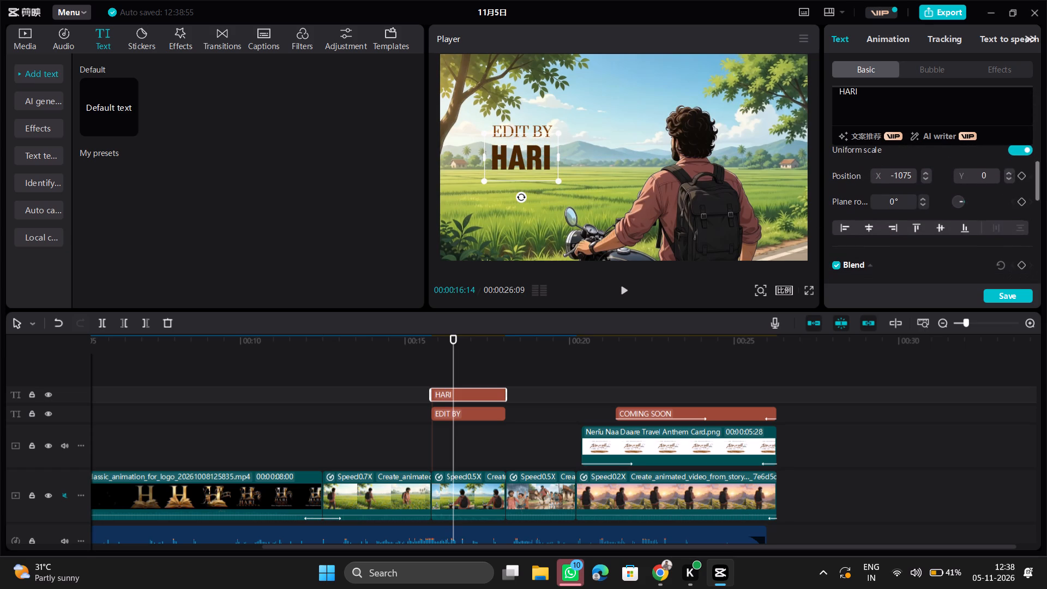
scroll(920, 208, down, 1)
click(924, 170)
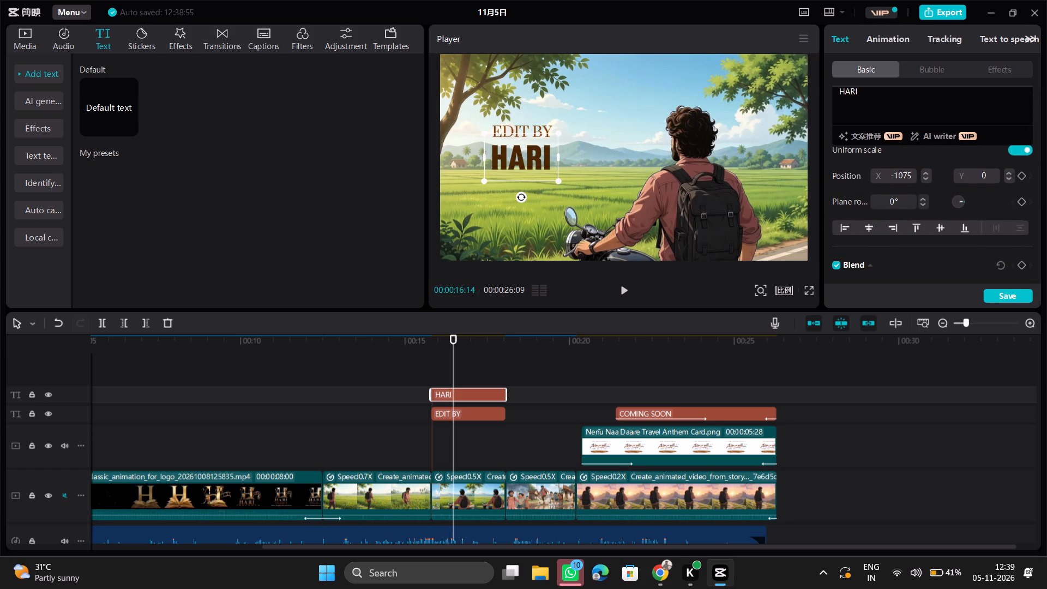
click(924, 172)
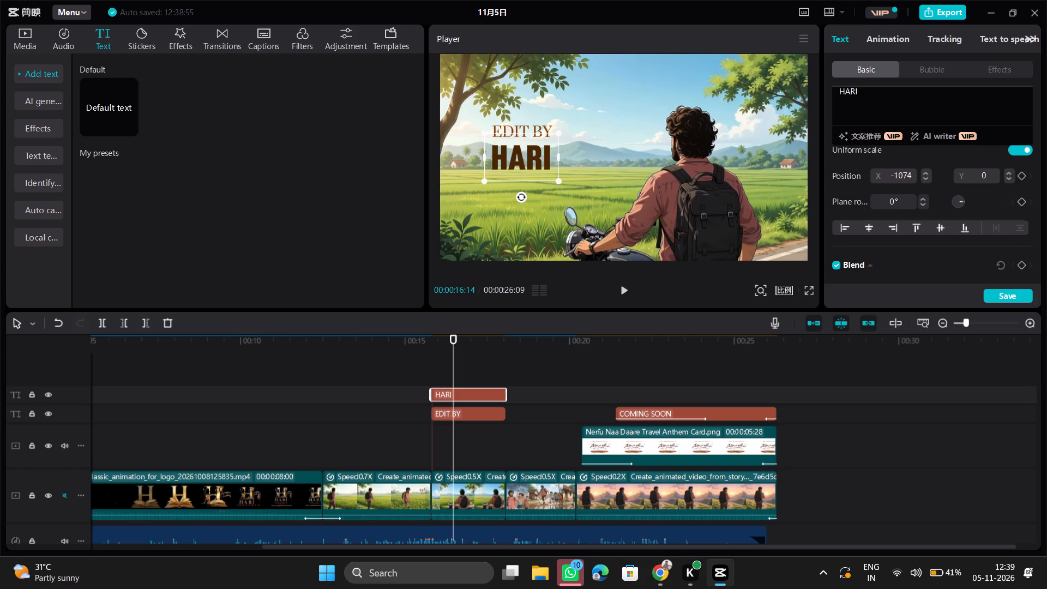
click(924, 176)
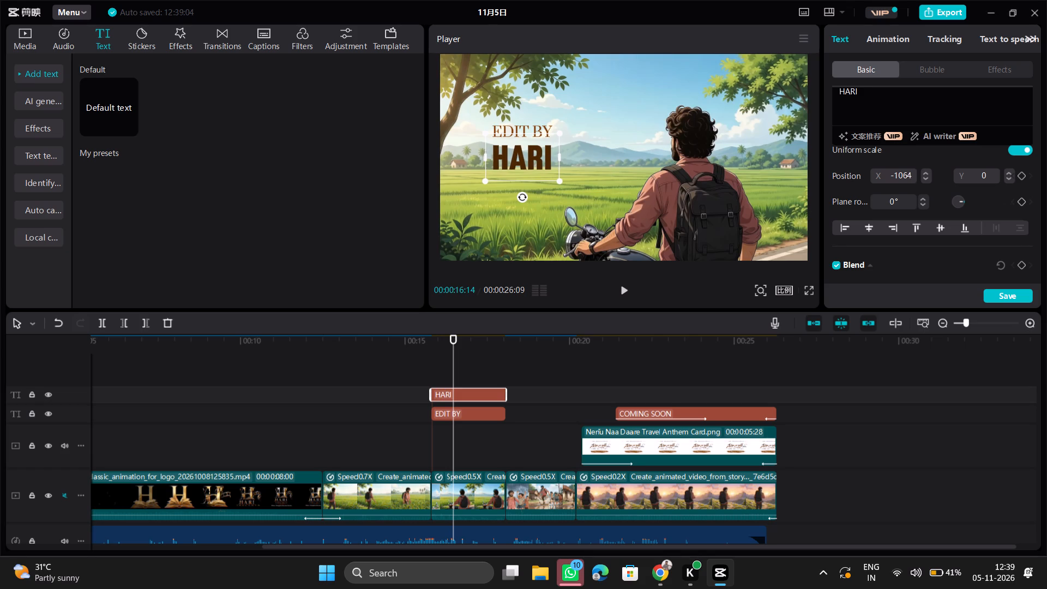
double_click(924, 177)
click(1007, 173)
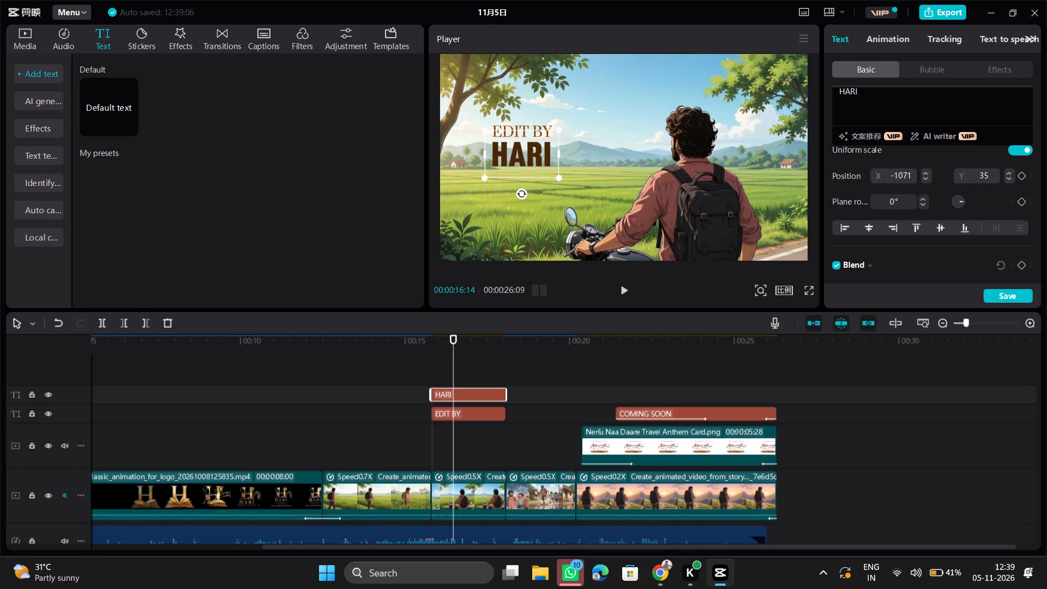
Scale down the EDIT BY and HARI texts together and move the pair slightly closer to the rider.
click(501, 373)
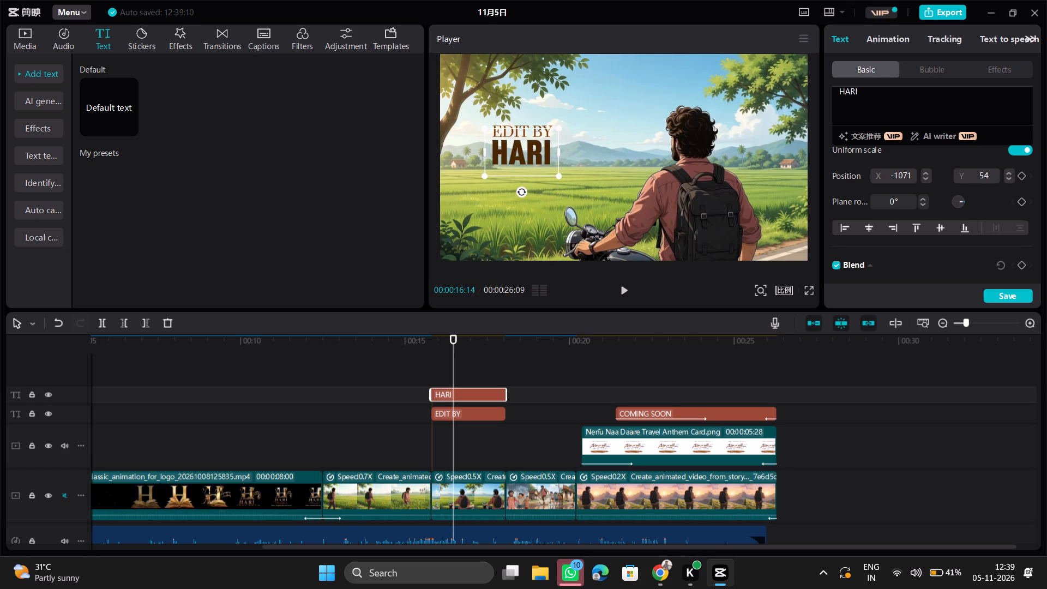
drag(510, 378, 482, 418)
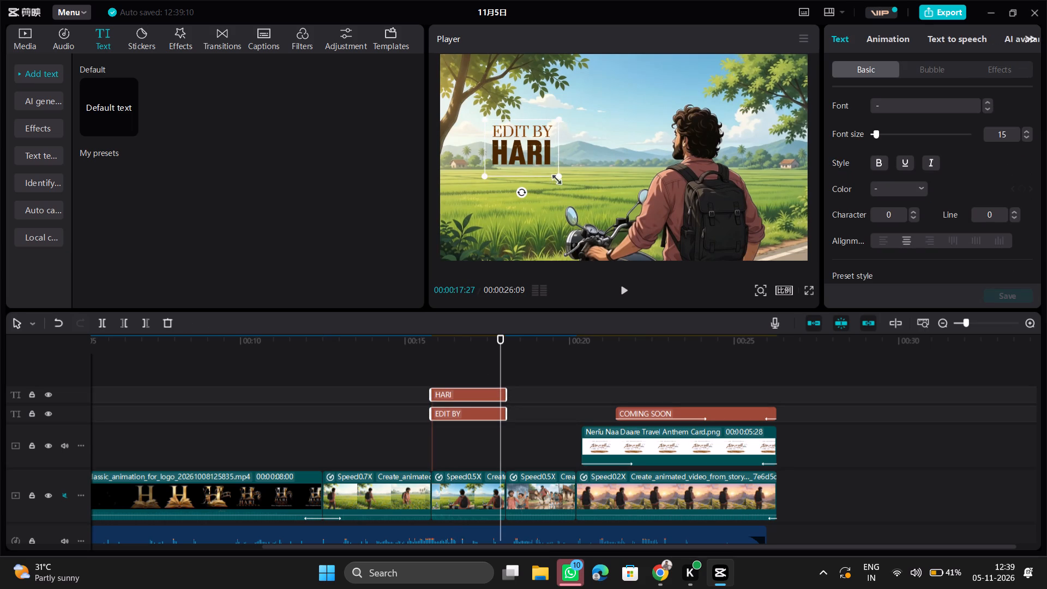
click(553, 176)
drag(555, 173, 534, 160)
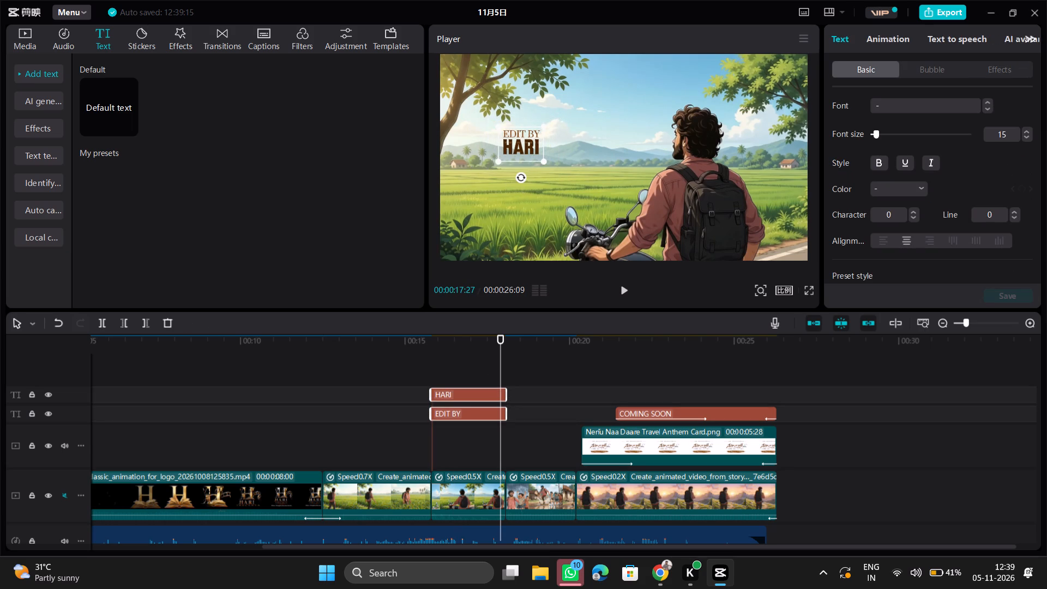
drag(521, 144, 544, 137)
drag(560, 156, 565, 159)
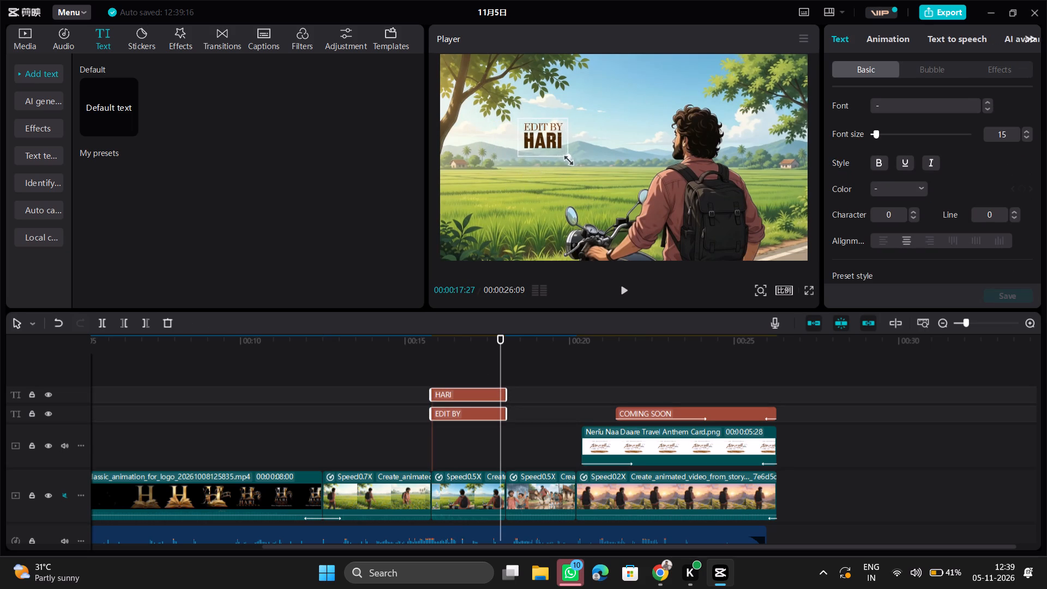
drag(565, 159, 583, 172)
drag(553, 150, 544, 164)
drag(570, 181, 561, 176)
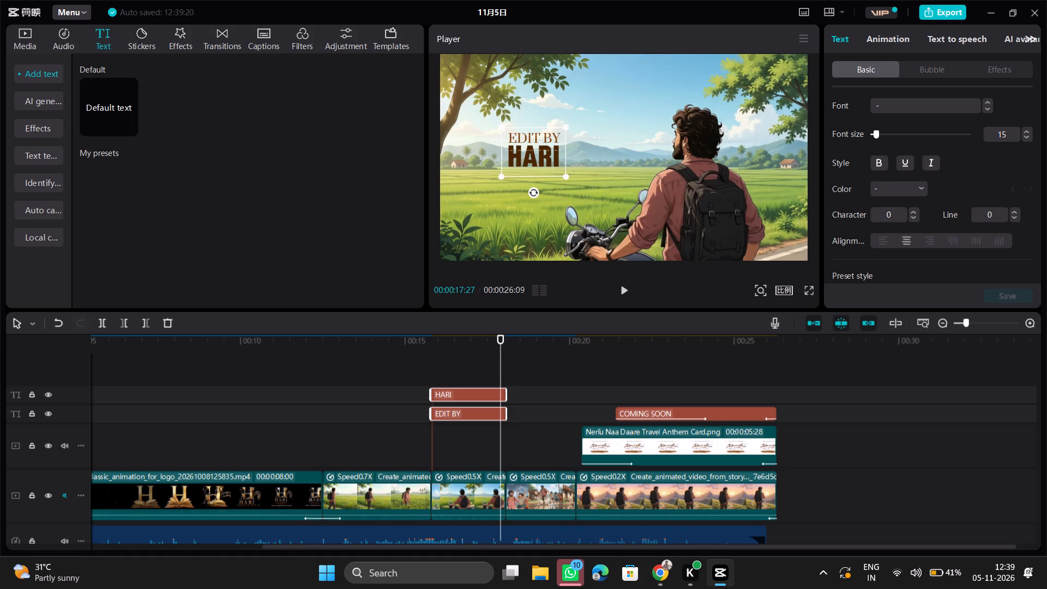
Reduce the EDIT BY text's font size so it is narrower than HARI, and play back the credit.
click(483, 376)
click(478, 408)
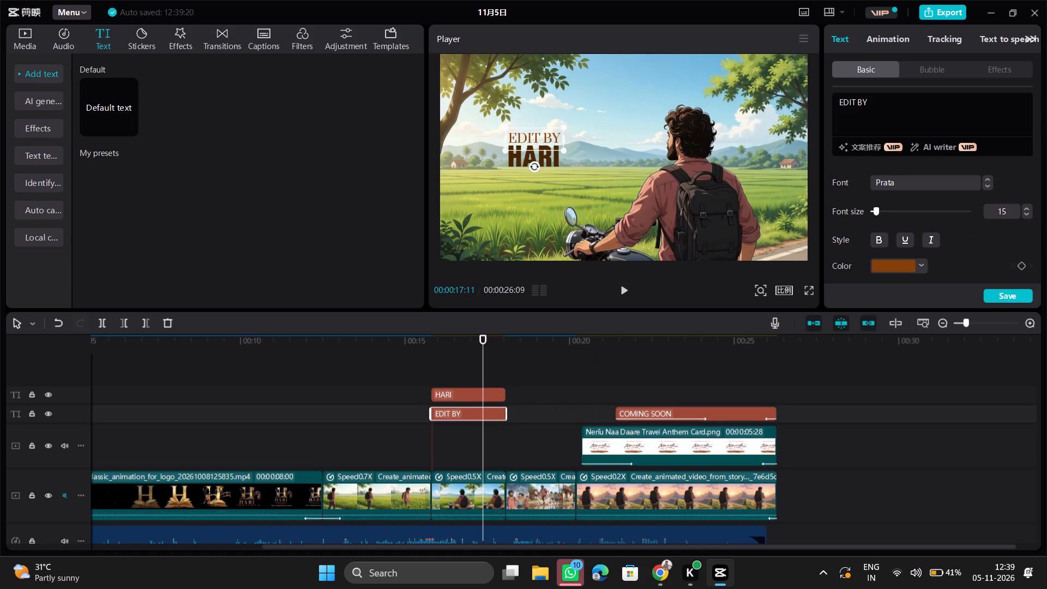
triple_click(1026, 213)
click(1026, 213)
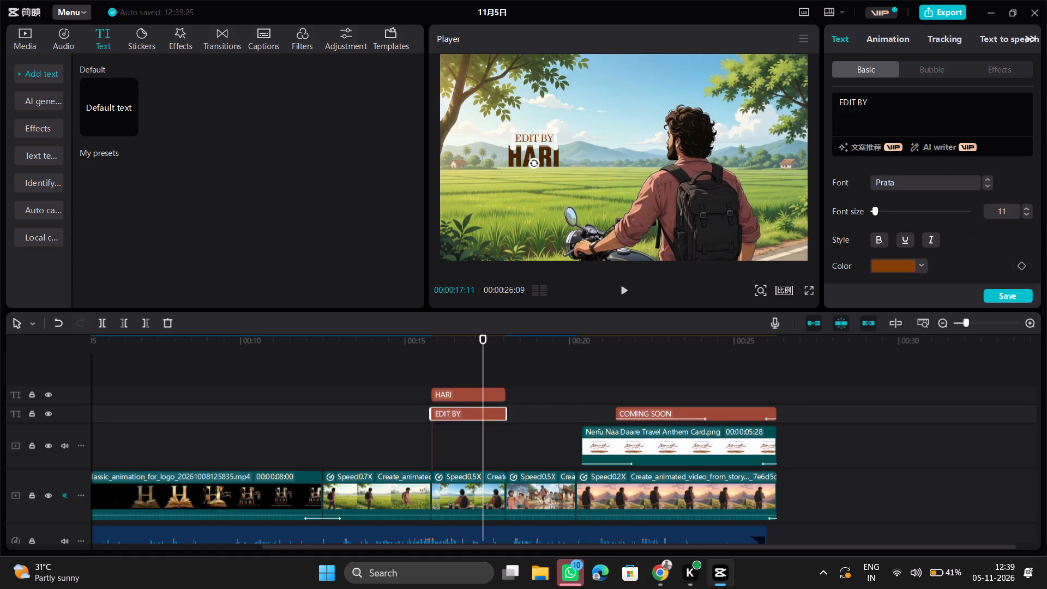
click(1026, 213)
click(429, 368)
click(424, 366)
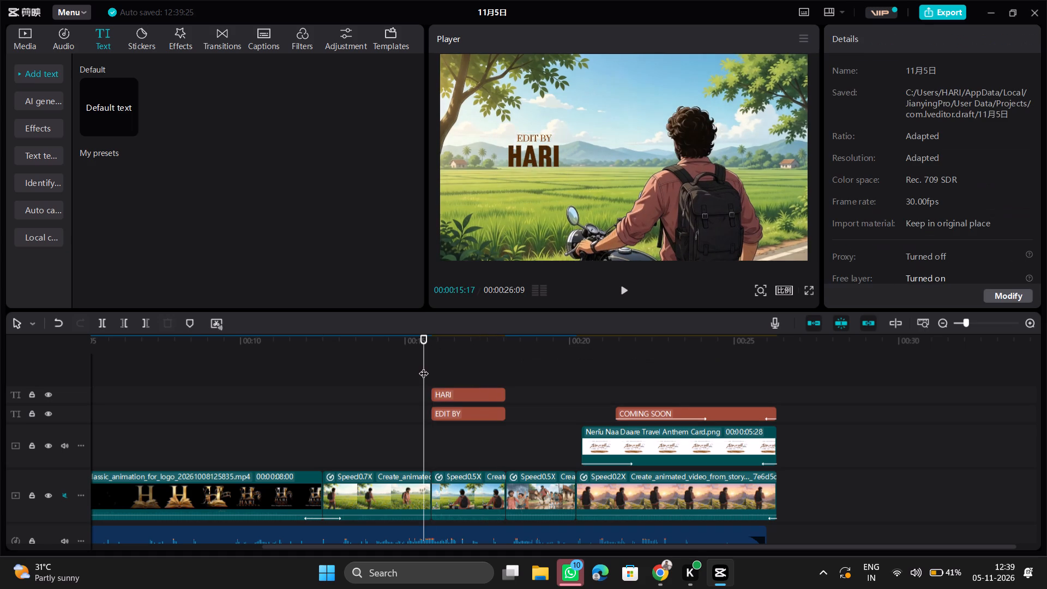
key(space)
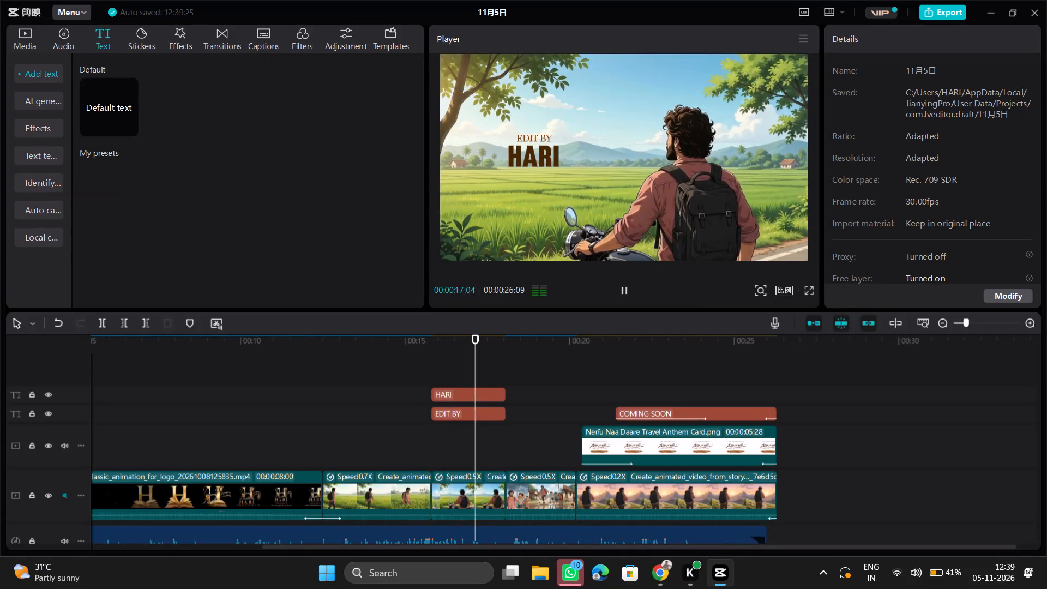
key(space)
Apply the 收拢 entrance animation to both the HARI and EDIT BY texts.
drag(466, 365, 453, 422)
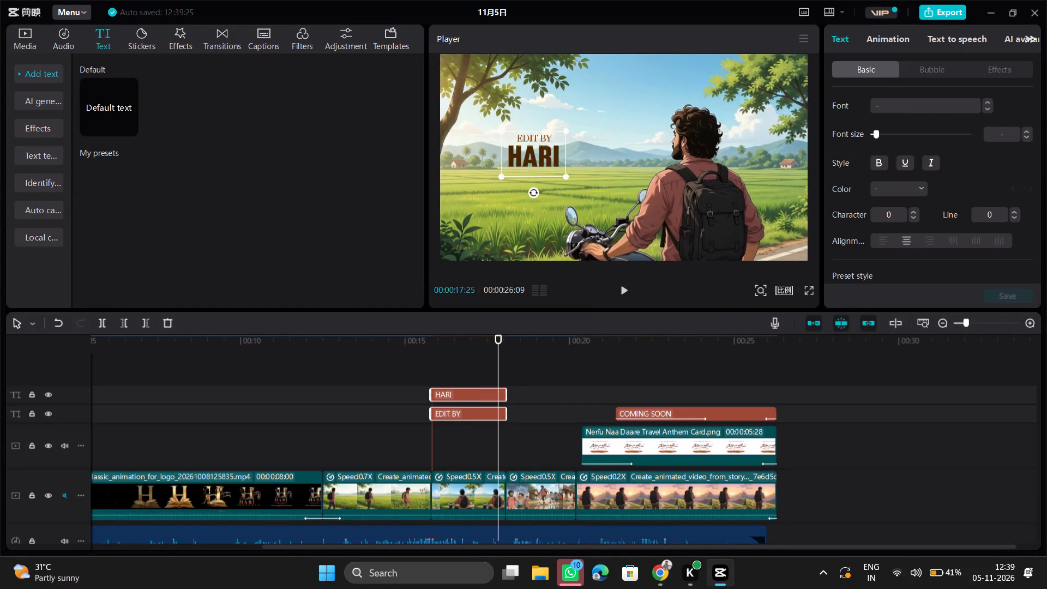
click(879, 44)
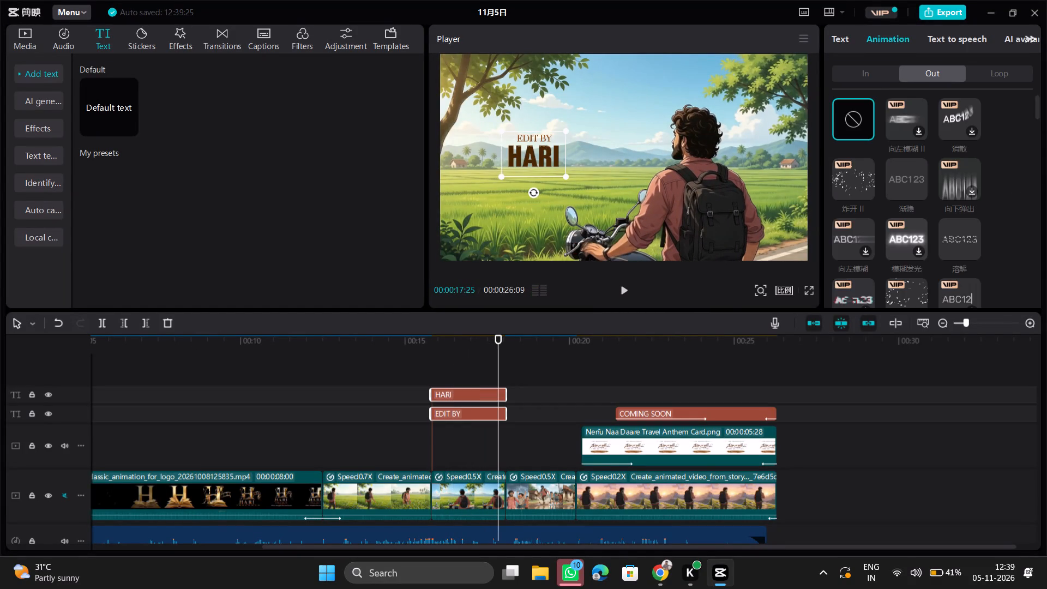
click(876, 73)
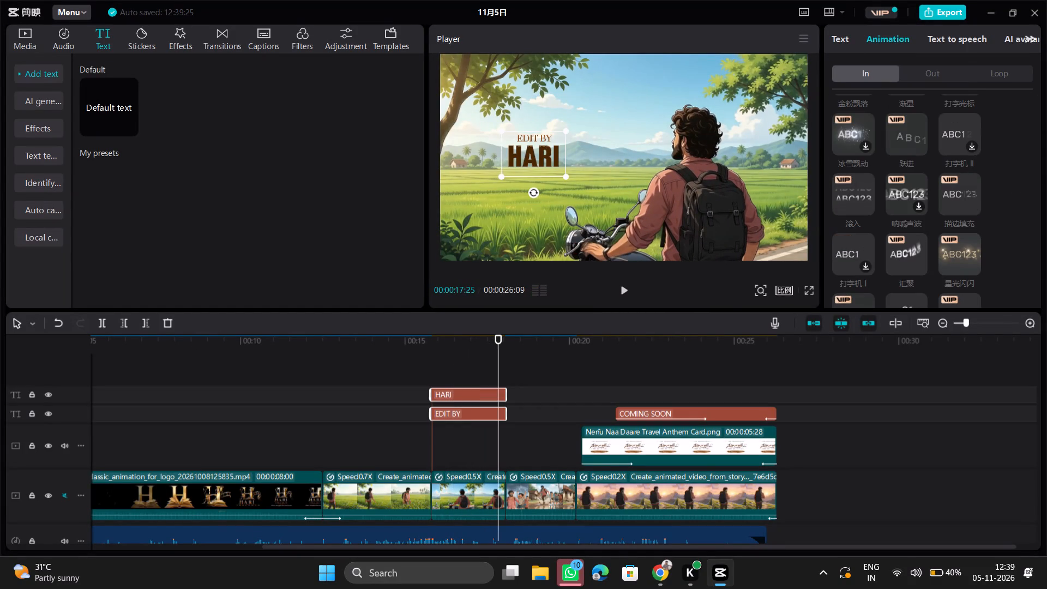
scroll(899, 227, down, 1)
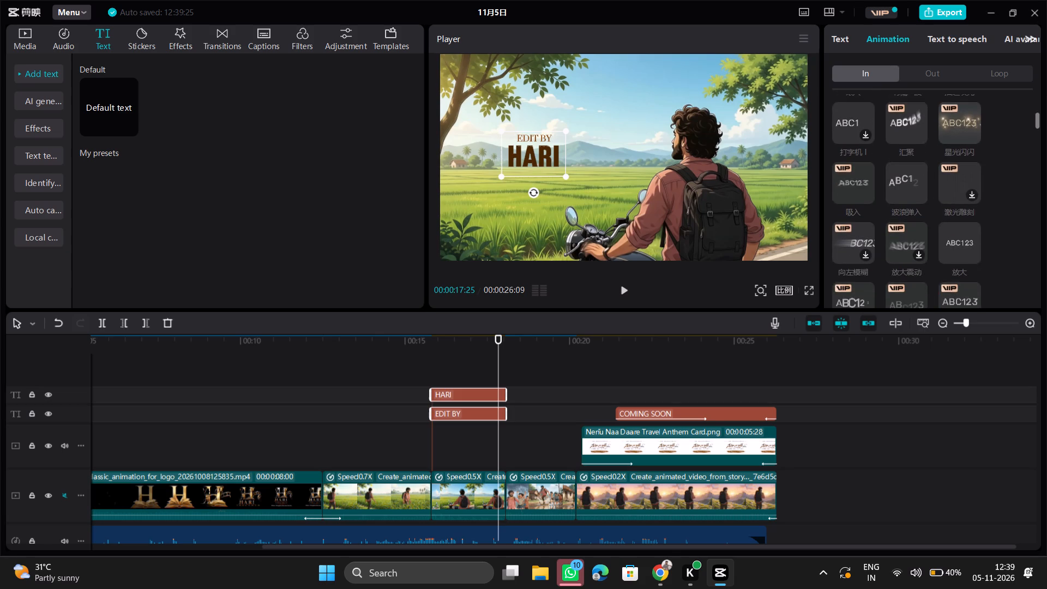
scroll(869, 199, down, 2)
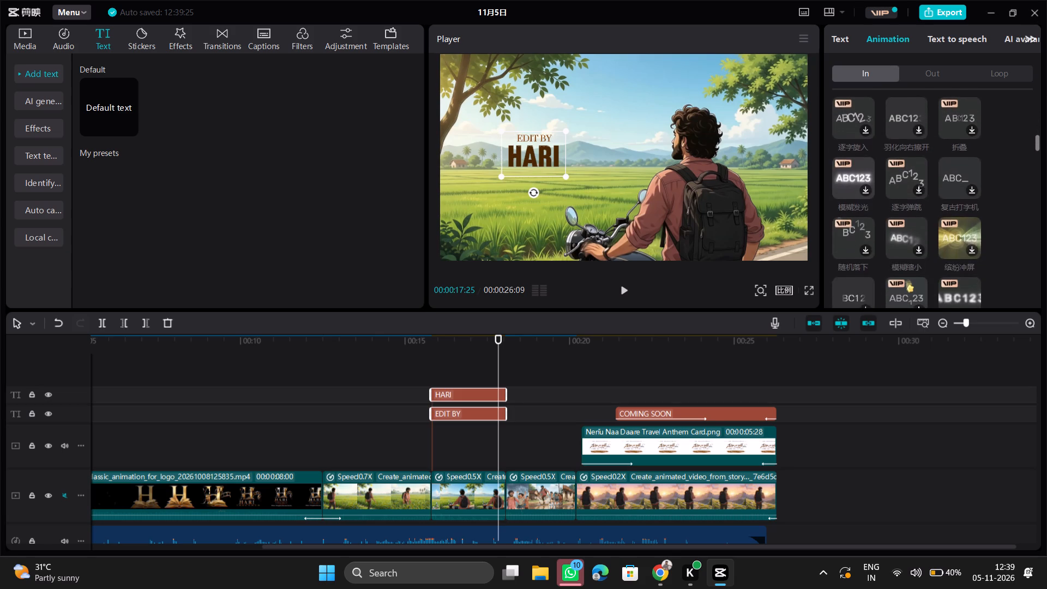
scroll(860, 223, down, 3)
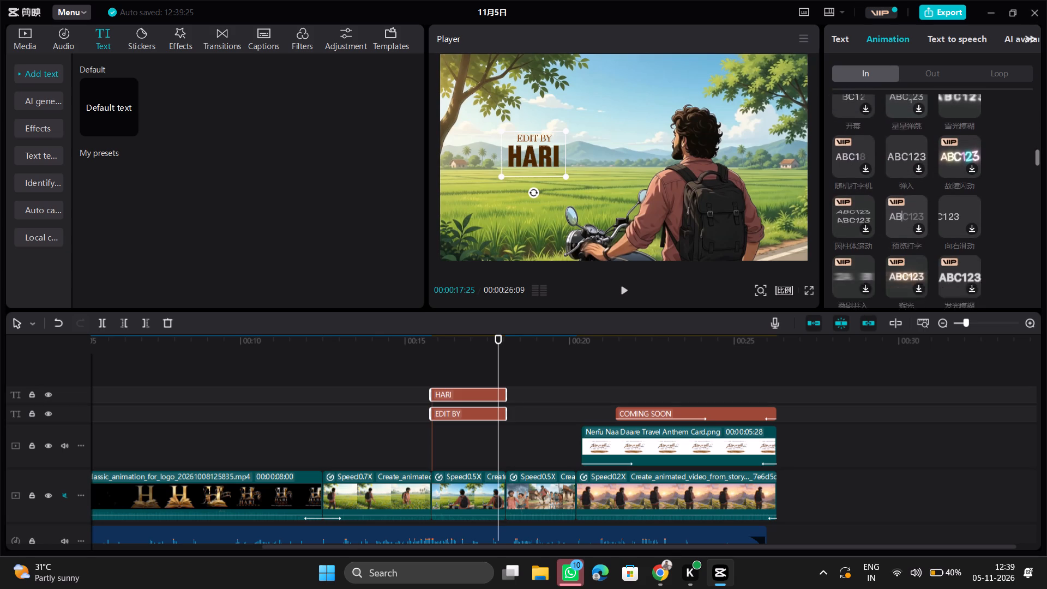
scroll(849, 208, down, 2)
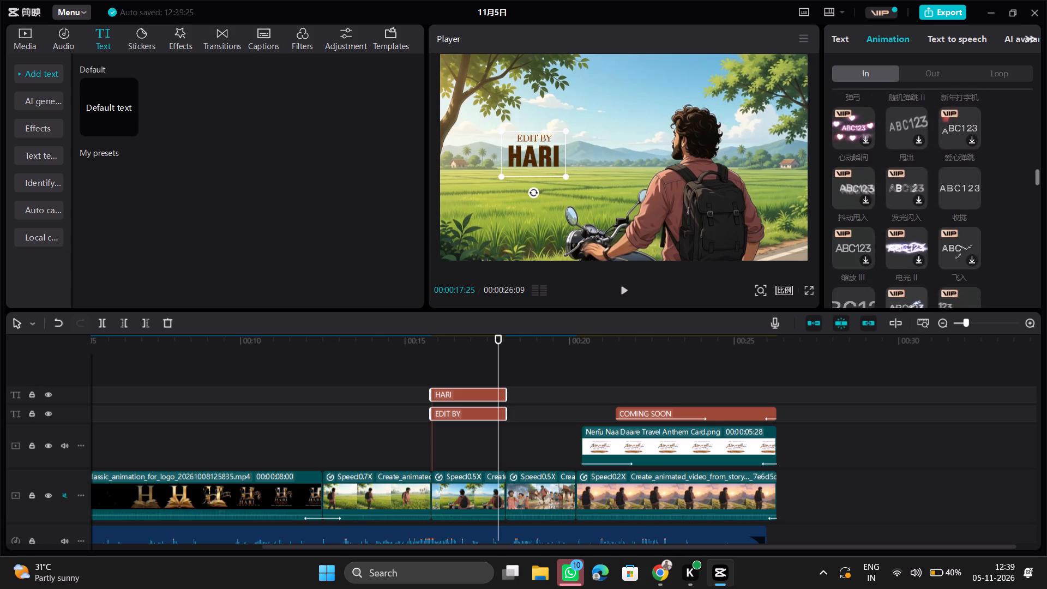
scroll(855, 222, down, 1)
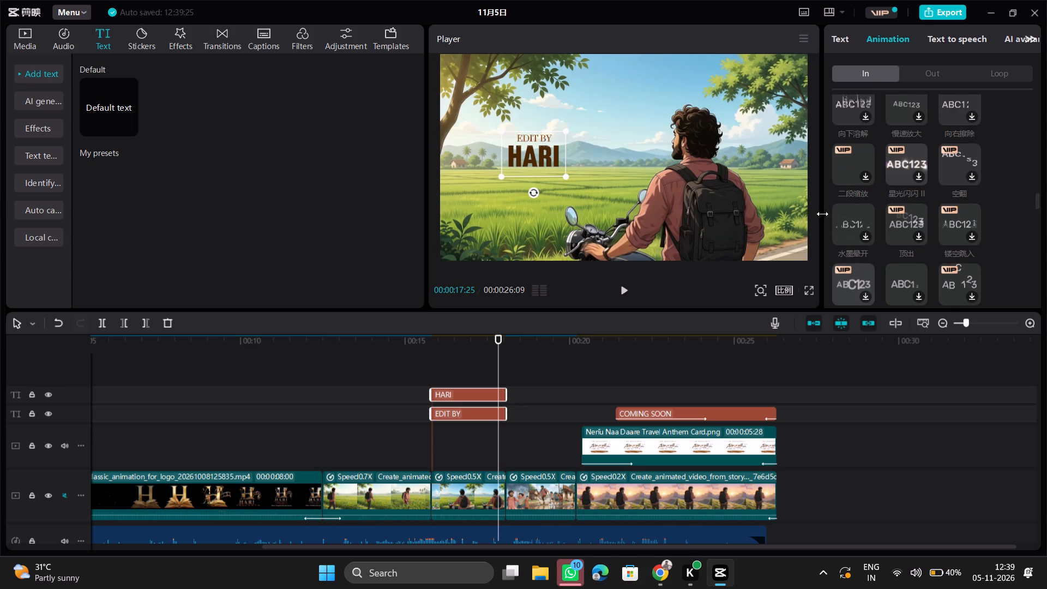
drag(819, 213, 811, 213)
drag(823, 217, 797, 214)
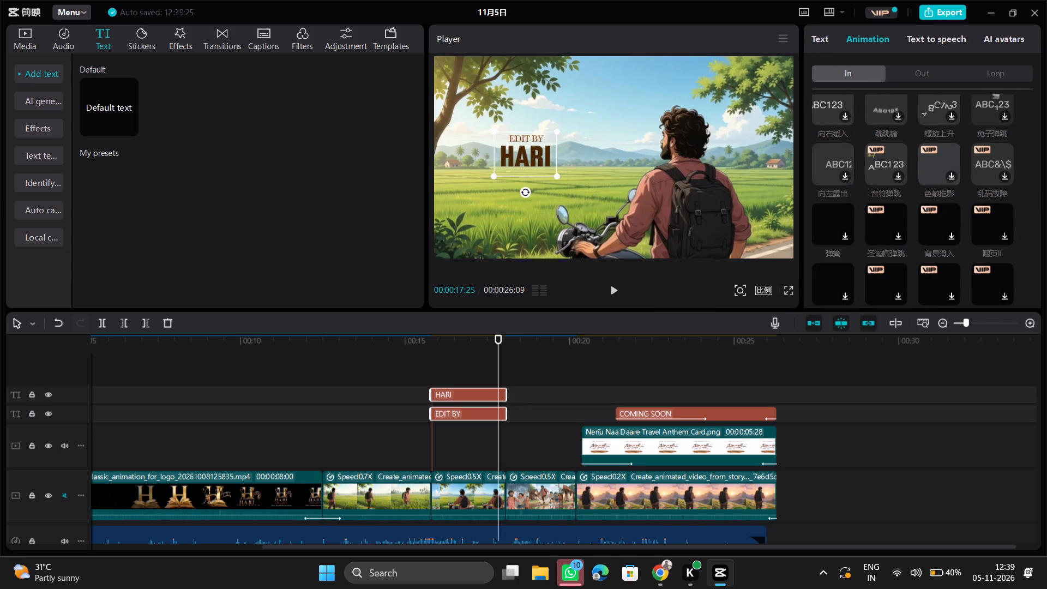
drag(797, 214, 797, 213)
scroll(898, 189, up, 20)
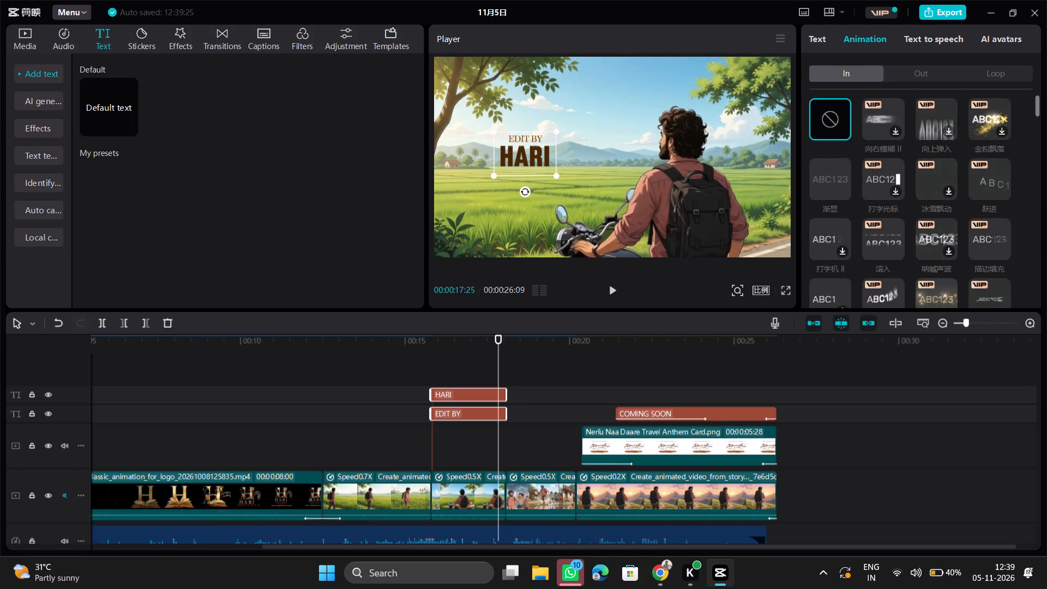
drag(1038, 117, 1040, 151)
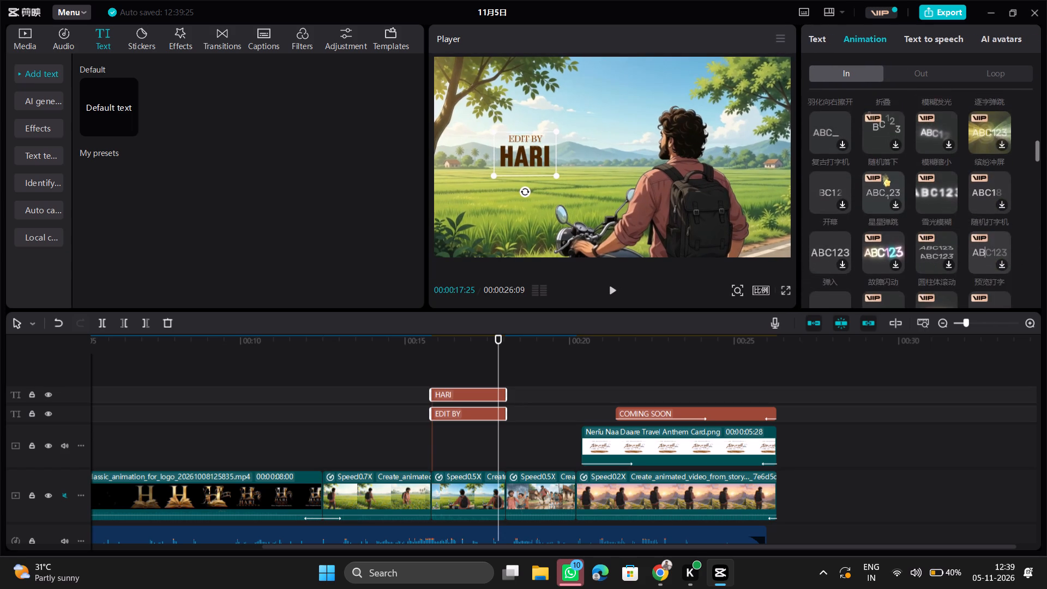
drag(1040, 151, 1043, 175)
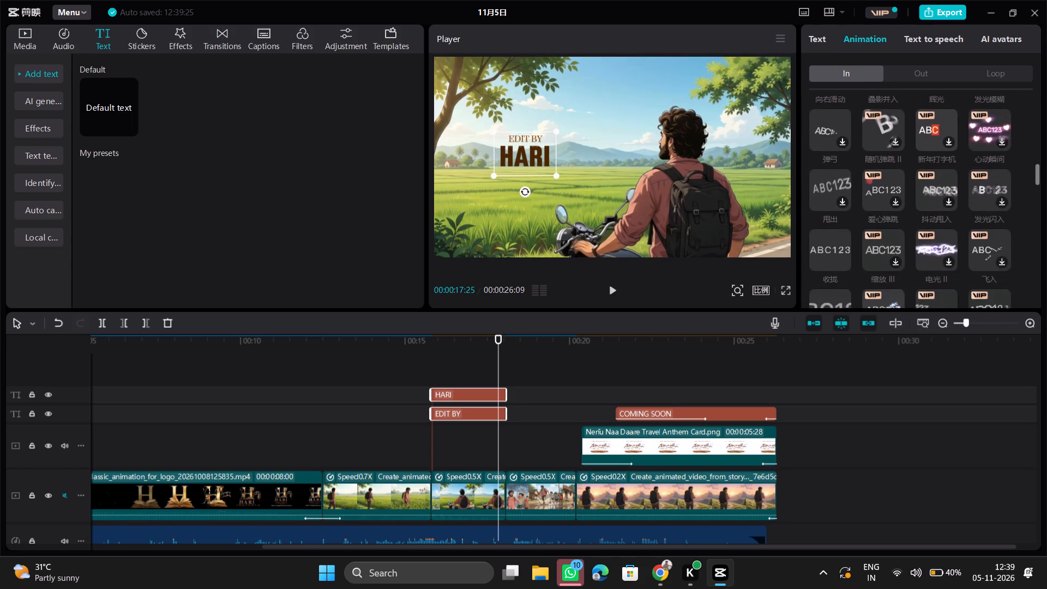
drag(1043, 175, 1044, 177)
click(835, 221)
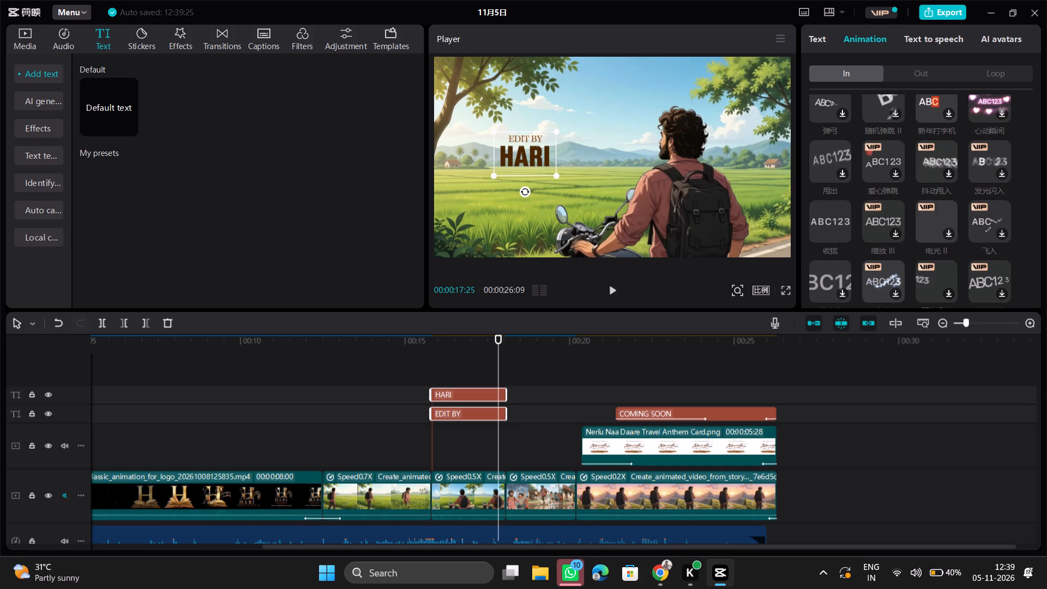
Set the 收拢 entrance animation duration to 1.9 s for both the HARI and EDIT BY texts.
drag(931, 291, 953, 294)
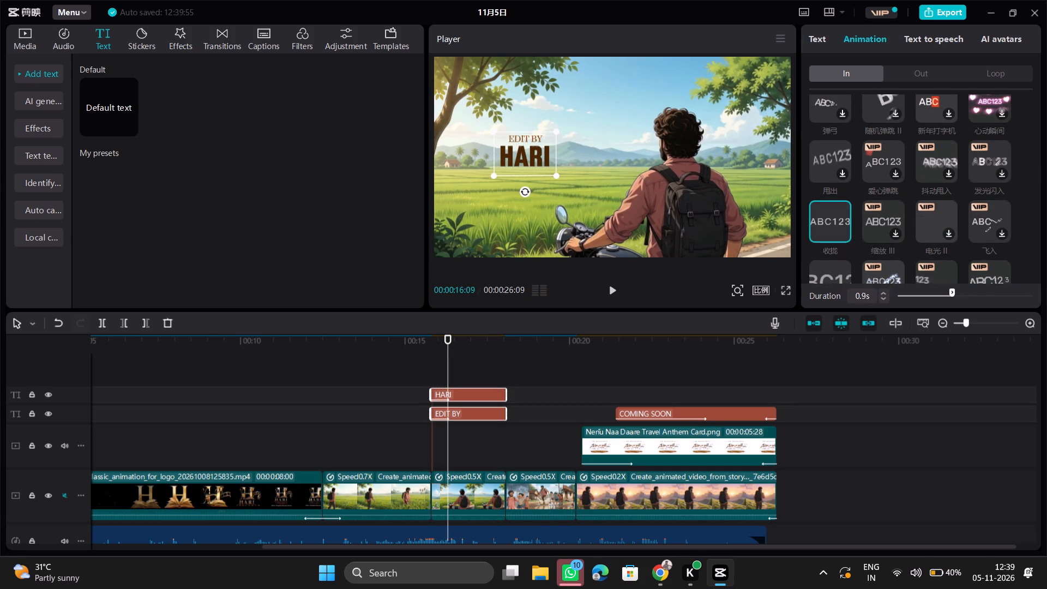
drag(953, 294, 989, 300)
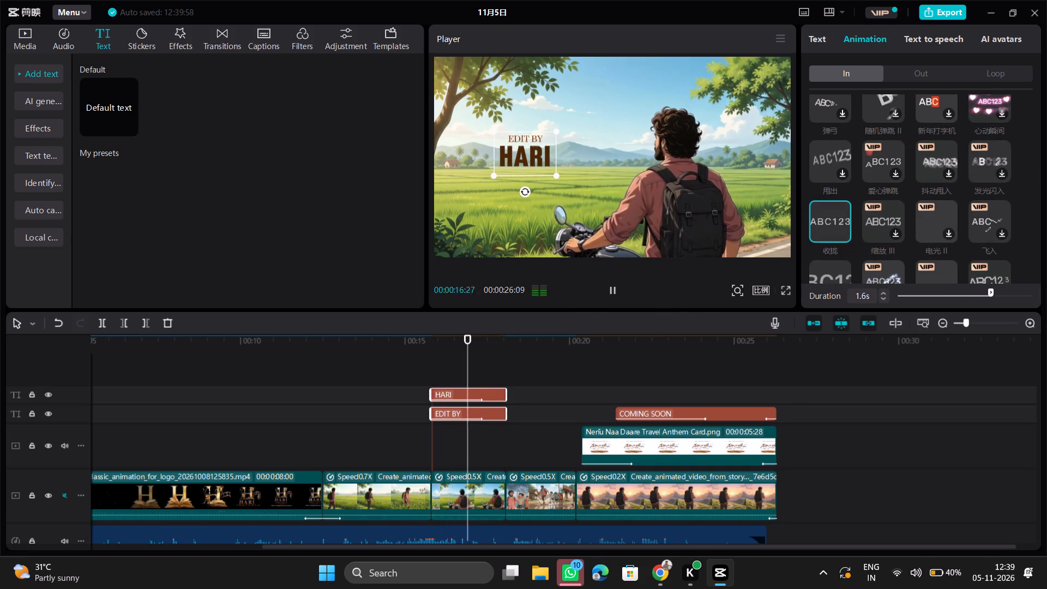
drag(990, 288, 1045, 285)
drag(994, 293, 1042, 297)
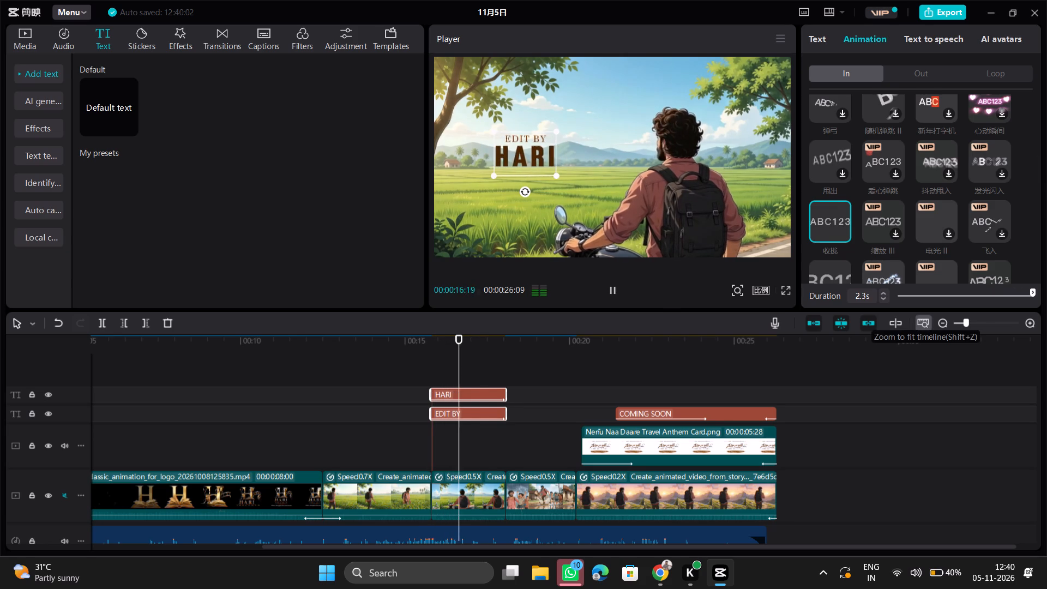
drag(1031, 293, 1027, 293)
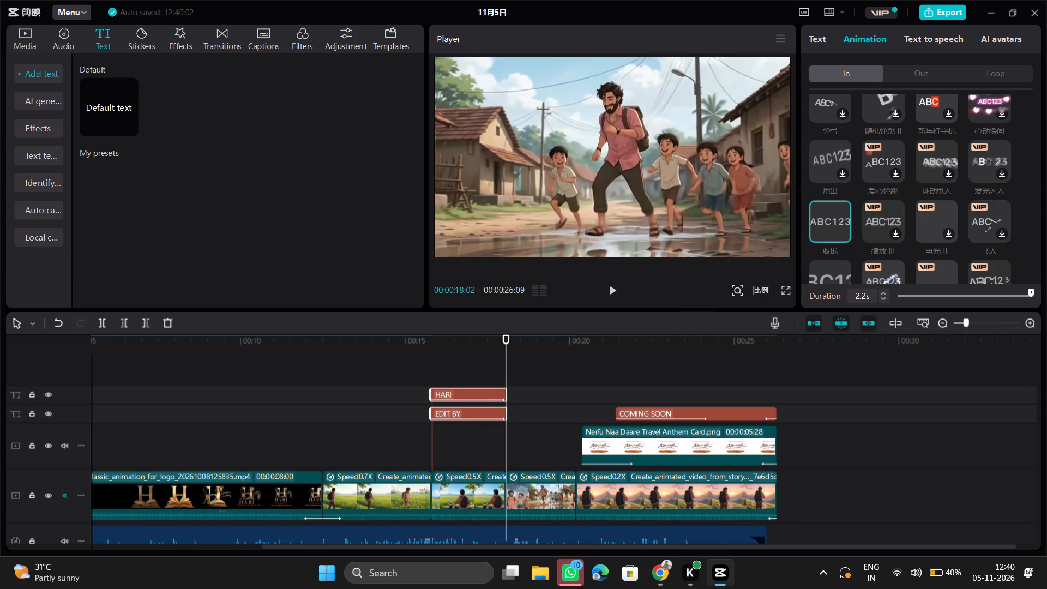
drag(1027, 293, 1008, 293)
Apply the 渐隐 exit animation to both the HARI and EDIT BY texts, and play back from the credit.
click(914, 79)
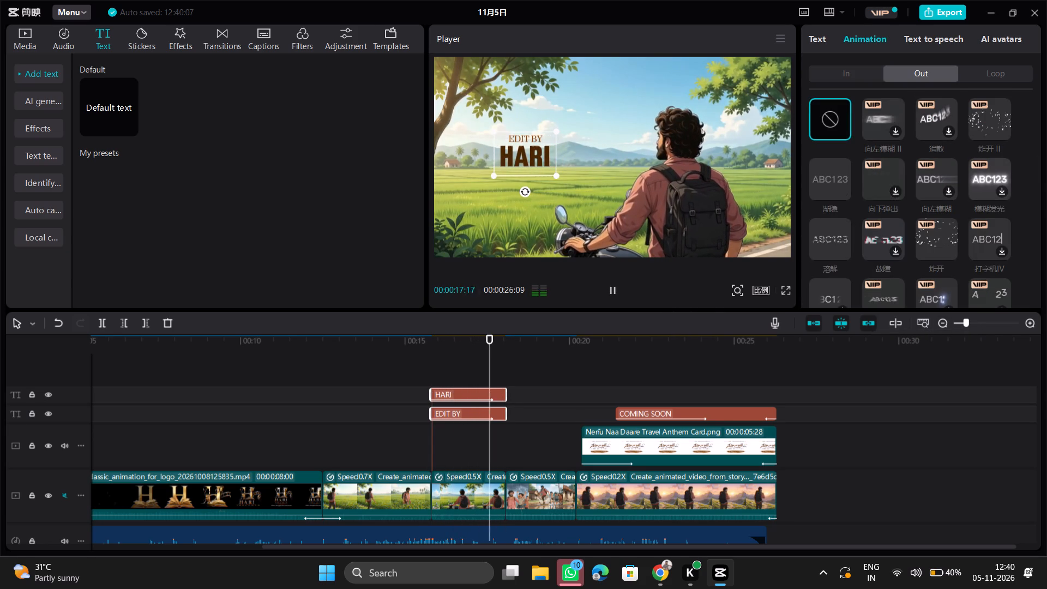
click(820, 183)
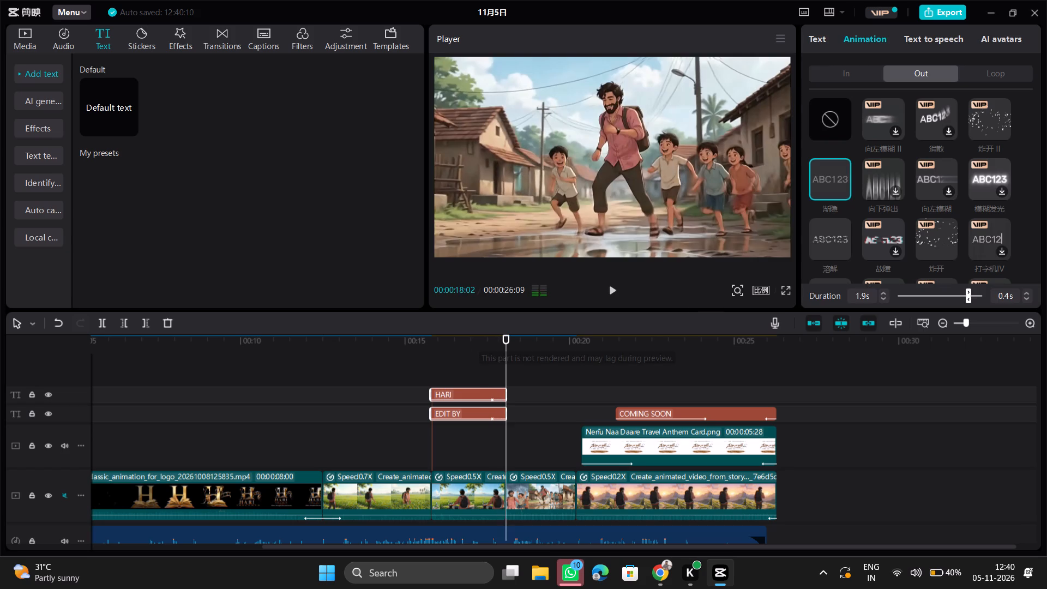
click(422, 371)
key(space)
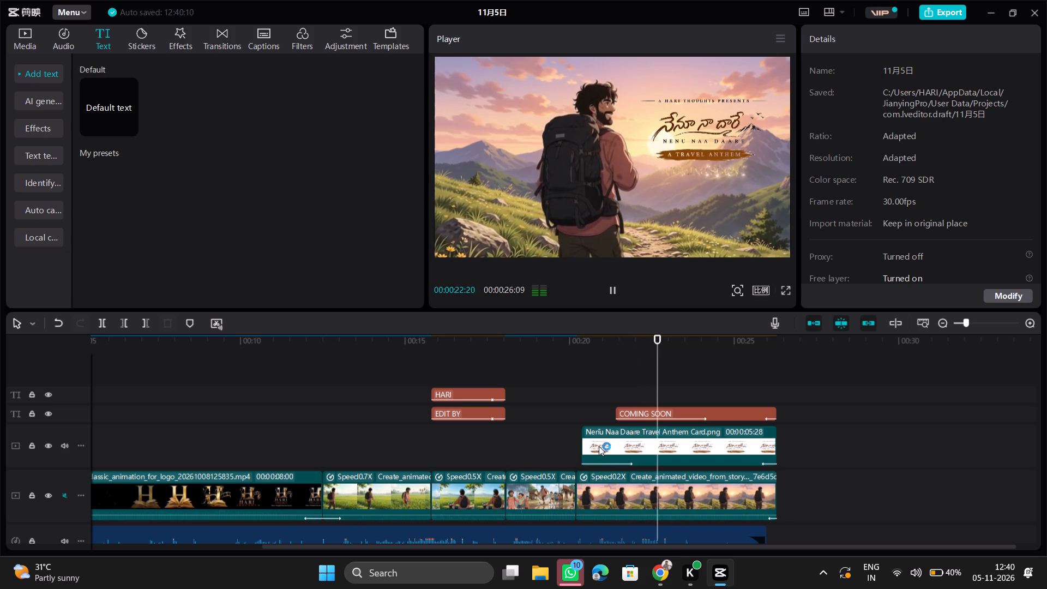
Lengthen the exit animation of the Travel Anthem Card title image to 0.7 s.
scroll(598, 446, down, 1)
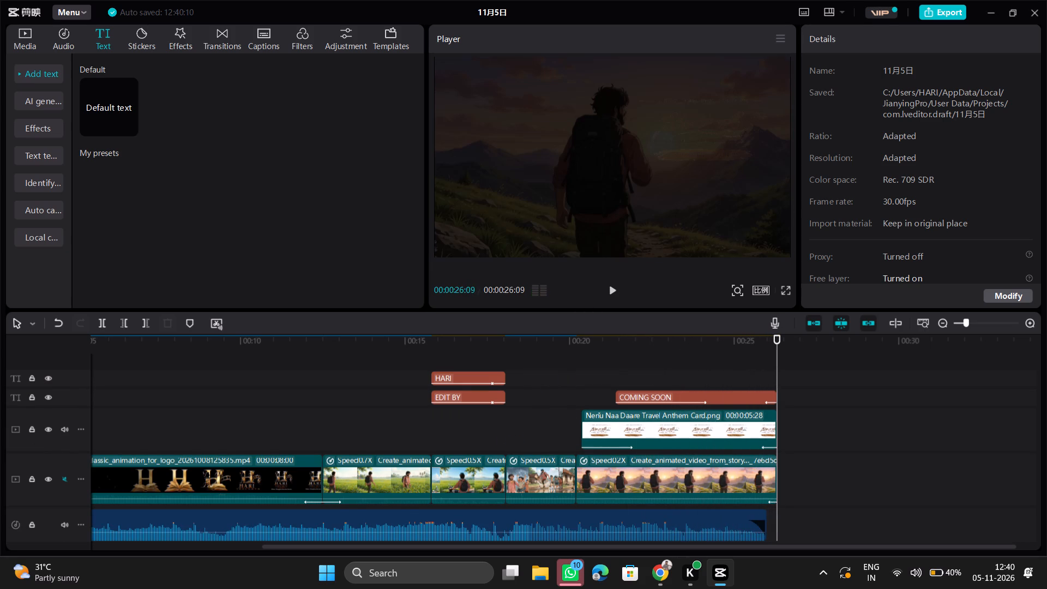
scroll(524, 429, up, 2)
click(729, 440)
drag(778, 444, 771, 443)
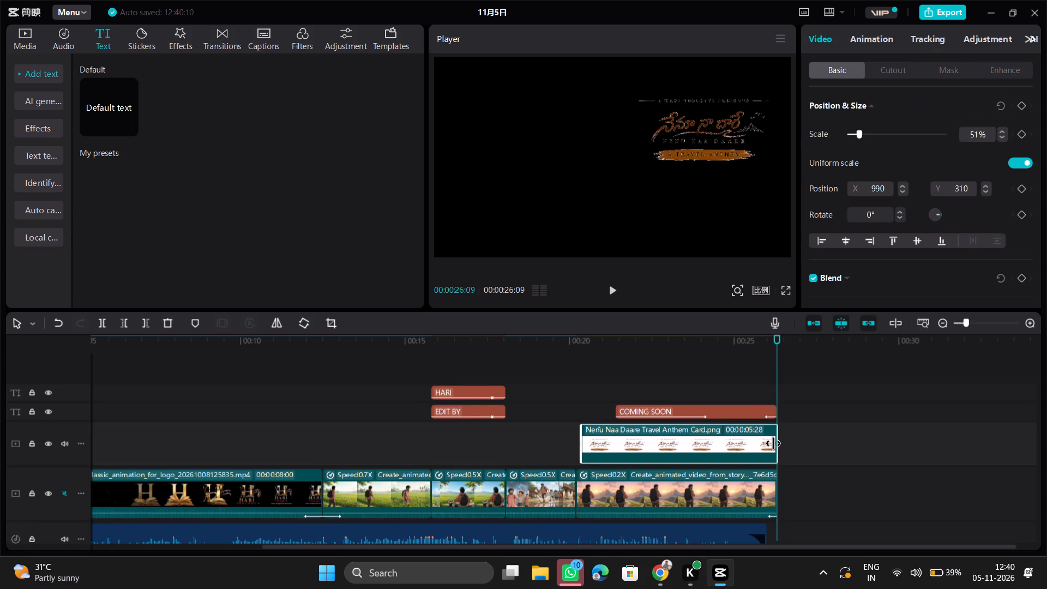
click(884, 39)
click(912, 66)
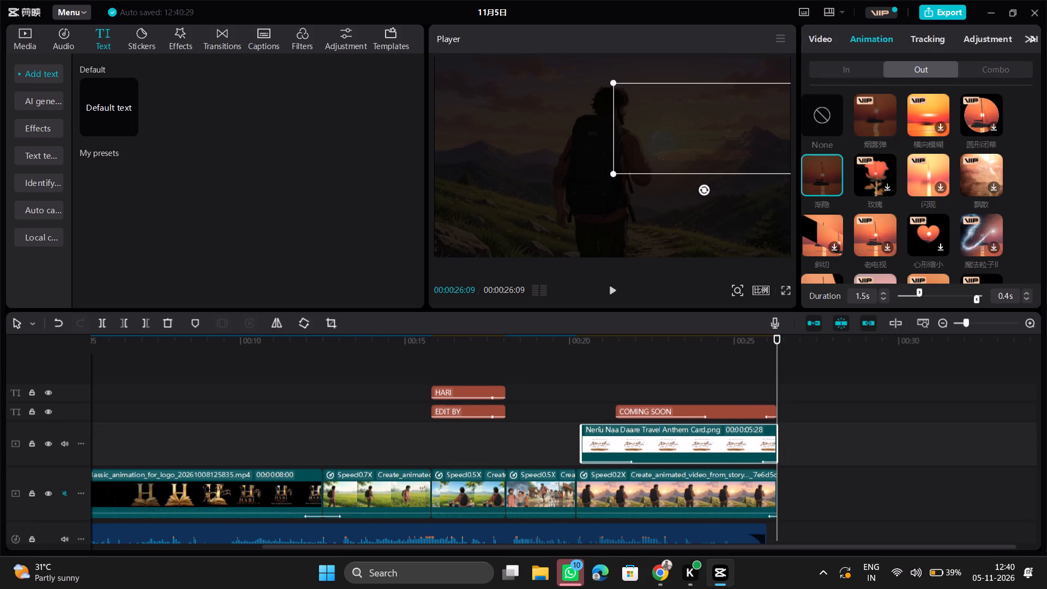
click(975, 295)
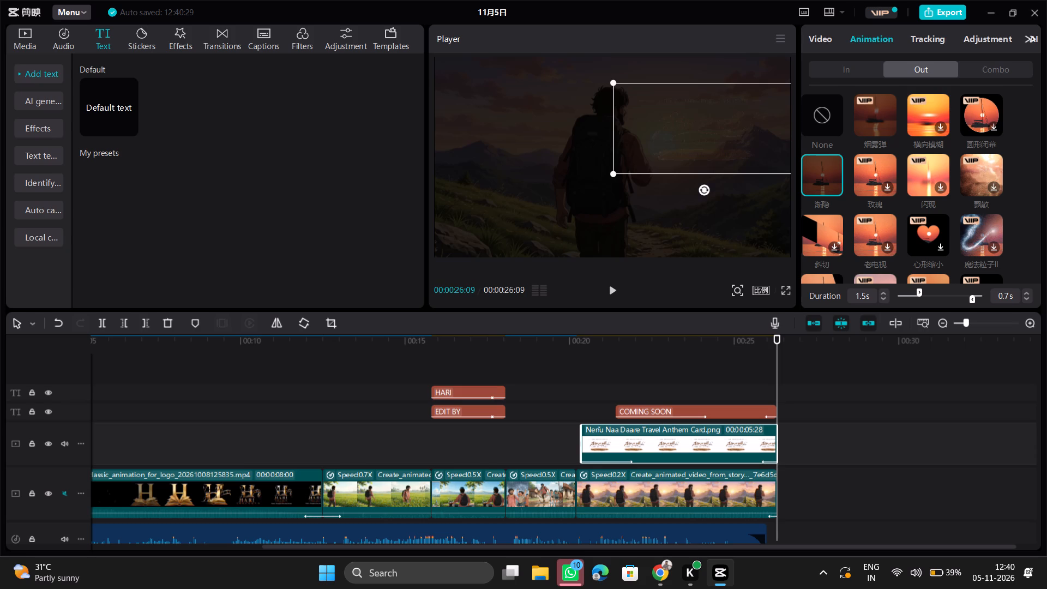
Lengthen the COMING SOON text's exit animation to 0.5 s and play back the ending.
click(767, 404)
click(768, 404)
click(772, 409)
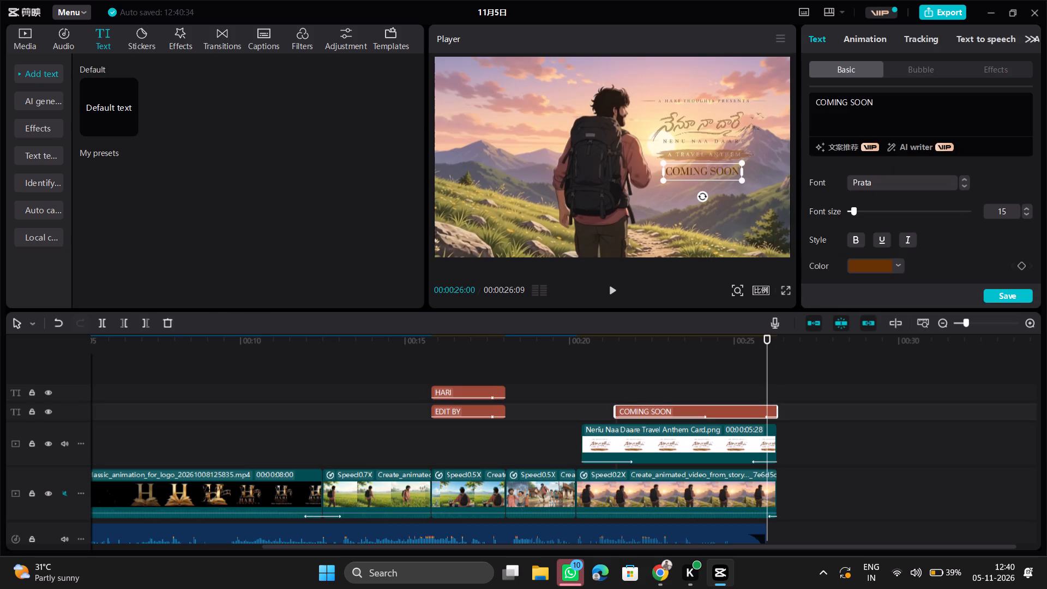
click(873, 36)
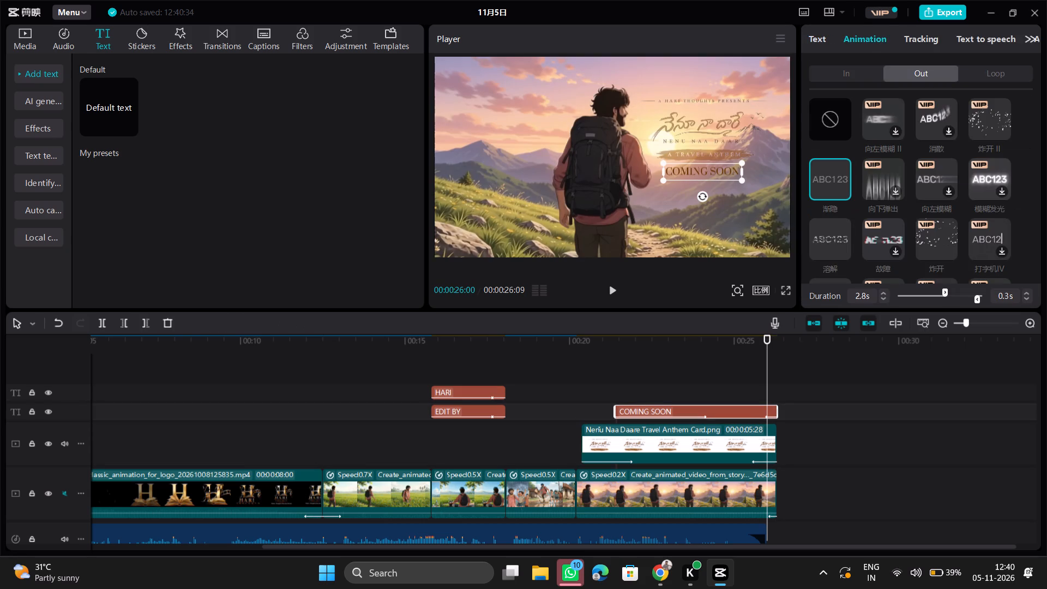
click(977, 298)
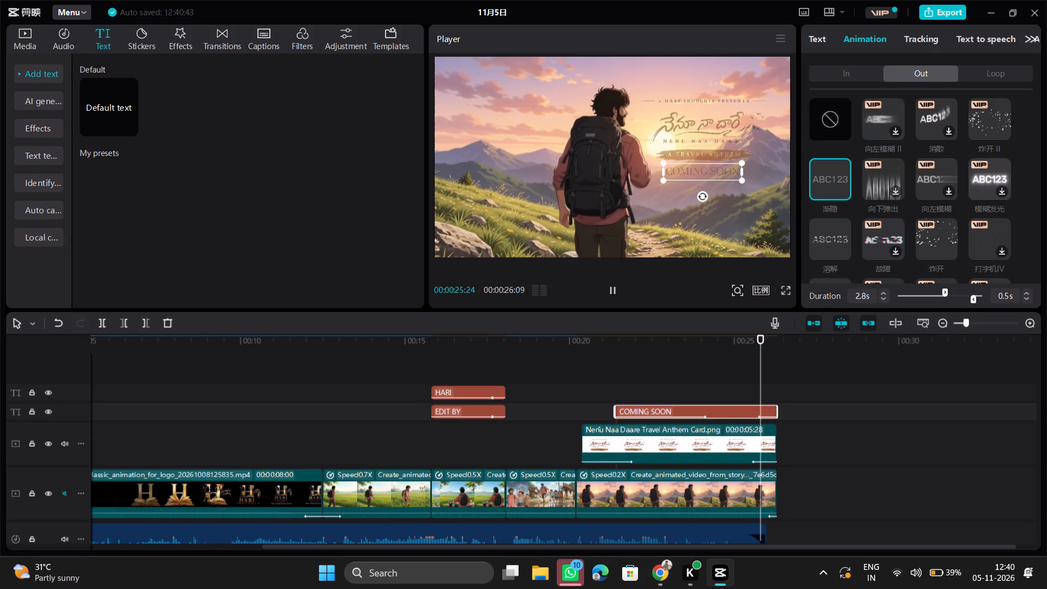
click(697, 384)
key(space)
key(space)
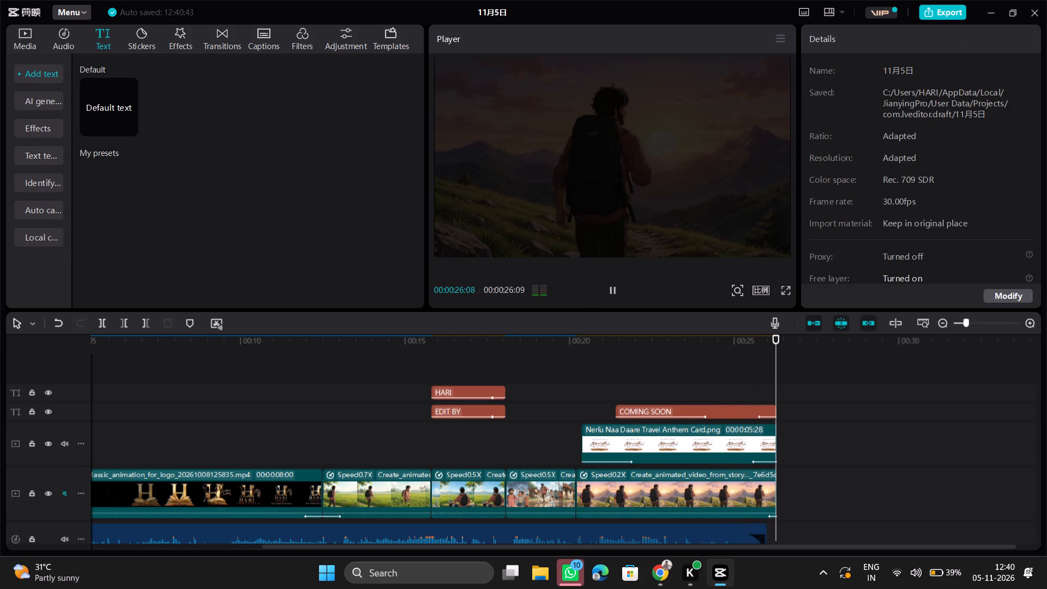
Set the final sunset clip's 渐隐 exit animation duration to 0.4 s and play back the ending.
scroll(747, 475, down, 1)
click(747, 475)
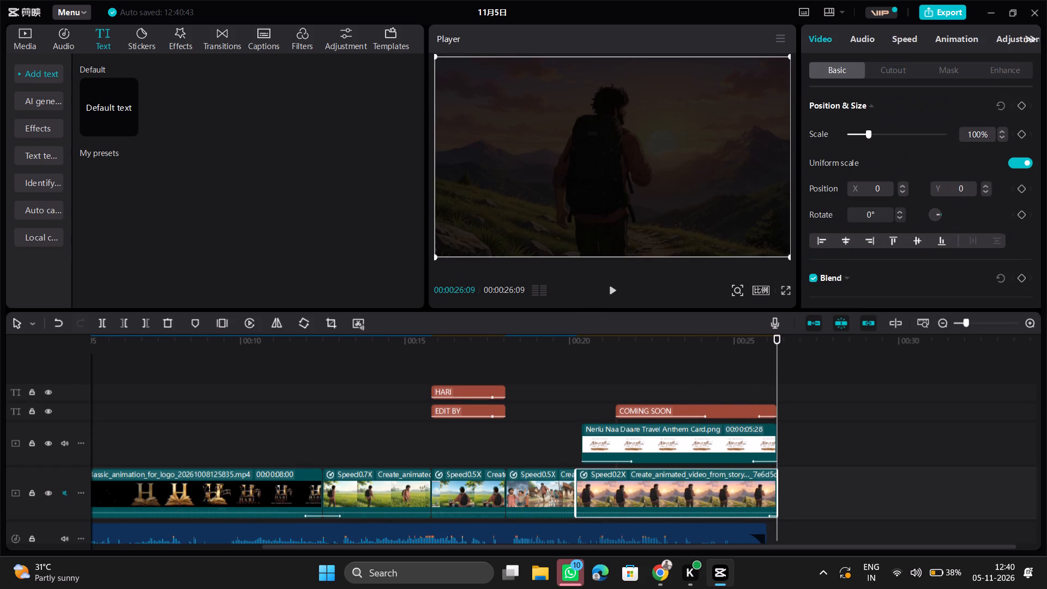
click(943, 30)
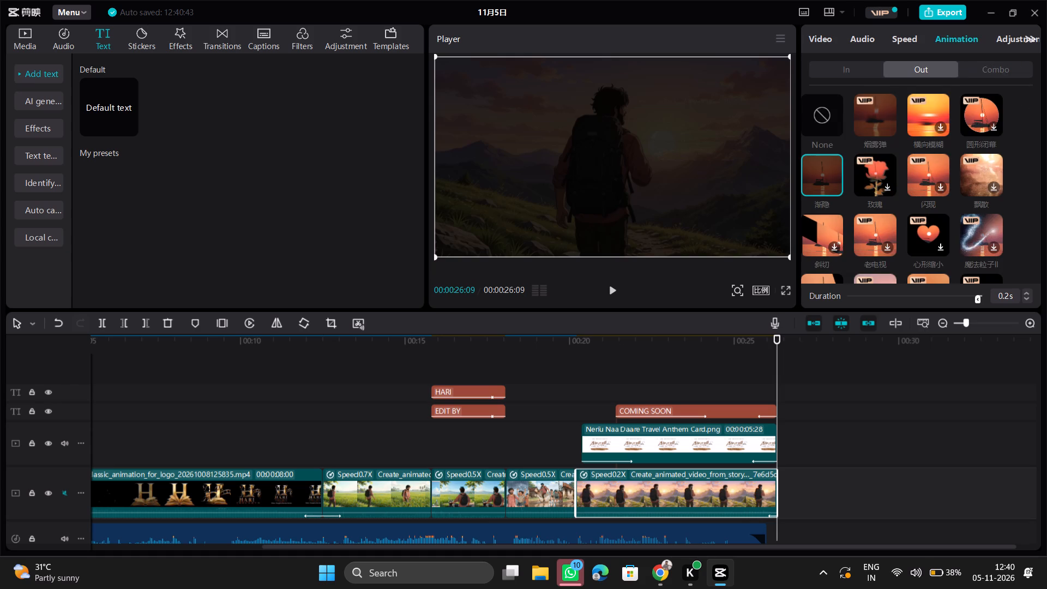
drag(976, 296, 969, 296)
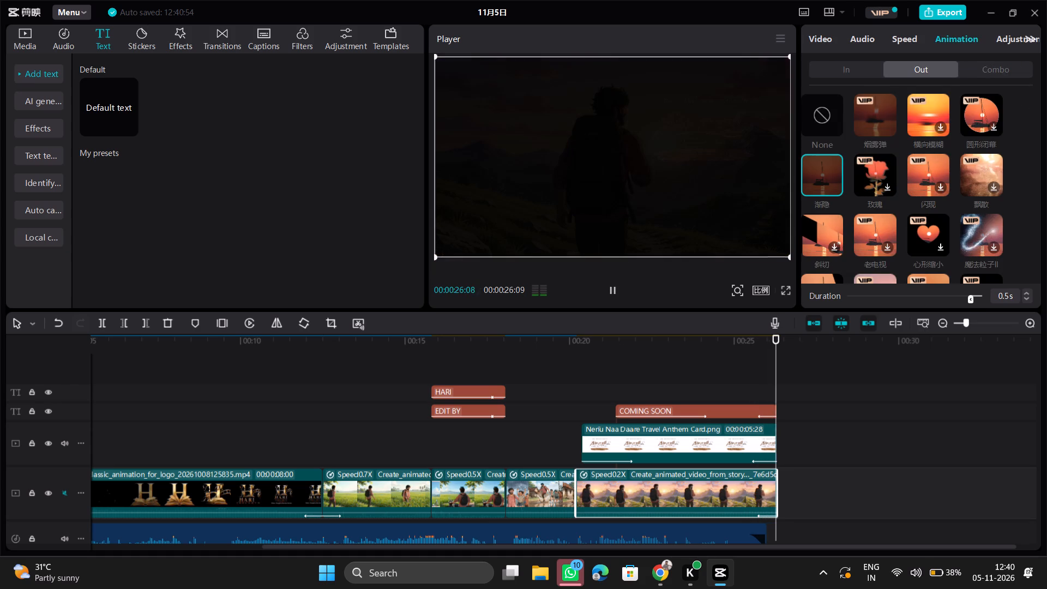
click(972, 298)
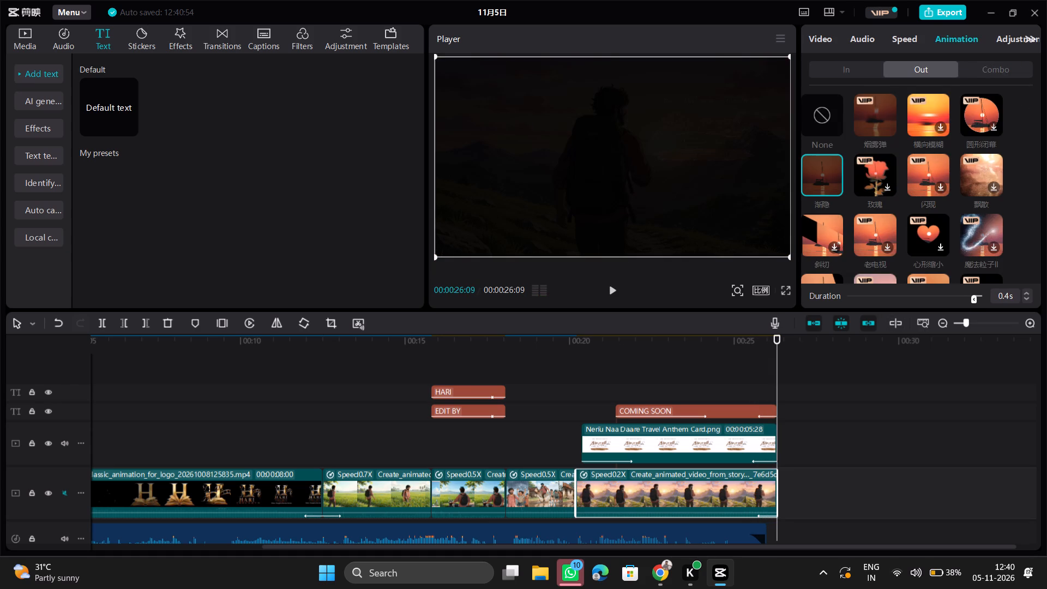
click(718, 388)
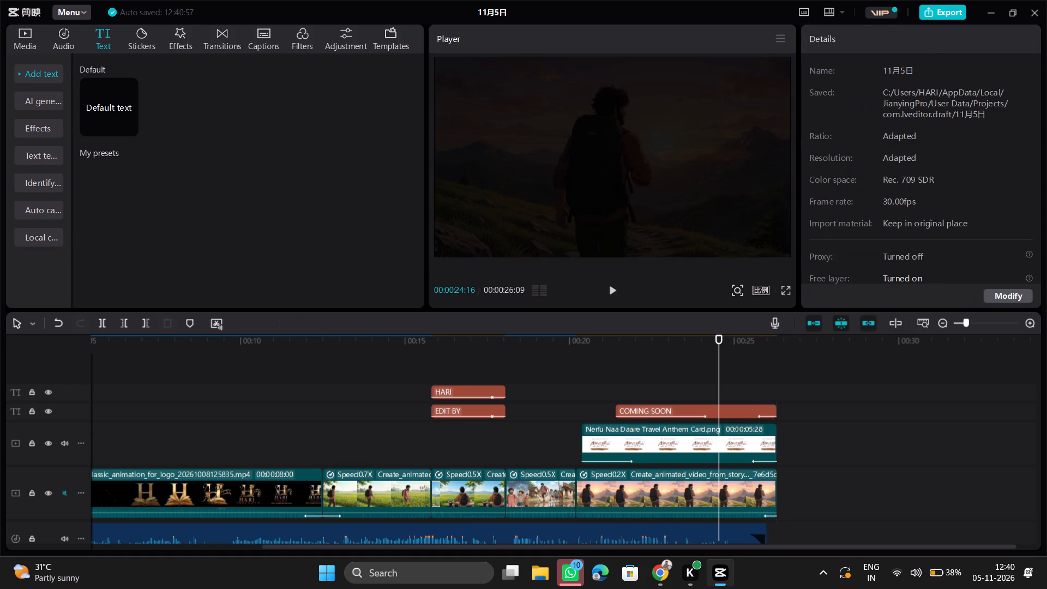
key(space)
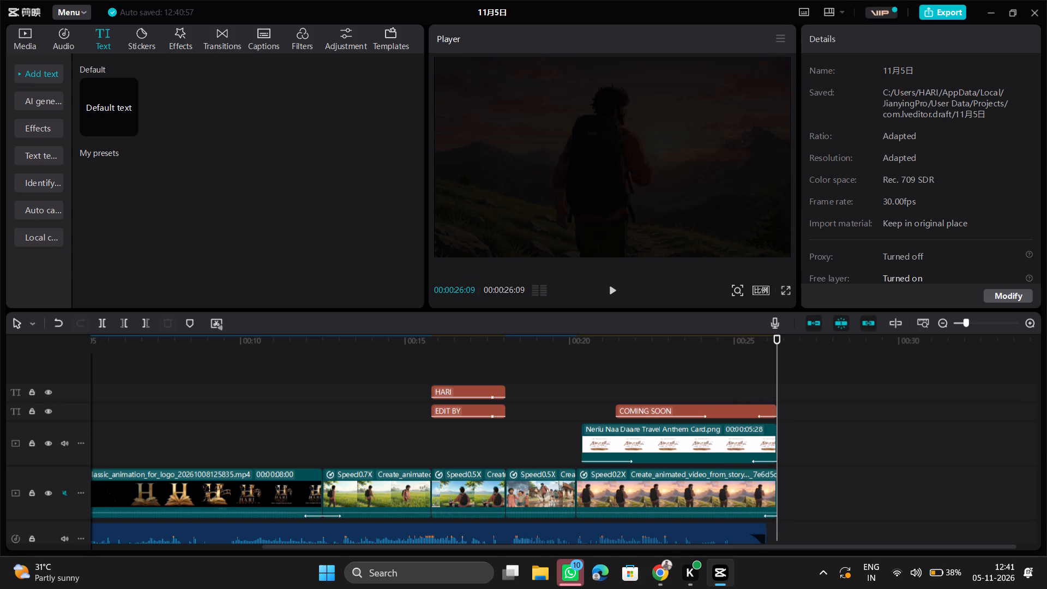
Play back the whole video from the beginning to review the edit.
scroll(647, 366, right, 7)
click(139, 381)
drag(134, 377, 116, 375)
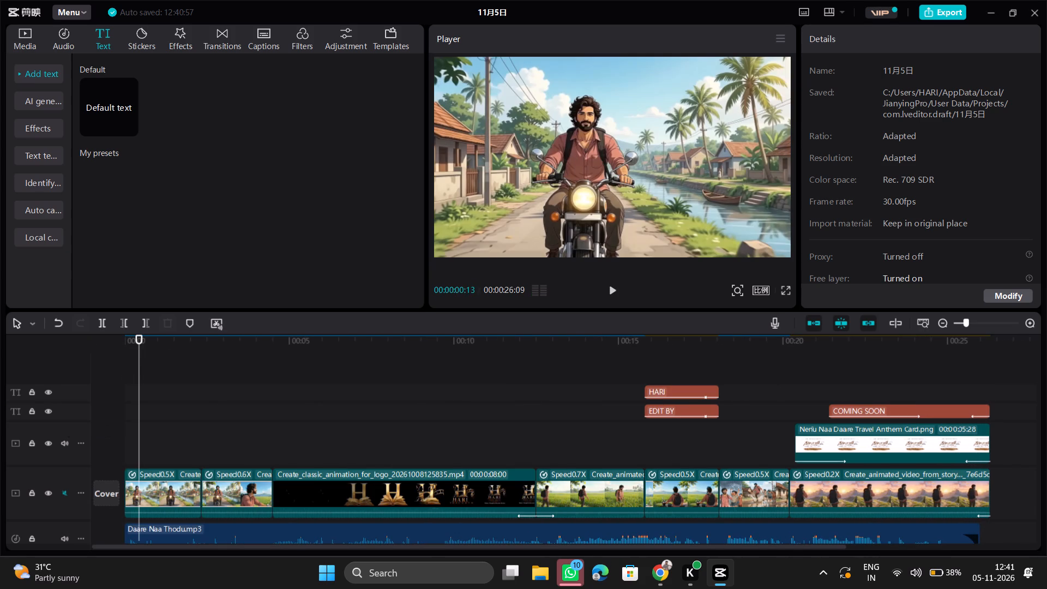
drag(139, 365, 109, 364)
key(space)
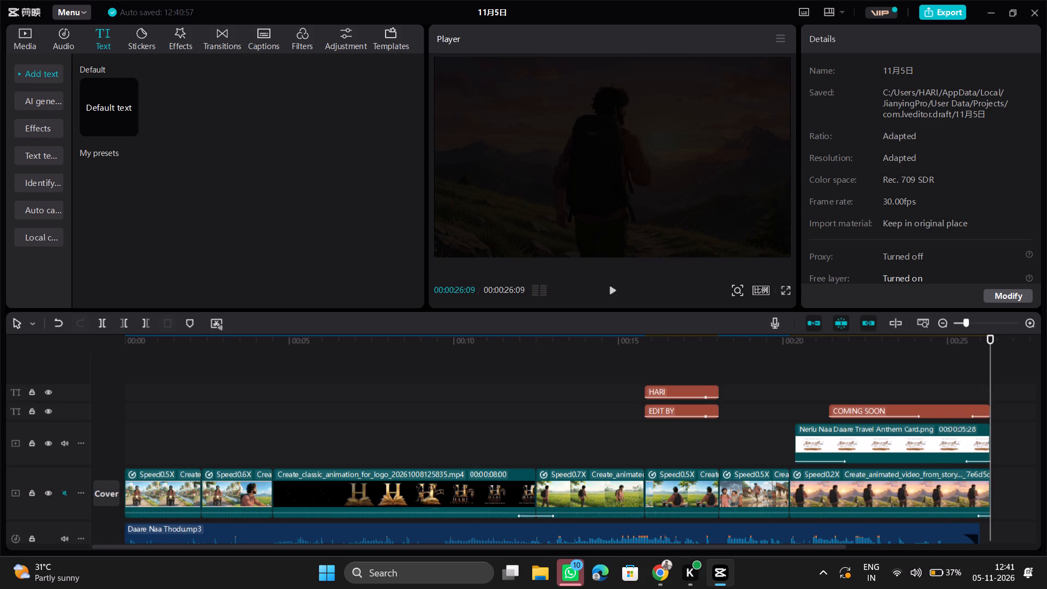
Turn off the main track magnet and speed up the H logo animation clip to 1.5x.
scroll(381, 386, down, 1)
click(176, 392)
drag(176, 392, 551, 479)
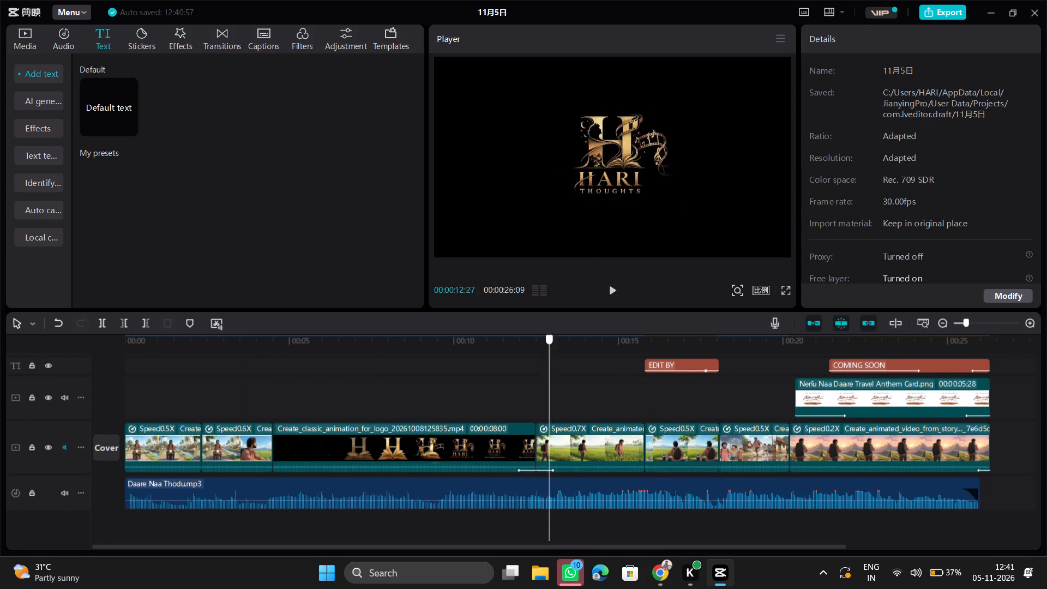
drag(551, 479, 343, 459)
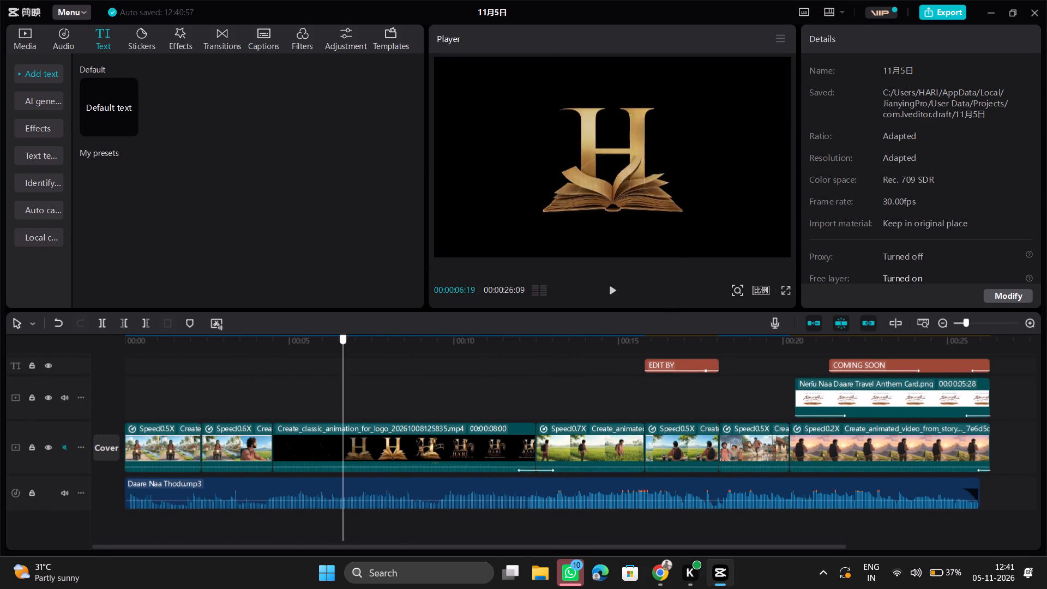
drag(343, 459, 335, 455)
click(324, 443)
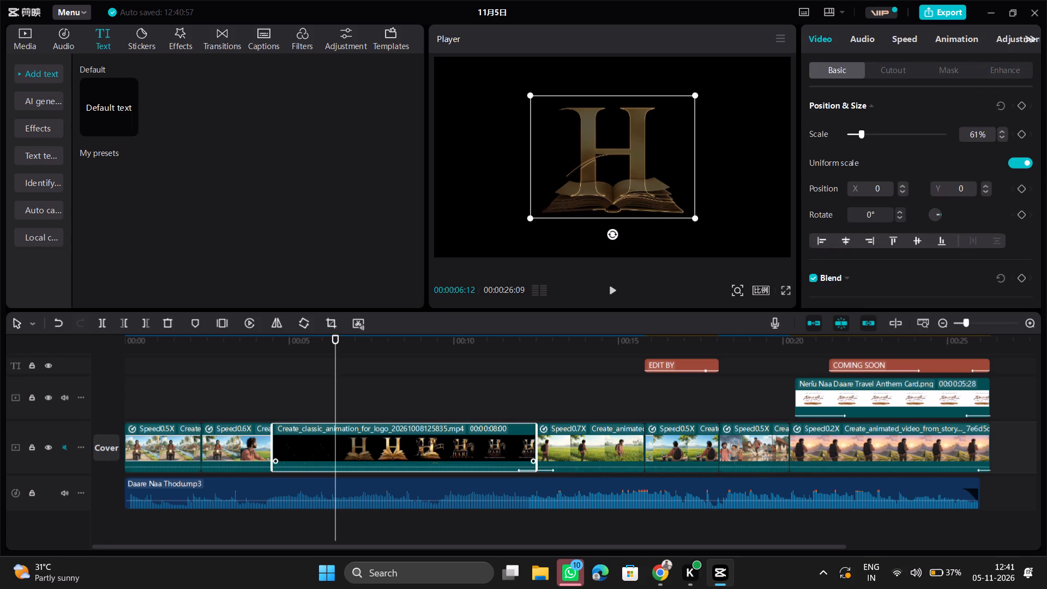
click(913, 40)
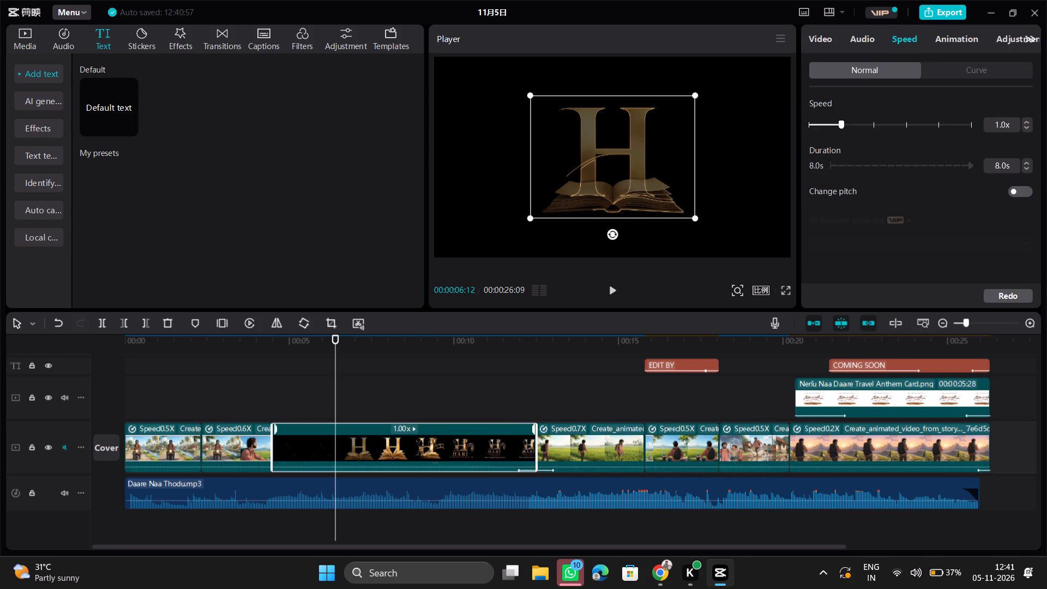
click(865, 324)
click(846, 322)
click(820, 321)
click(847, 325)
click(868, 321)
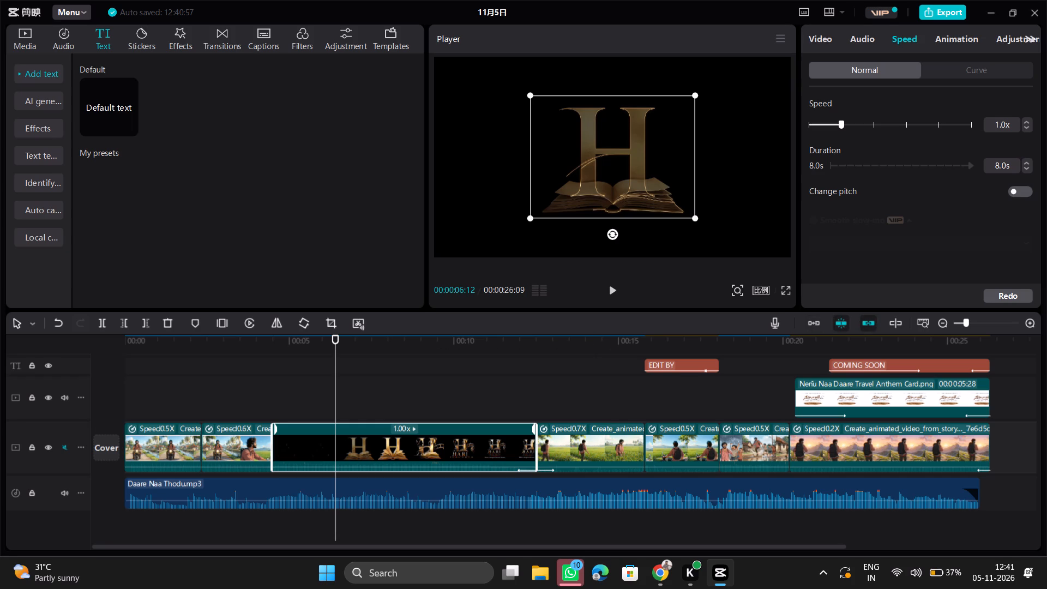
drag(846, 121, 857, 126)
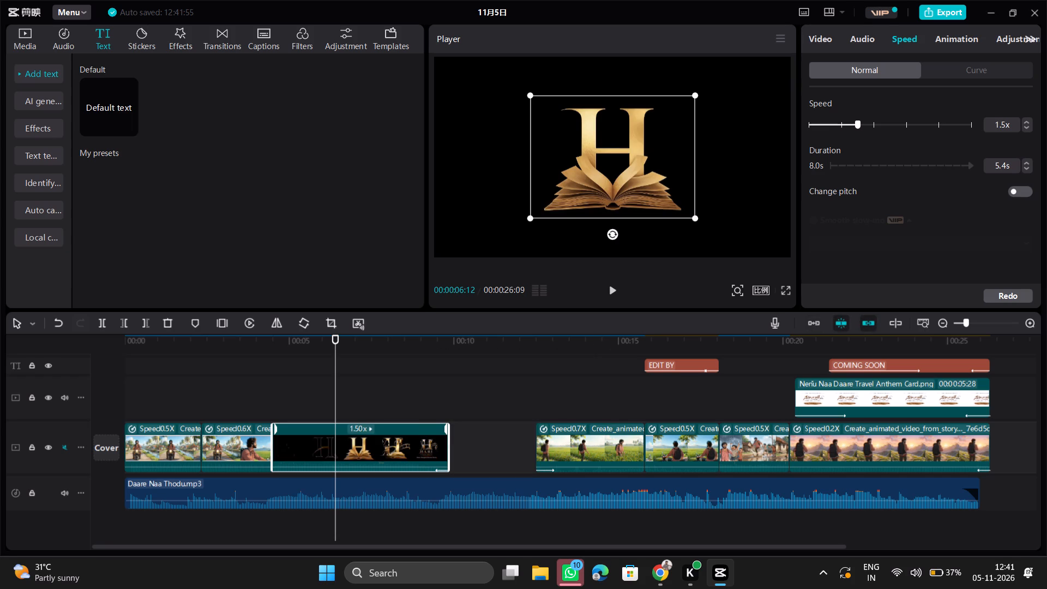
Play back the H logo clip from its start into the gap that follows it.
click(276, 405)
click(269, 403)
key(space)
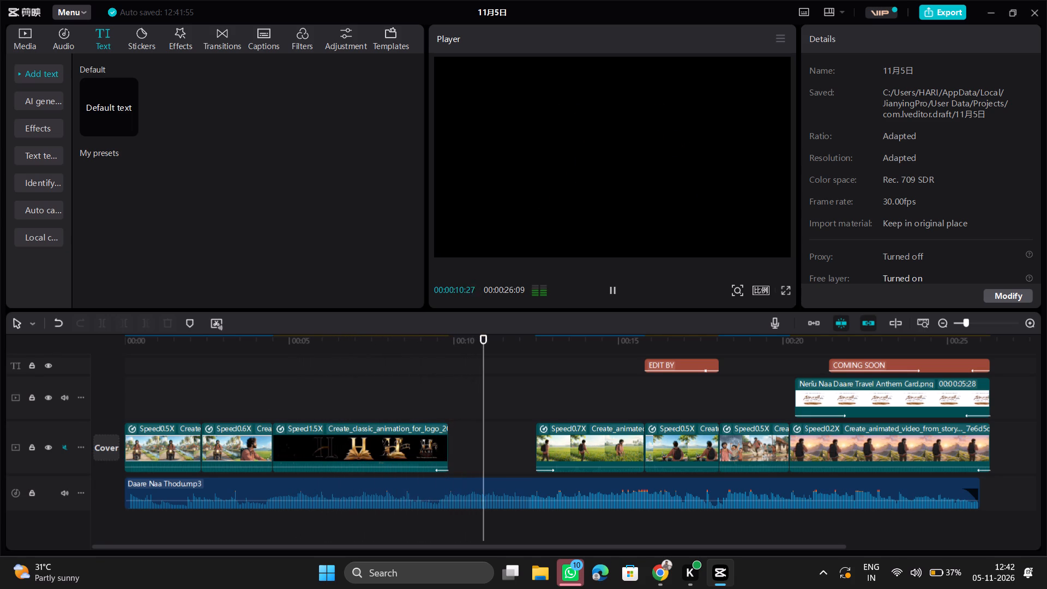
click(446, 401)
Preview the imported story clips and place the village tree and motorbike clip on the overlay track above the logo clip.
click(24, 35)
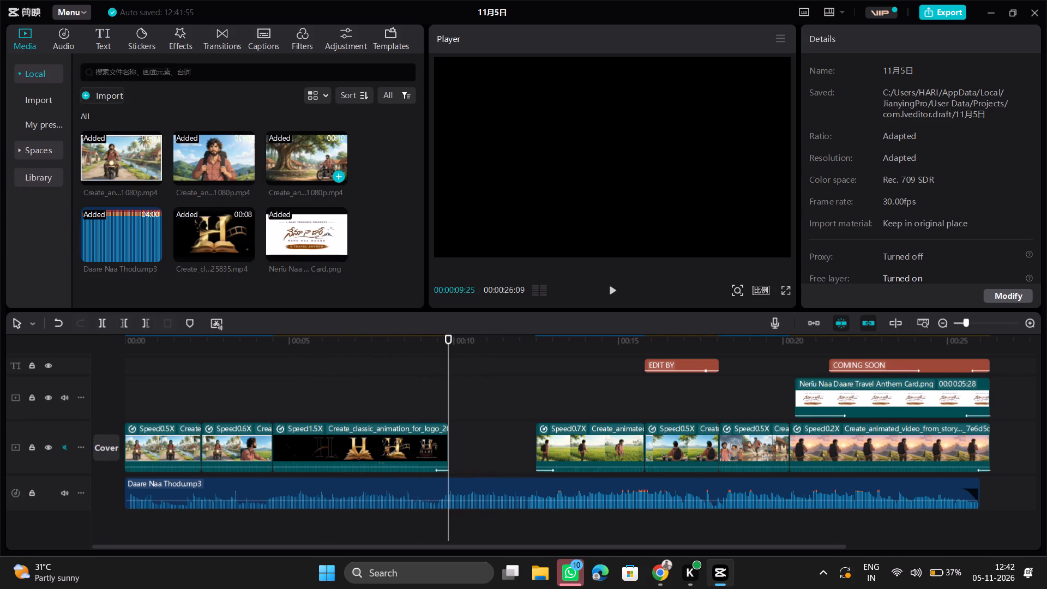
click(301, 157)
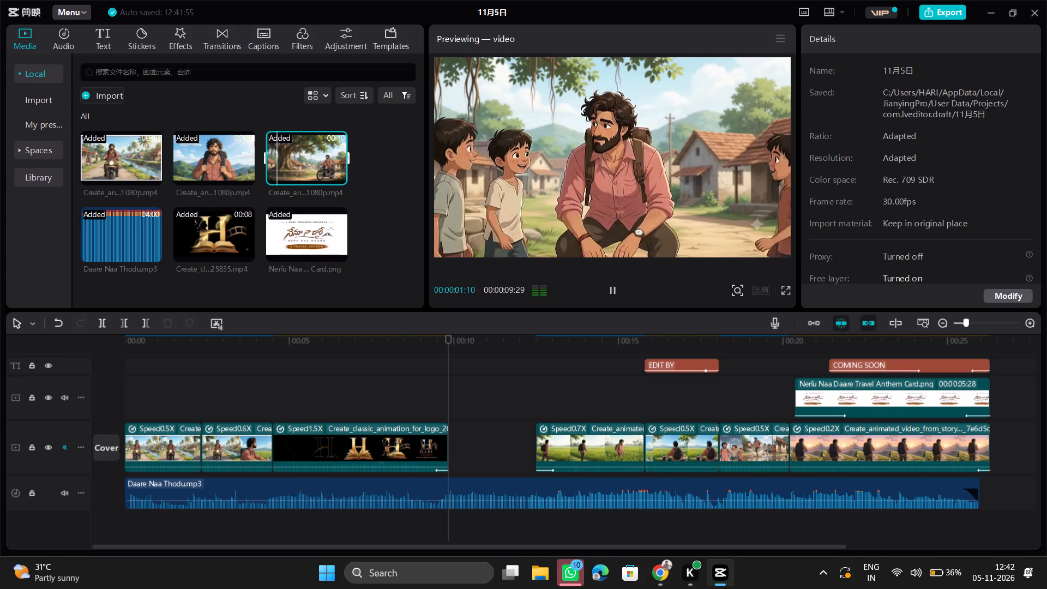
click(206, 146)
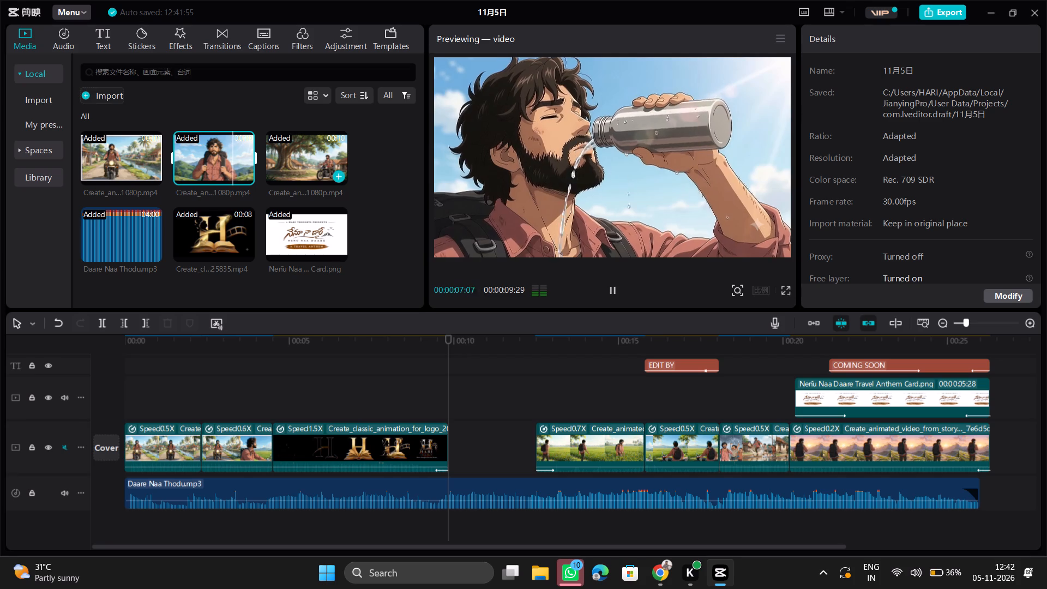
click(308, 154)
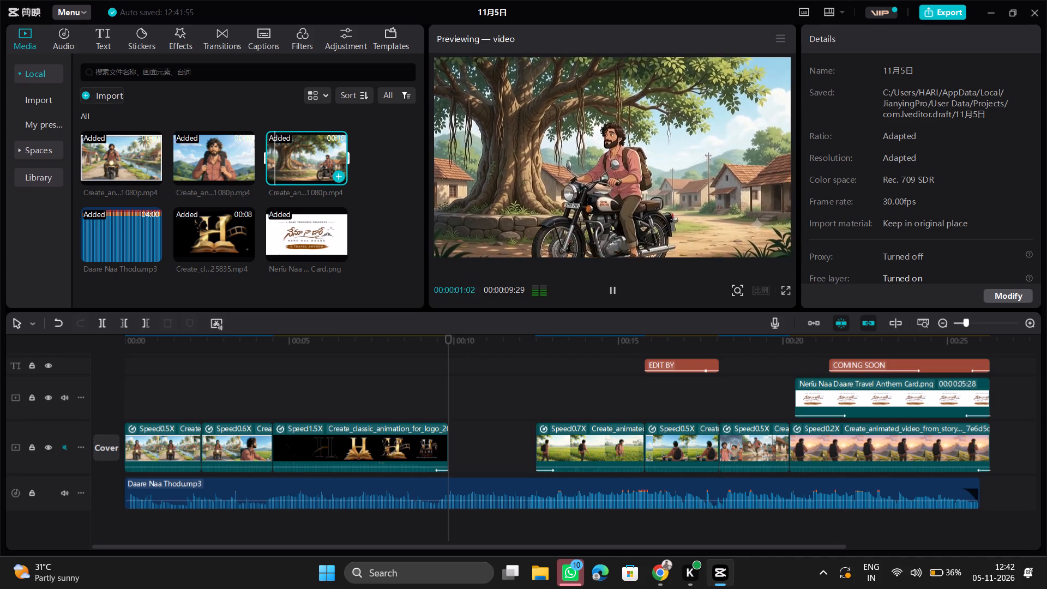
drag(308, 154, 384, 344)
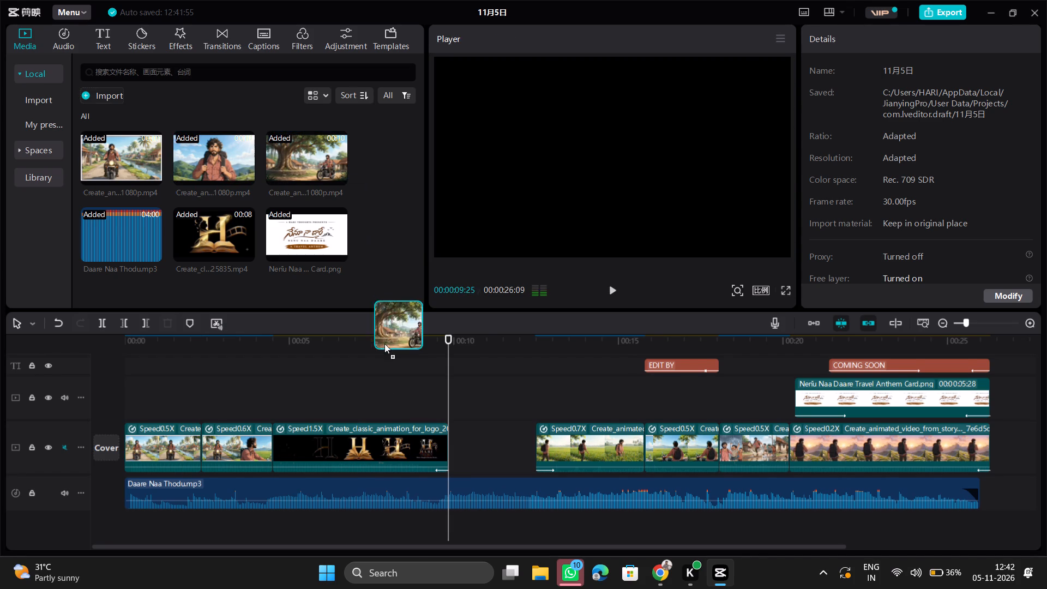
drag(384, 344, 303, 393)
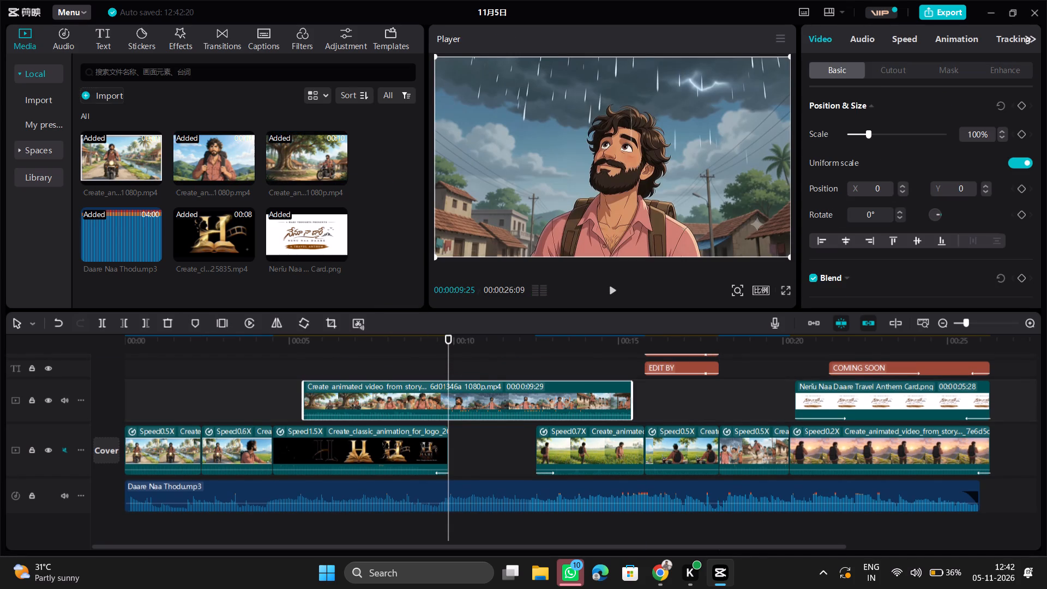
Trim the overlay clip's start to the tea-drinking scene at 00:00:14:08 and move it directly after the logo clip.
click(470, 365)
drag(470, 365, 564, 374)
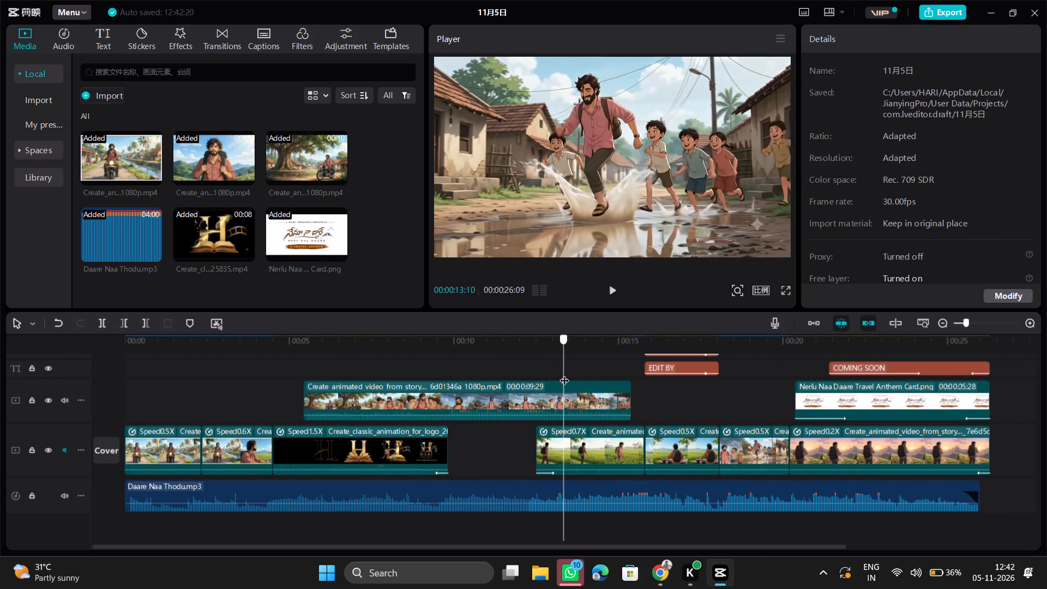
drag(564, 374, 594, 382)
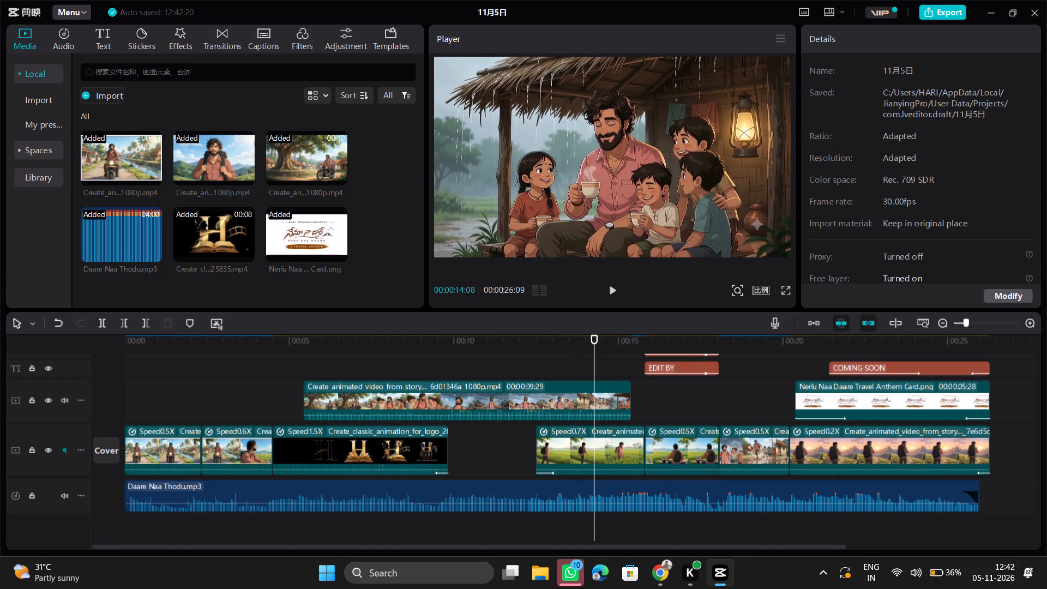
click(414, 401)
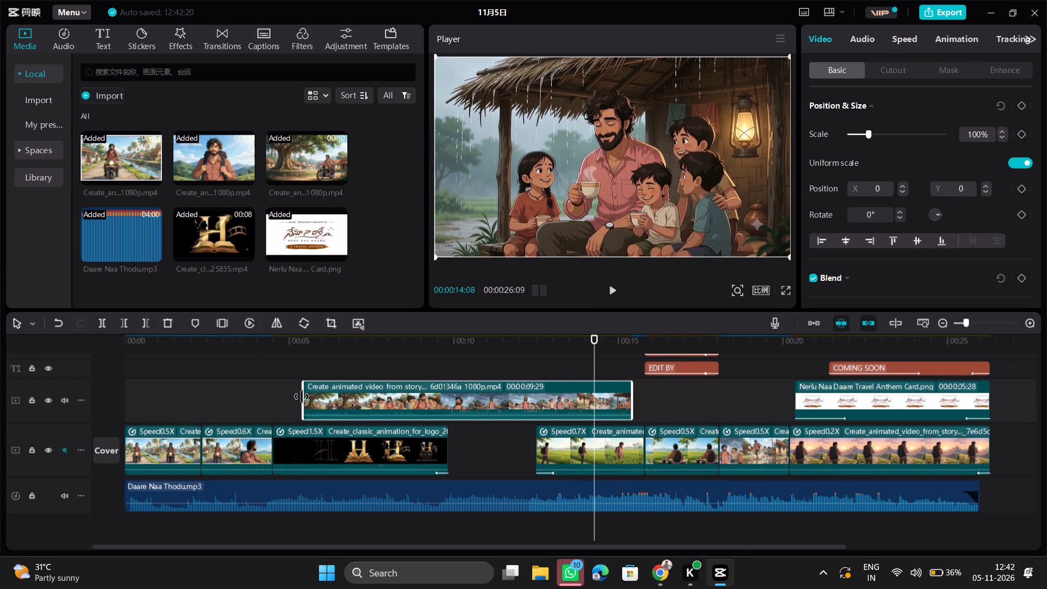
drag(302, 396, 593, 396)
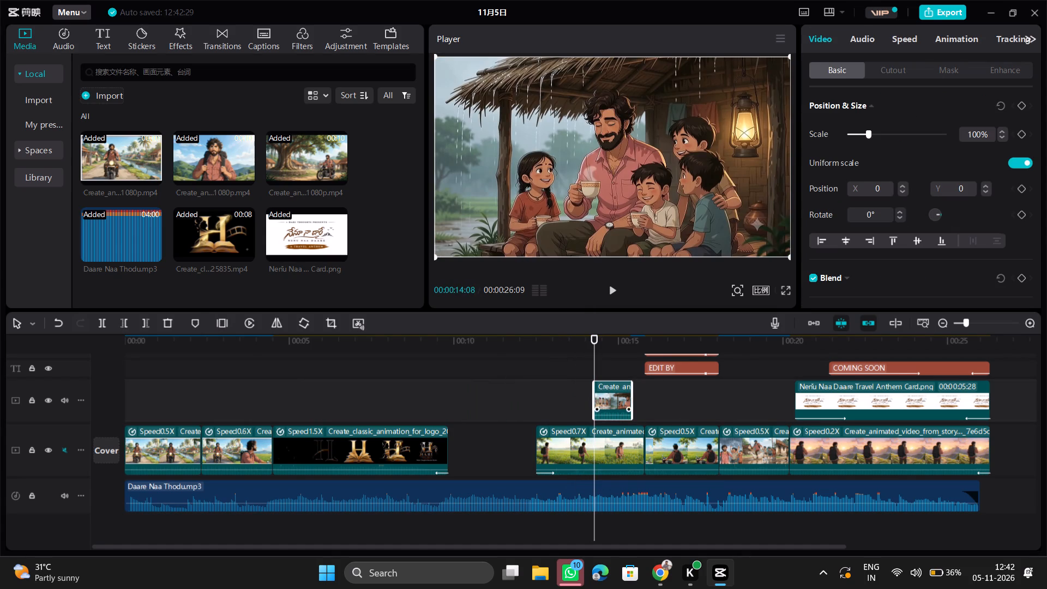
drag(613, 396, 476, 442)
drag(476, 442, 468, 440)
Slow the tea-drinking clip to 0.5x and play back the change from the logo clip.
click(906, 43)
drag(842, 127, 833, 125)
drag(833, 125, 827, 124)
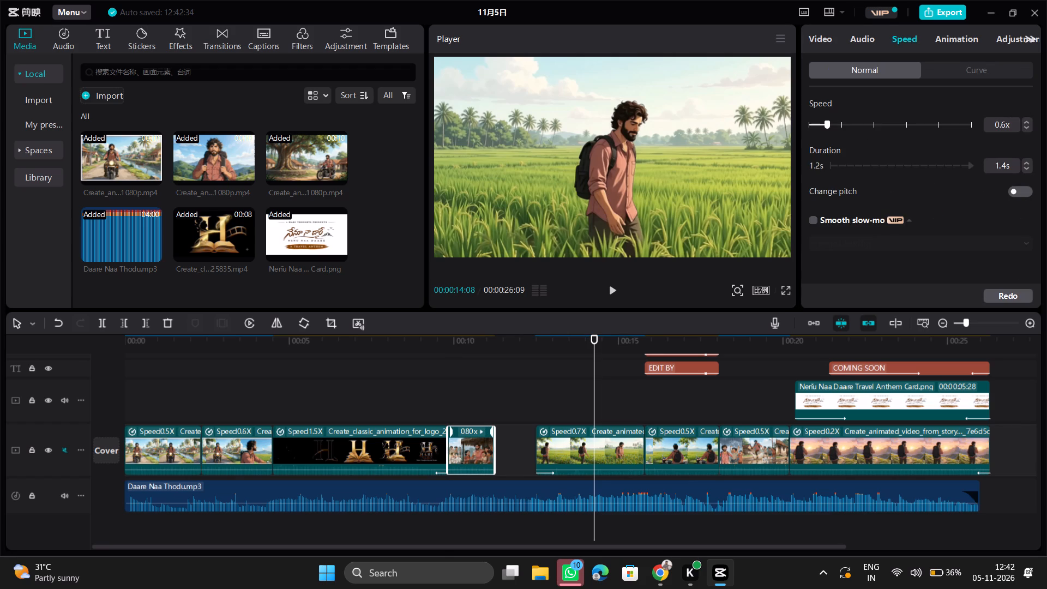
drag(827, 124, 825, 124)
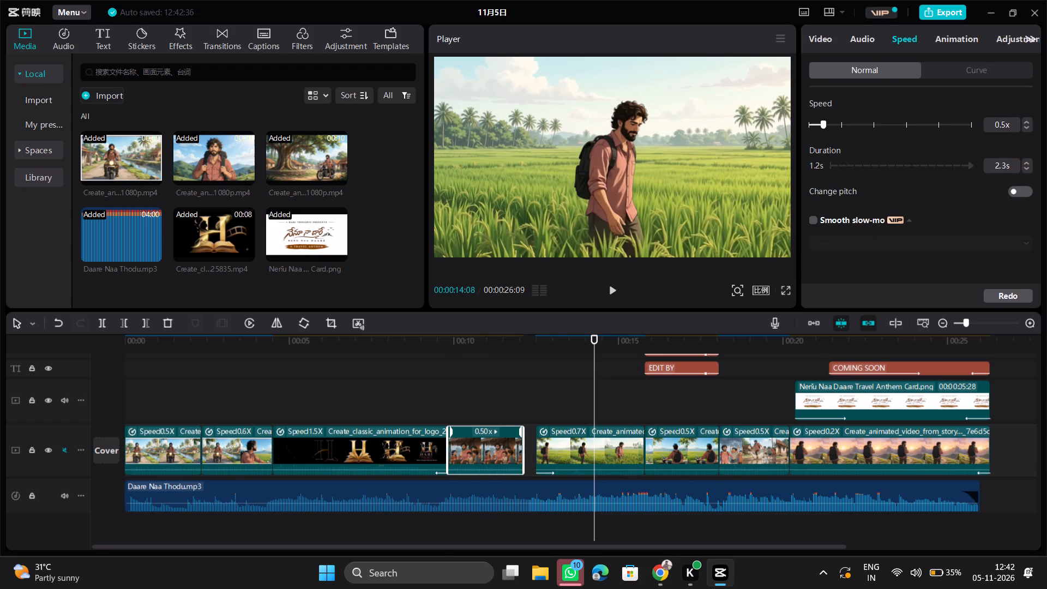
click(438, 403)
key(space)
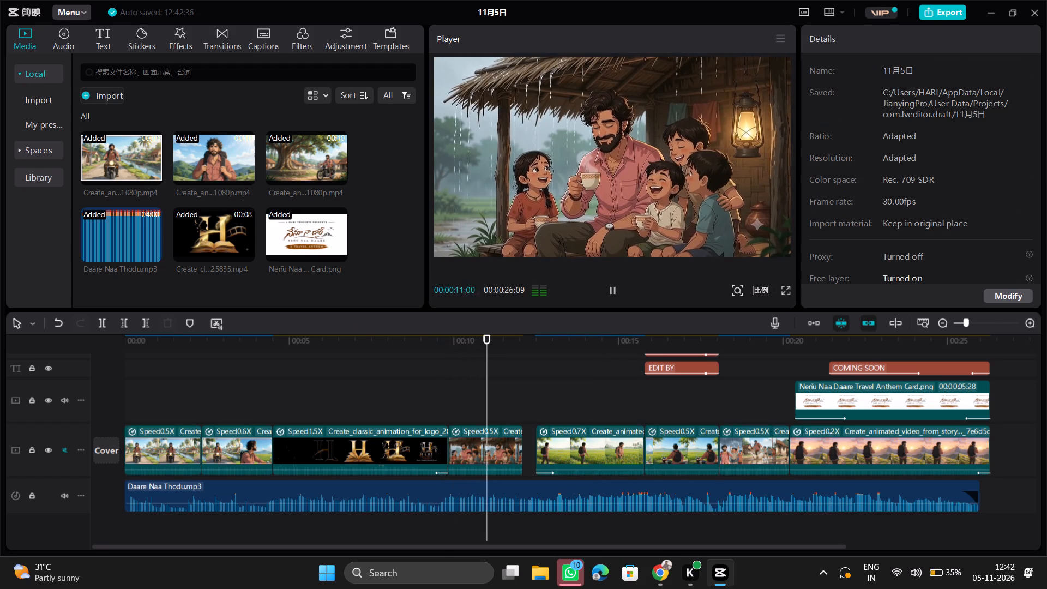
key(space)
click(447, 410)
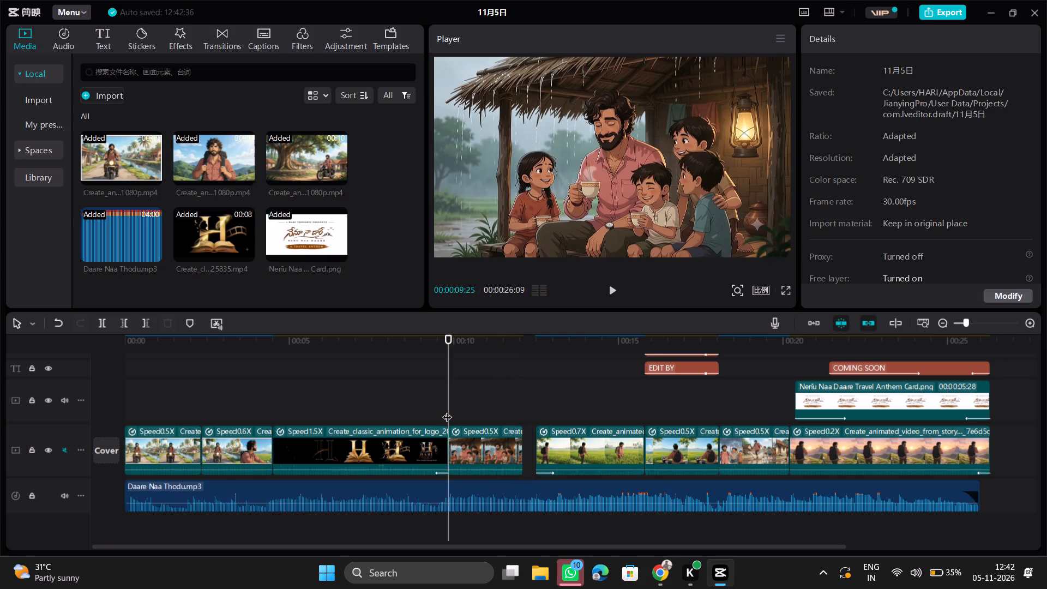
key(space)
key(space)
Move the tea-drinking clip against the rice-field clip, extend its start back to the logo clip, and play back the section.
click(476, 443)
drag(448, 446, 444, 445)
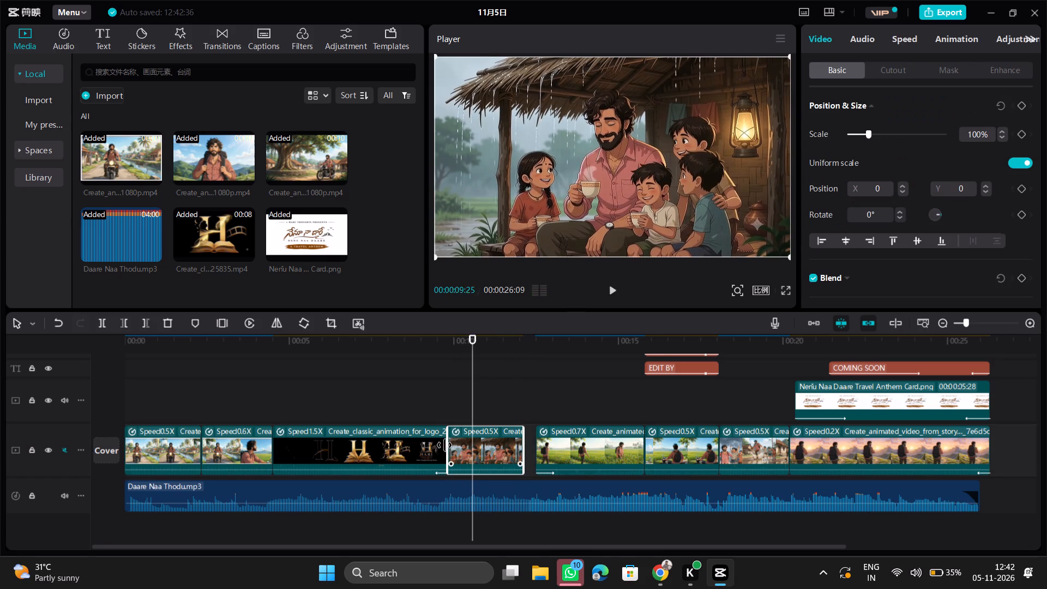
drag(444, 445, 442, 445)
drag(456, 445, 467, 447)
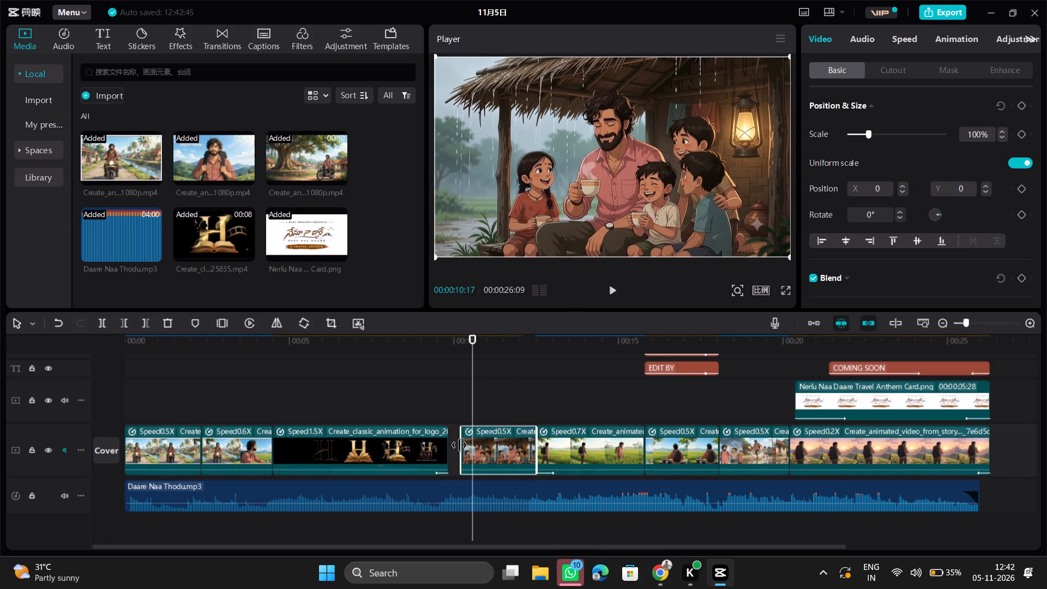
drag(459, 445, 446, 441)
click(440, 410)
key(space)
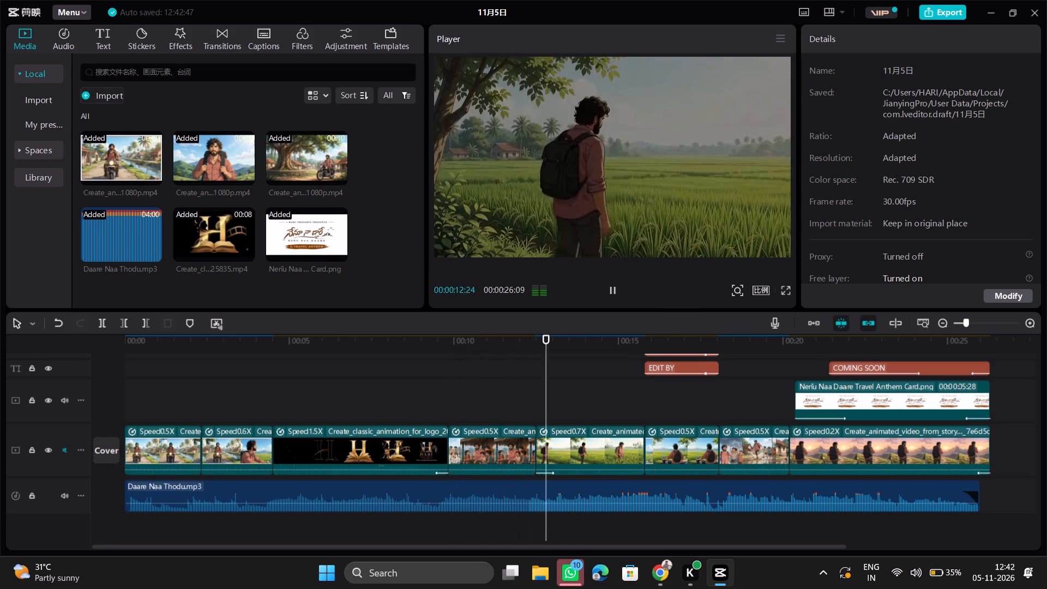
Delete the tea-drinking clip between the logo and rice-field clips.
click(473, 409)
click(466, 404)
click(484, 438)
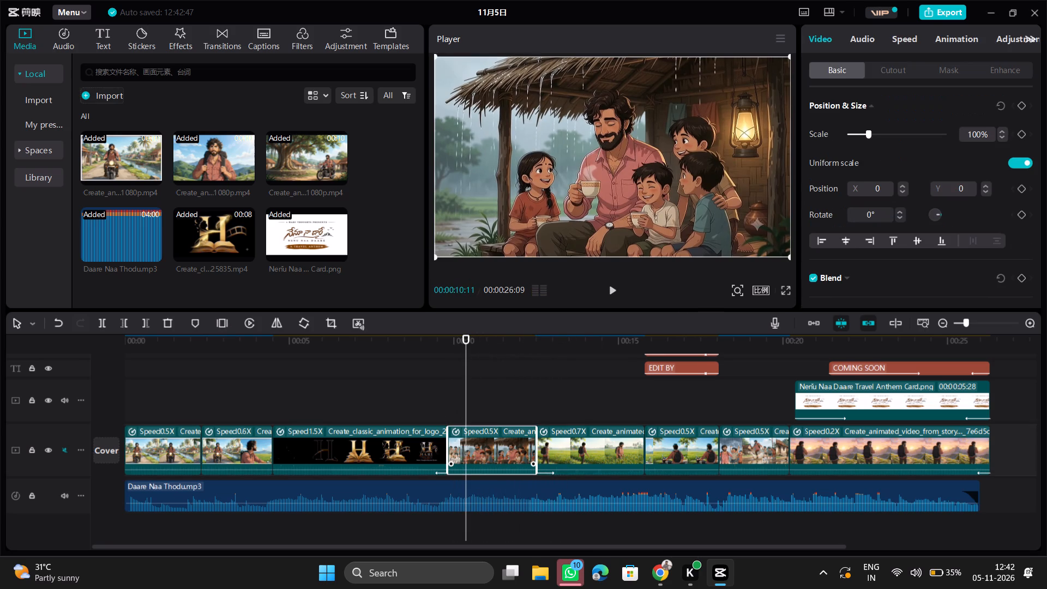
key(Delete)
Preview the story clips again and add the mountain hiker clip to the overlay track above the logo clip.
click(312, 145)
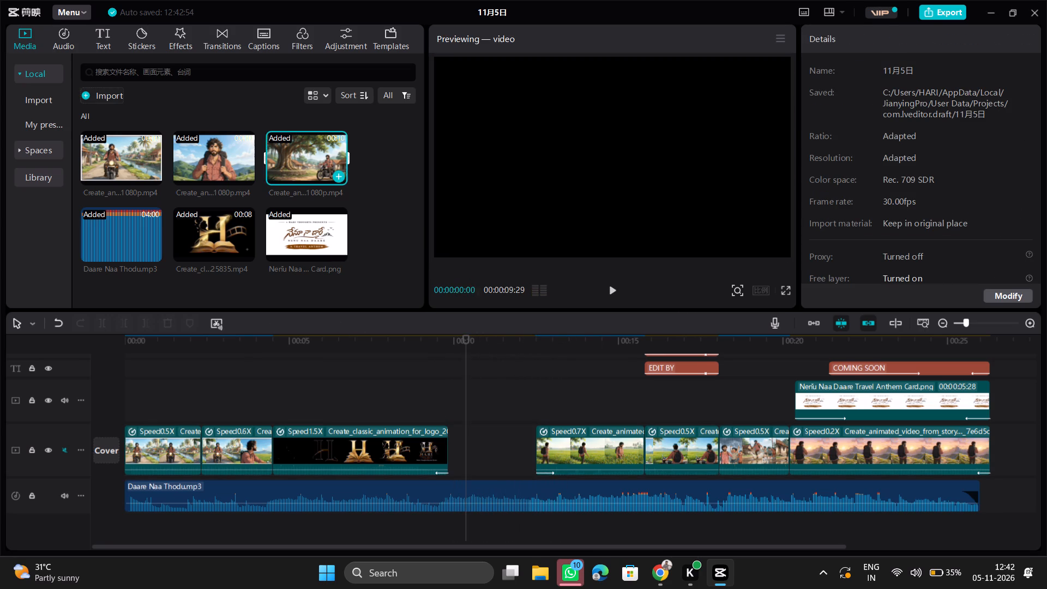
click(213, 165)
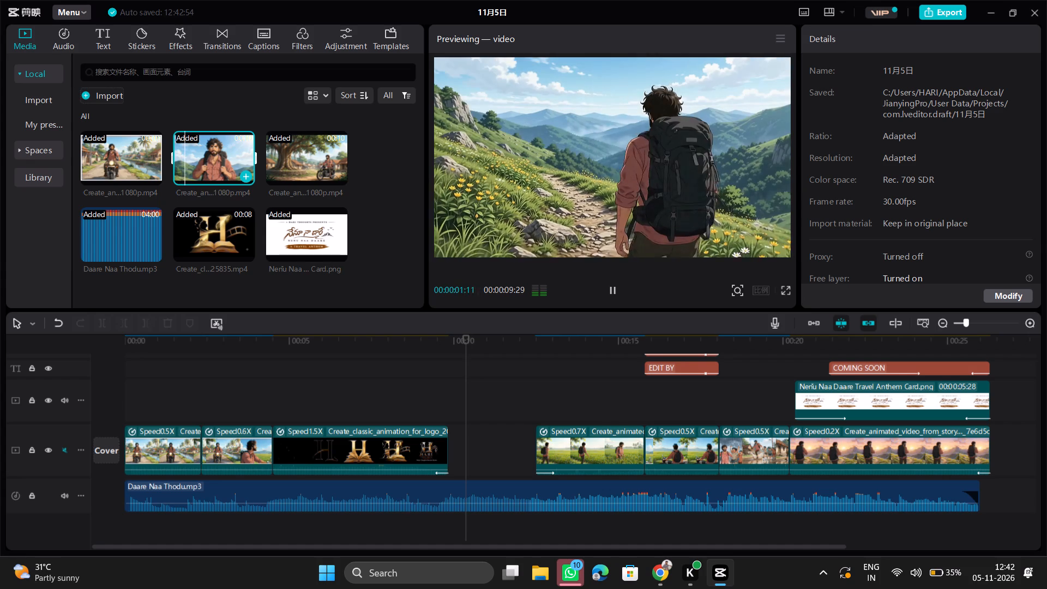
drag(208, 158, 313, 384)
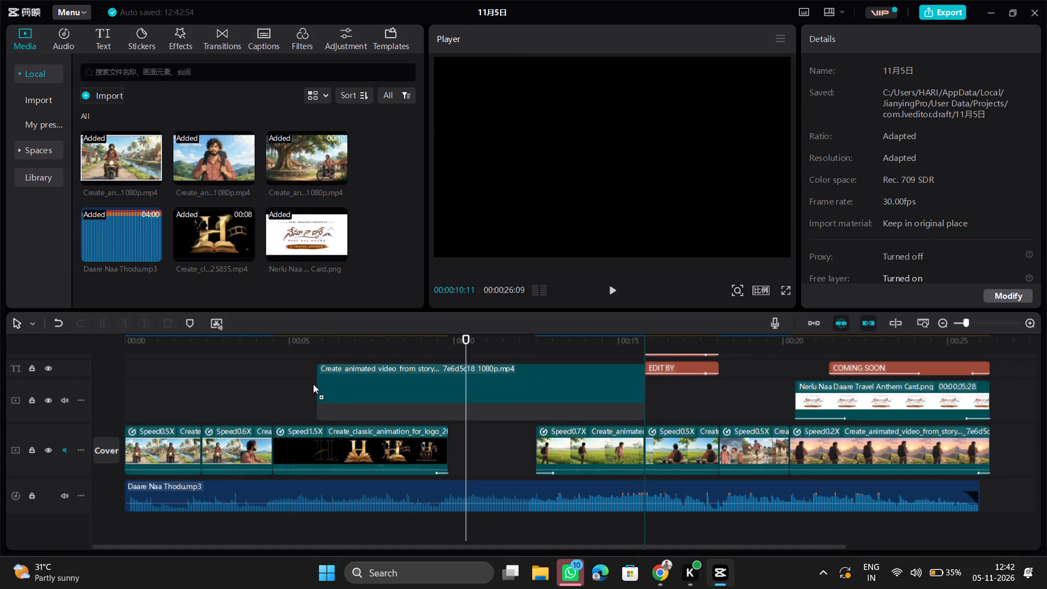
drag(313, 384, 295, 384)
Trim the mountain clip's start to around the cut from the drinking shot to the hiker talking with the old man.
drag(293, 382, 530, 396)
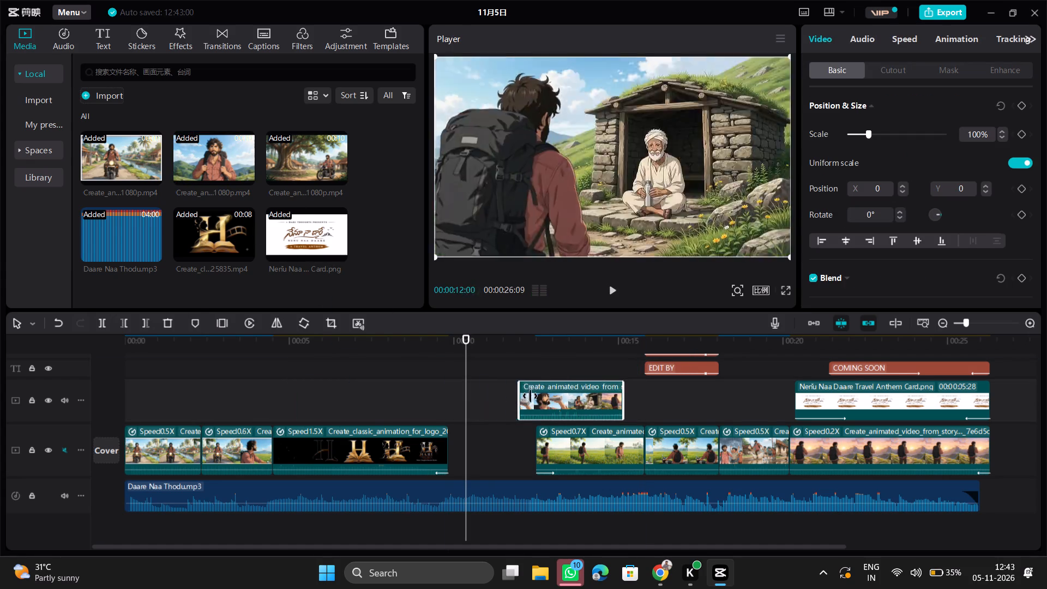
drag(530, 396, 552, 399)
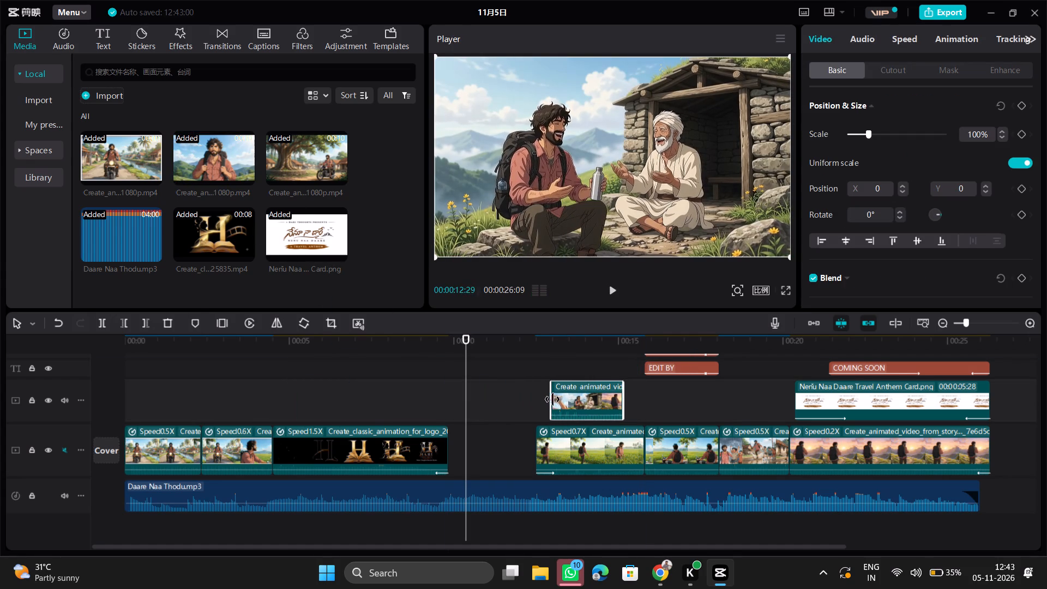
drag(552, 399, 558, 399)
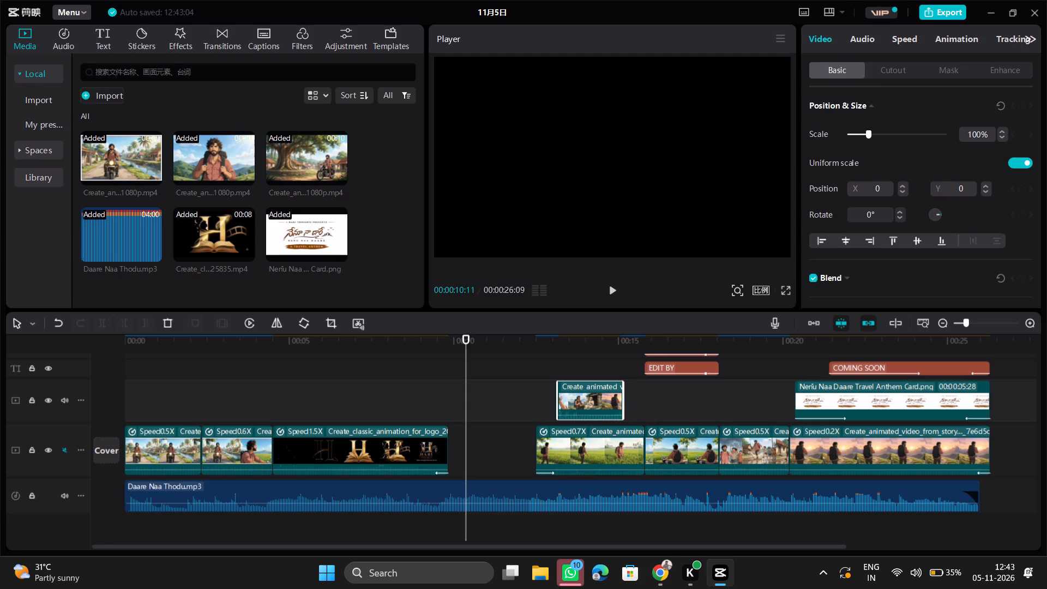
click(559, 365)
key(space)
key(space)
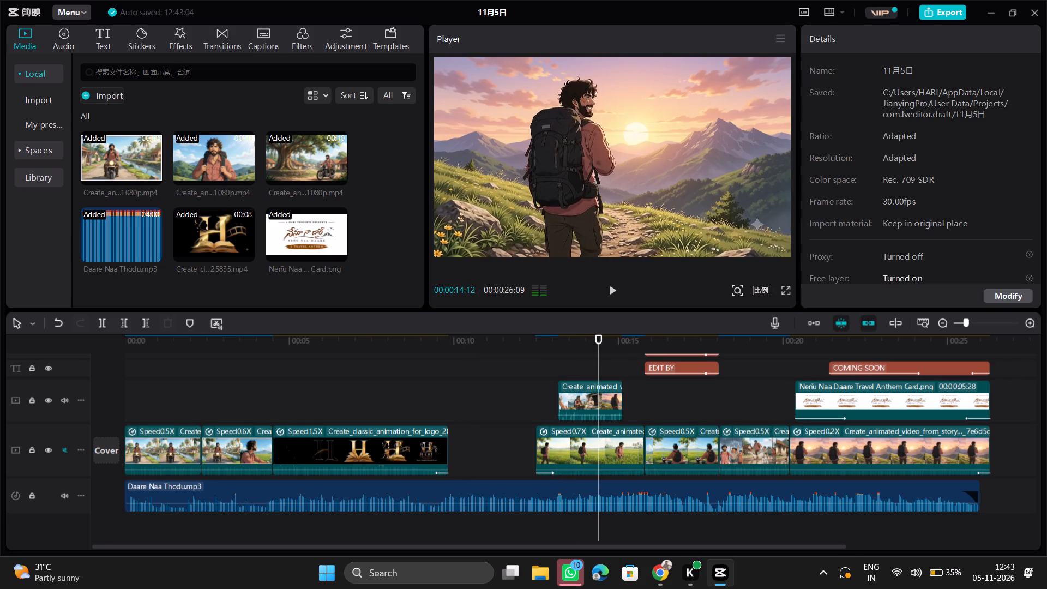
double_click(573, 364)
click(572, 411)
drag(556, 400, 549, 400)
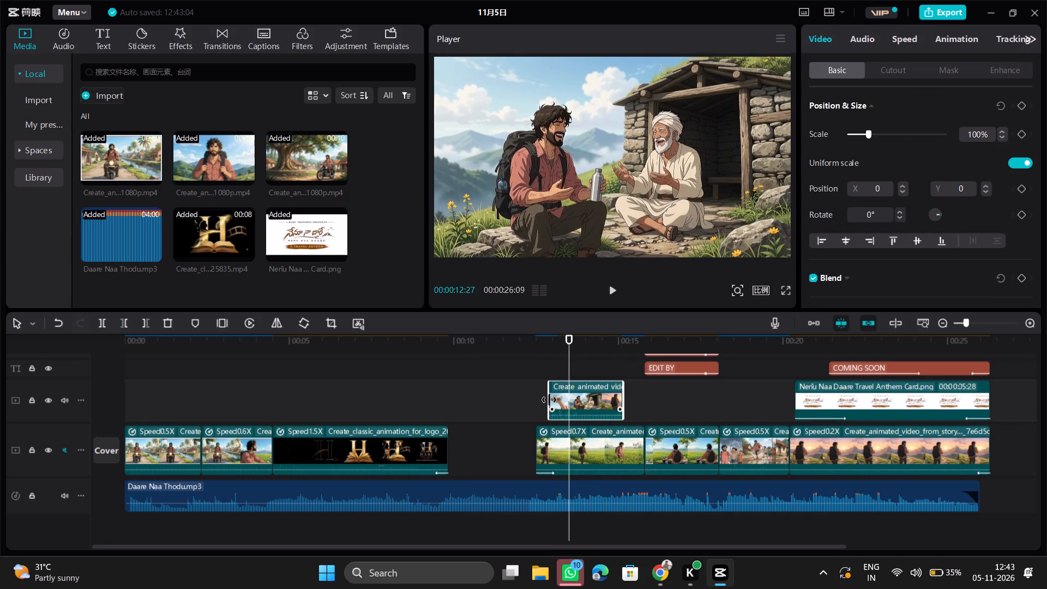
drag(549, 400, 538, 399)
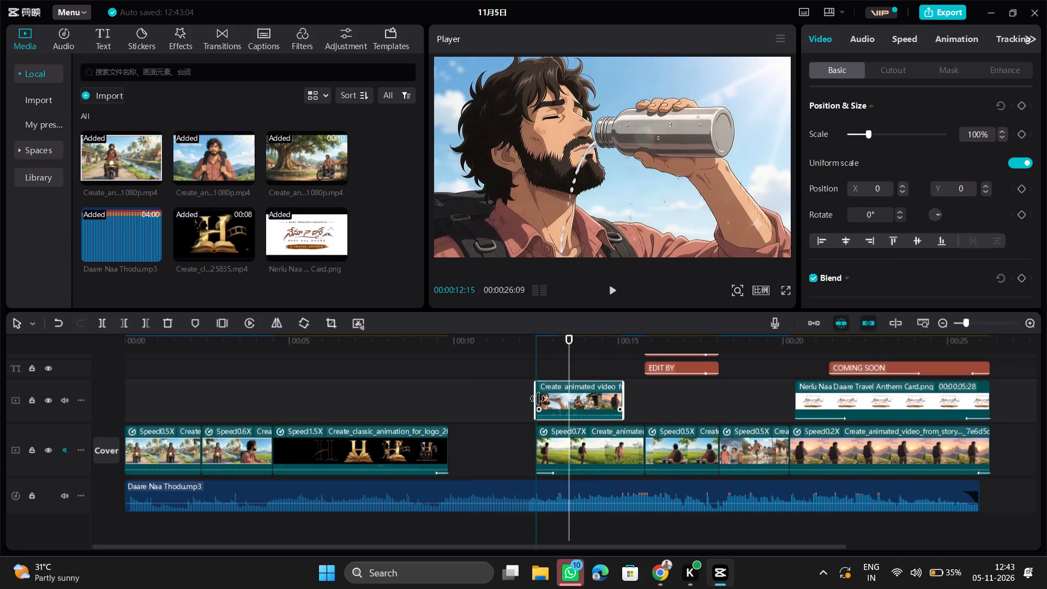
drag(538, 399, 540, 401)
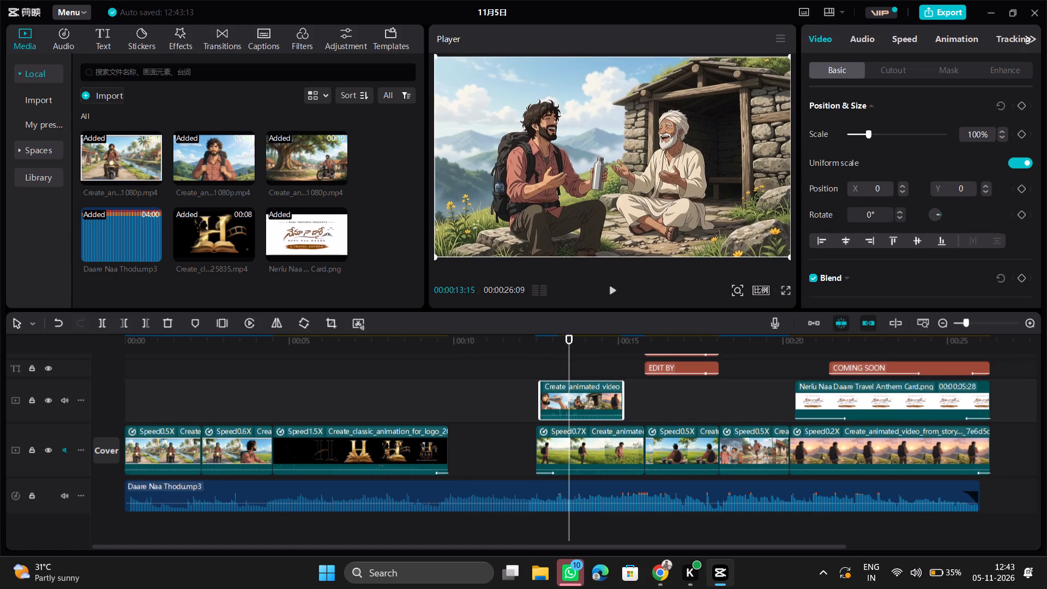
Trim the mountain clip's end to around the cut from the hiker talking with the old man to the sunset shot, checking it in playback.
drag(624, 399, 586, 393)
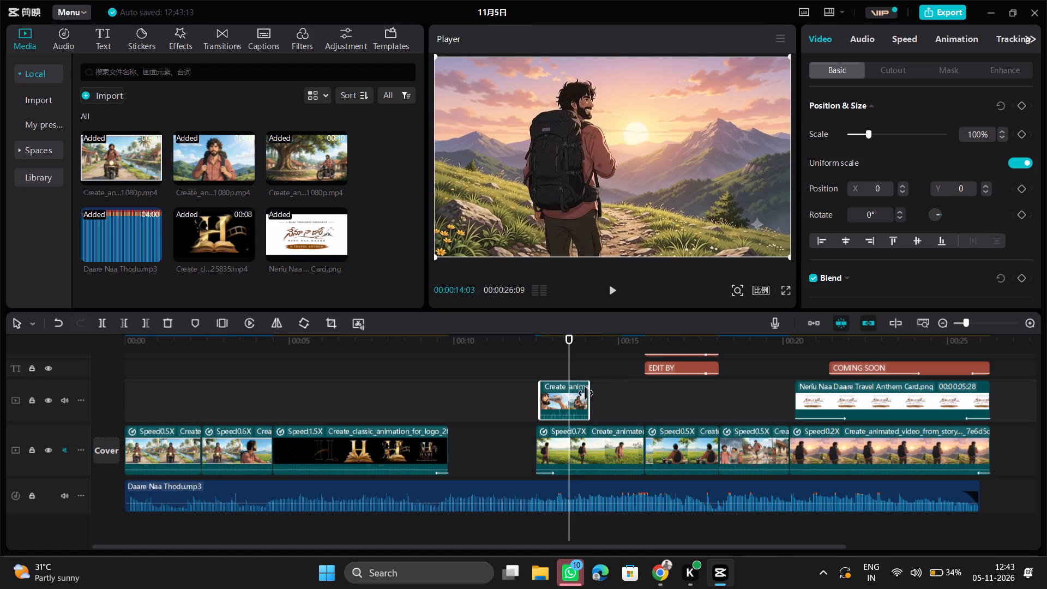
drag(586, 393, 575, 391)
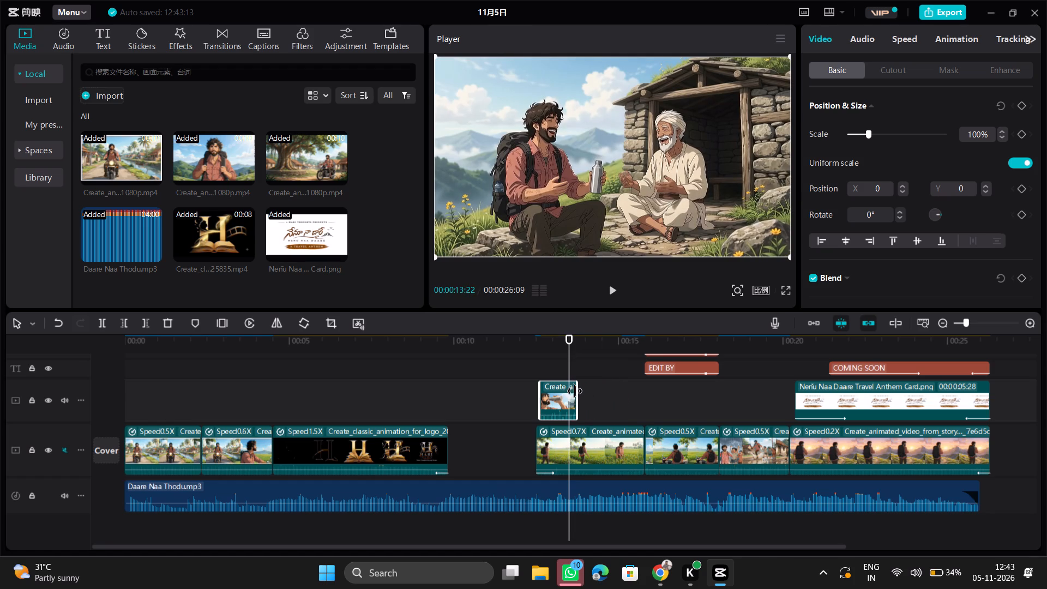
drag(575, 391, 578, 393)
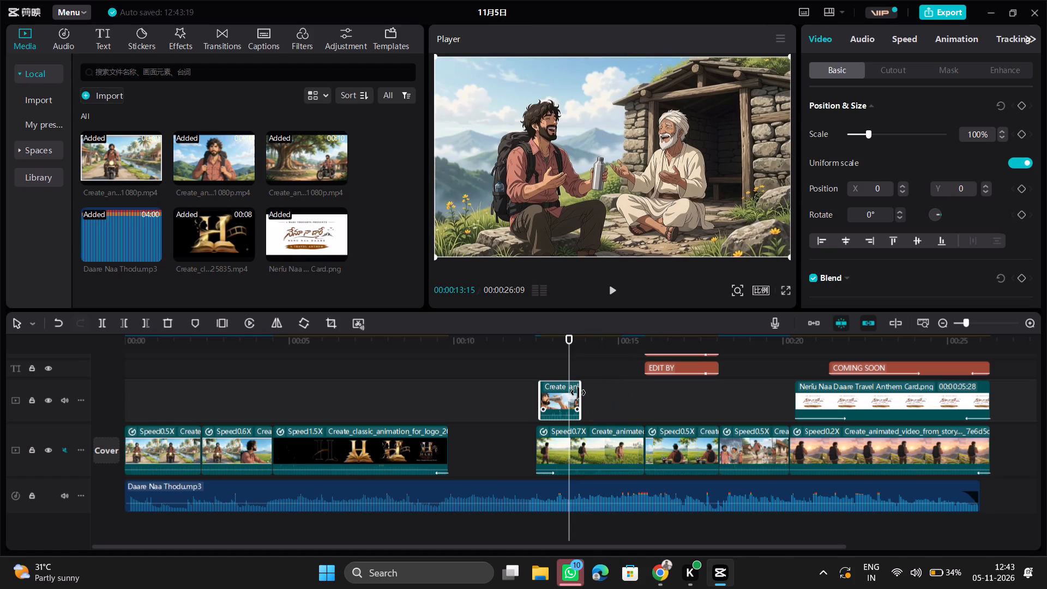
click(576, 375)
click(576, 374)
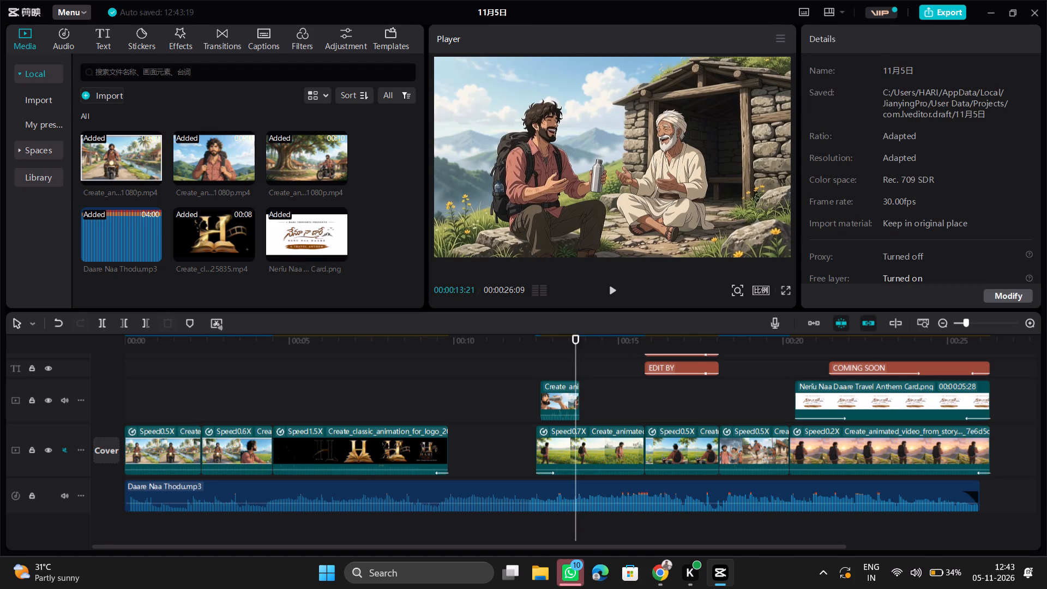
click(577, 364)
double_click(577, 364)
key(Right)
key(Right)
key(Right)
click(574, 392)
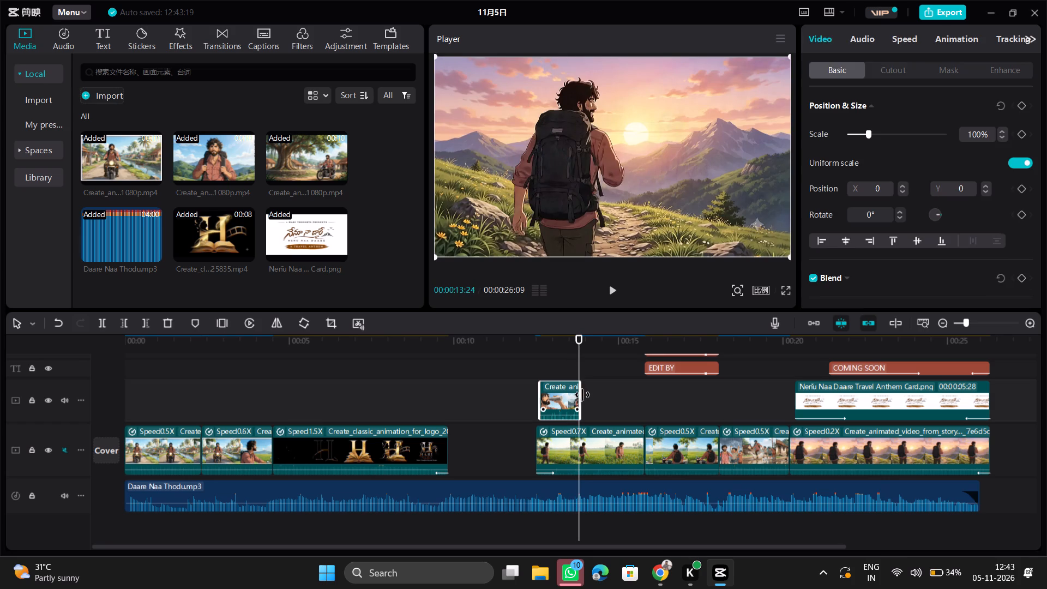
click(582, 395)
click(572, 368)
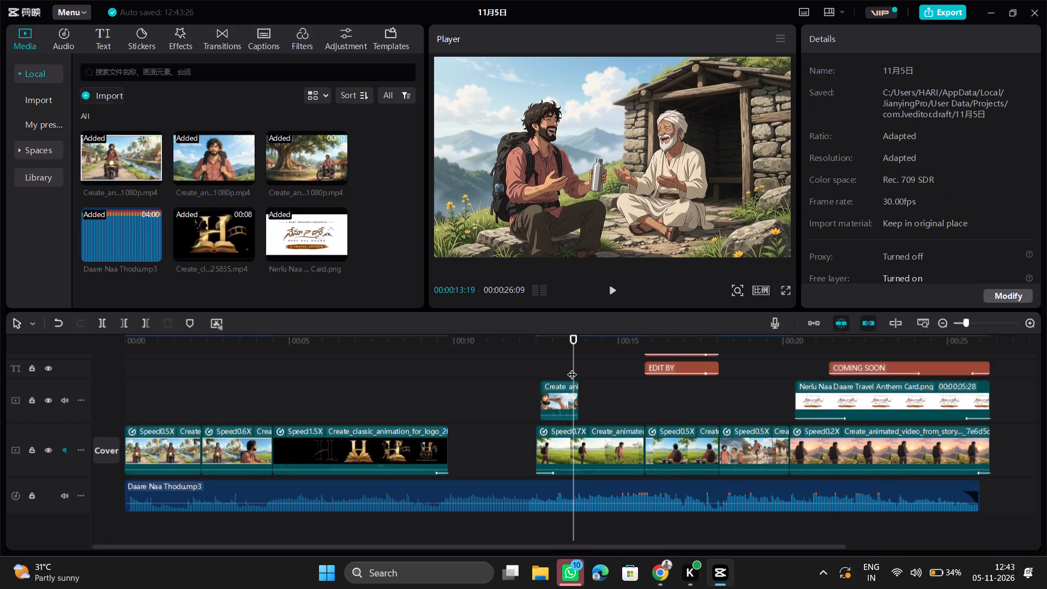
key(space)
key(space)
Move the trimmed old-man clip from the overlay track to the main track directly after the logo clip and play it back.
drag(558, 392, 501, 432)
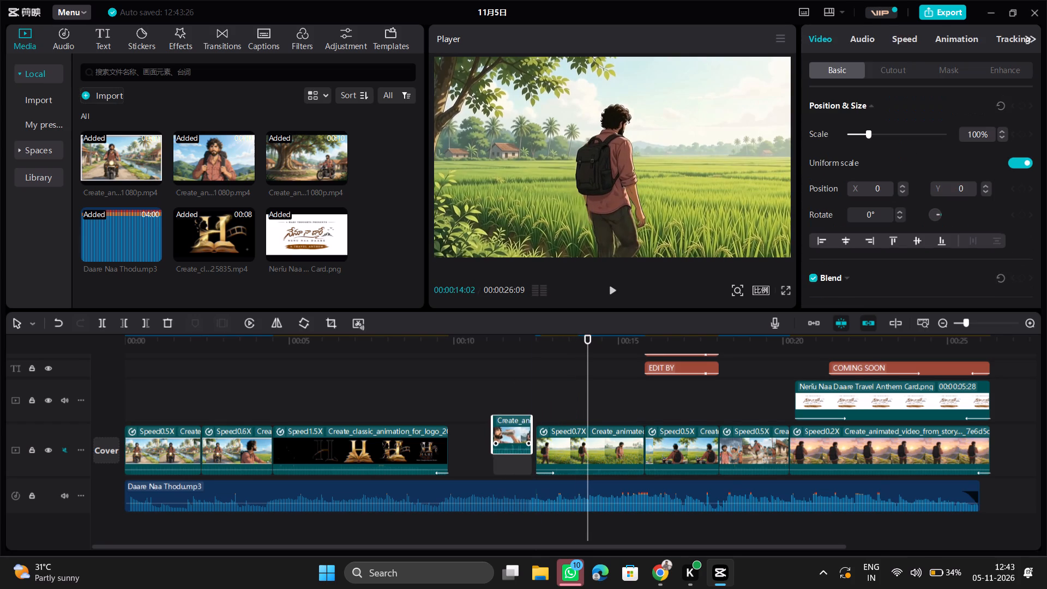
drag(501, 432, 470, 435)
click(447, 404)
key(space)
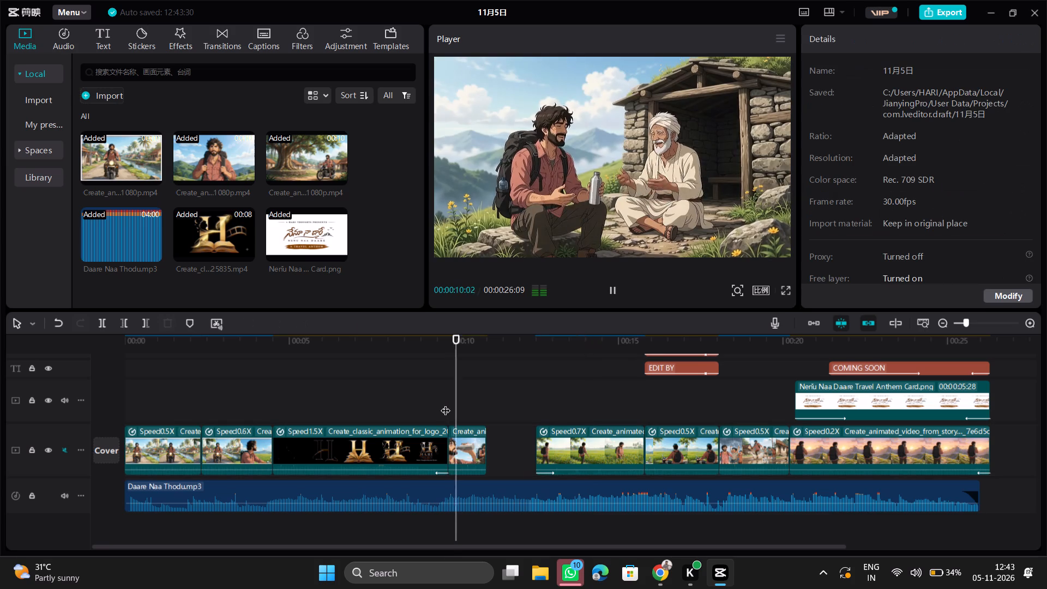
key(space)
click(458, 406)
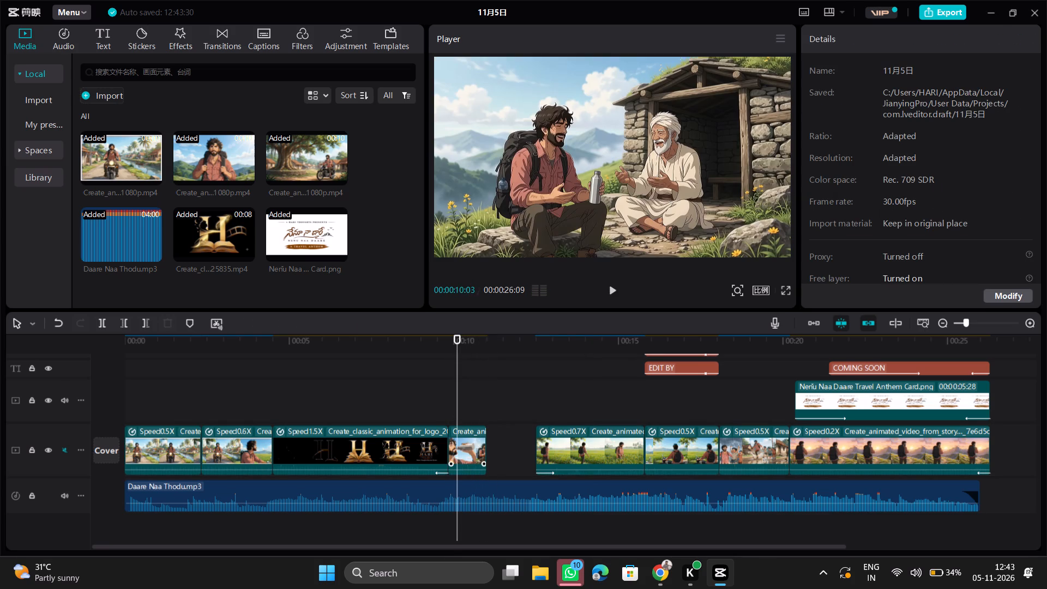
Set the old-man clip's speed to 0.5x and move it against the rice-field clip.
click(468, 440)
click(910, 41)
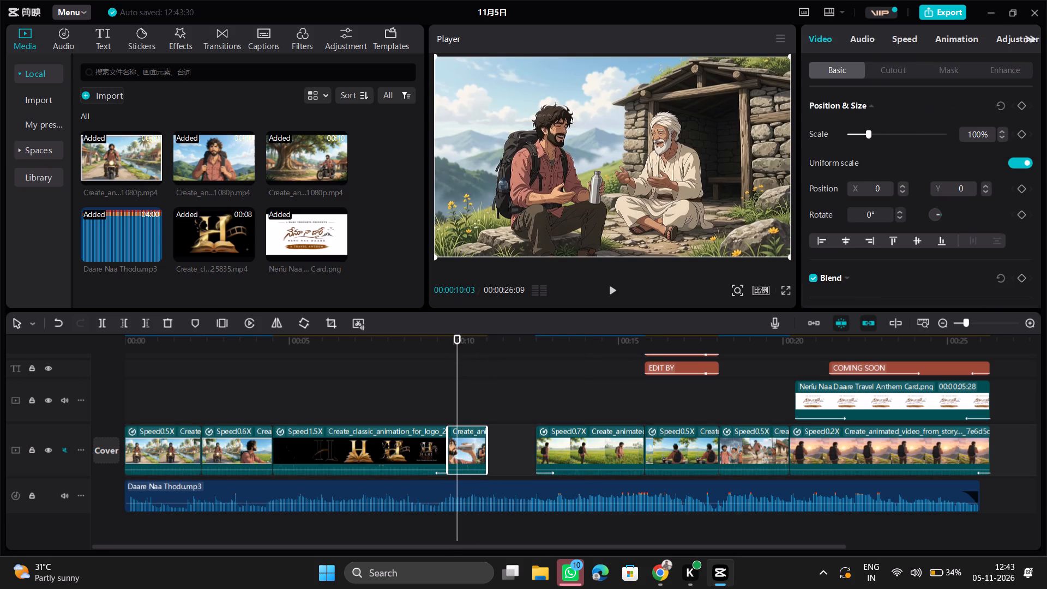
drag(835, 128, 825, 134)
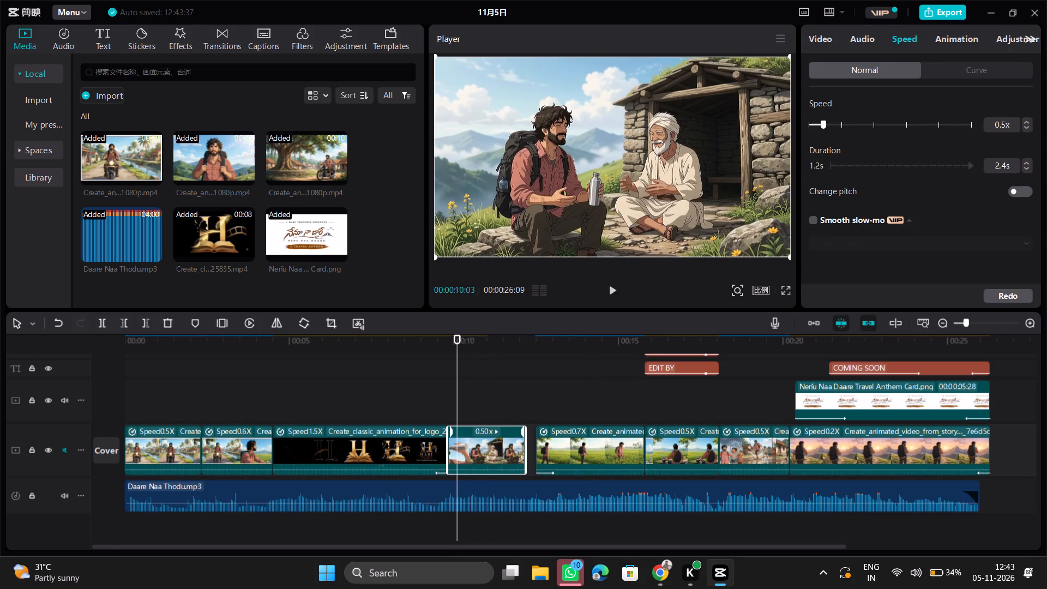
drag(480, 450, 489, 452)
Move the logo clip against the old-man clip and try to extend its start back to the preceding clip.
click(431, 444)
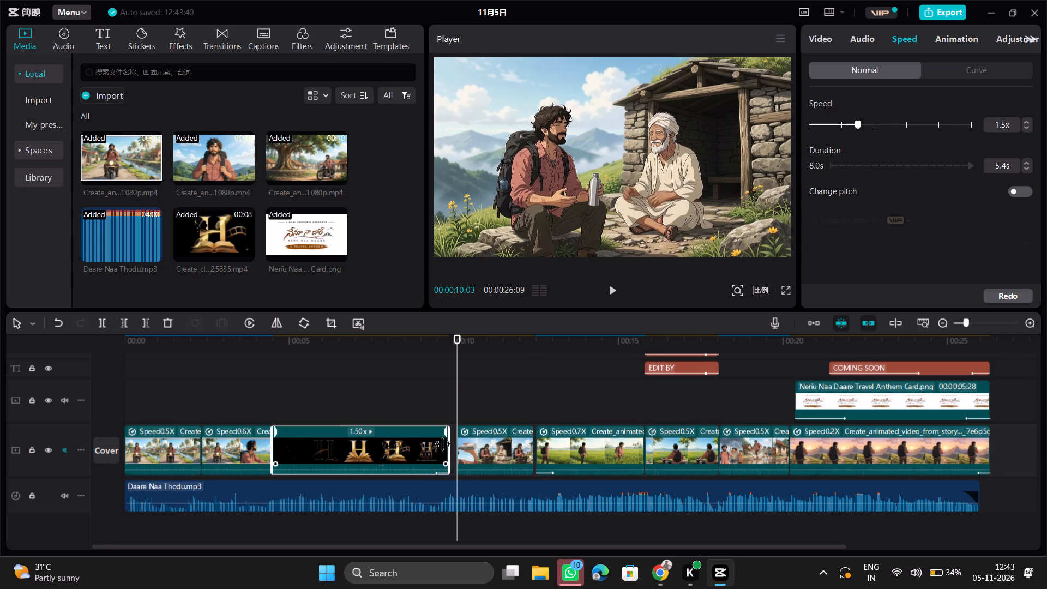
drag(291, 449, 297, 452)
drag(281, 444, 272, 443)
drag(281, 447, 275, 446)
click(276, 446)
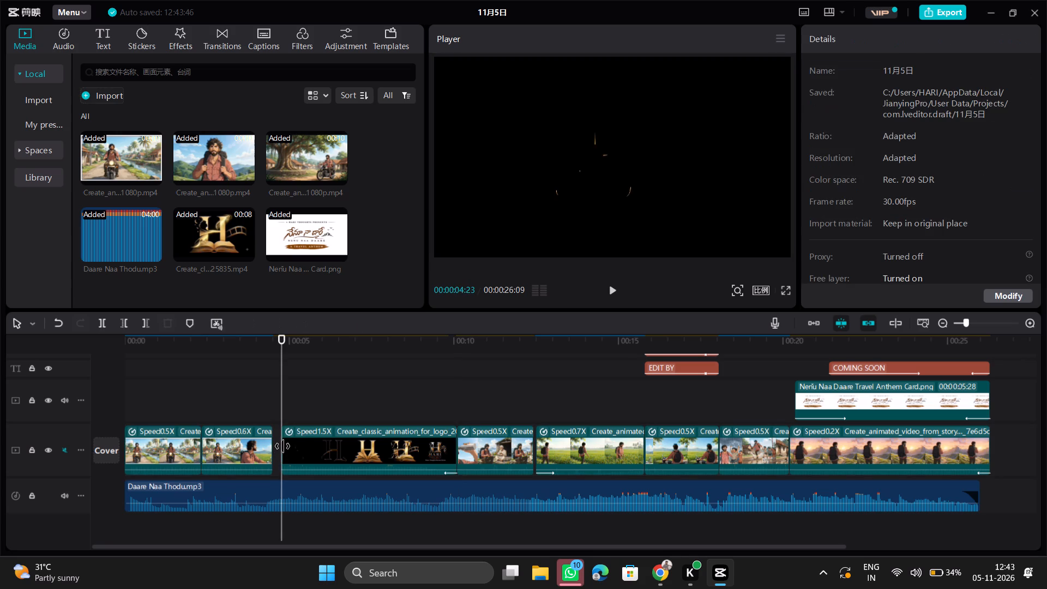
click(284, 447)
drag(281, 446, 272, 444)
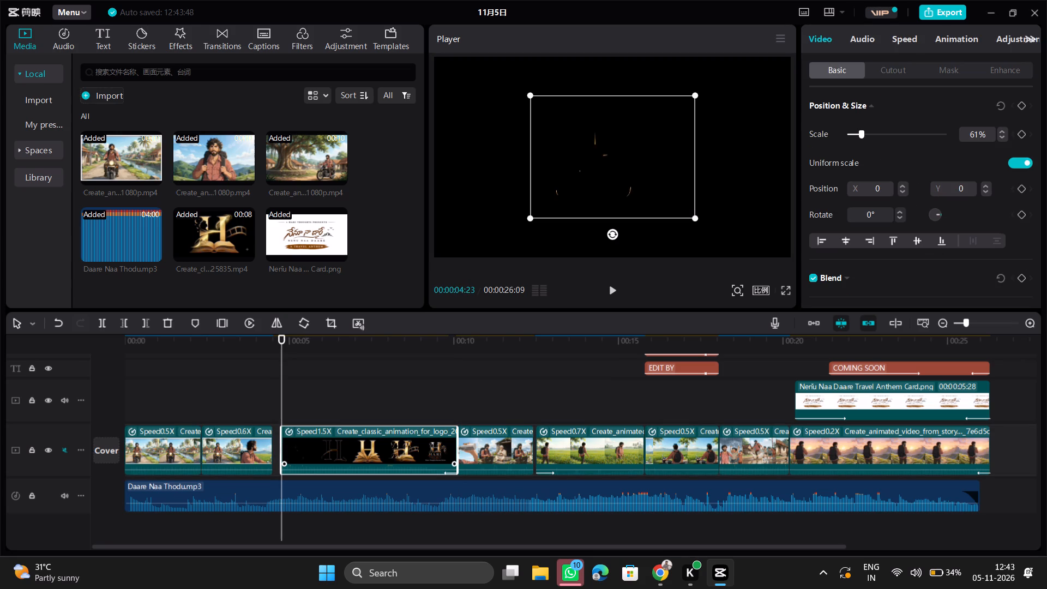
click(292, 443)
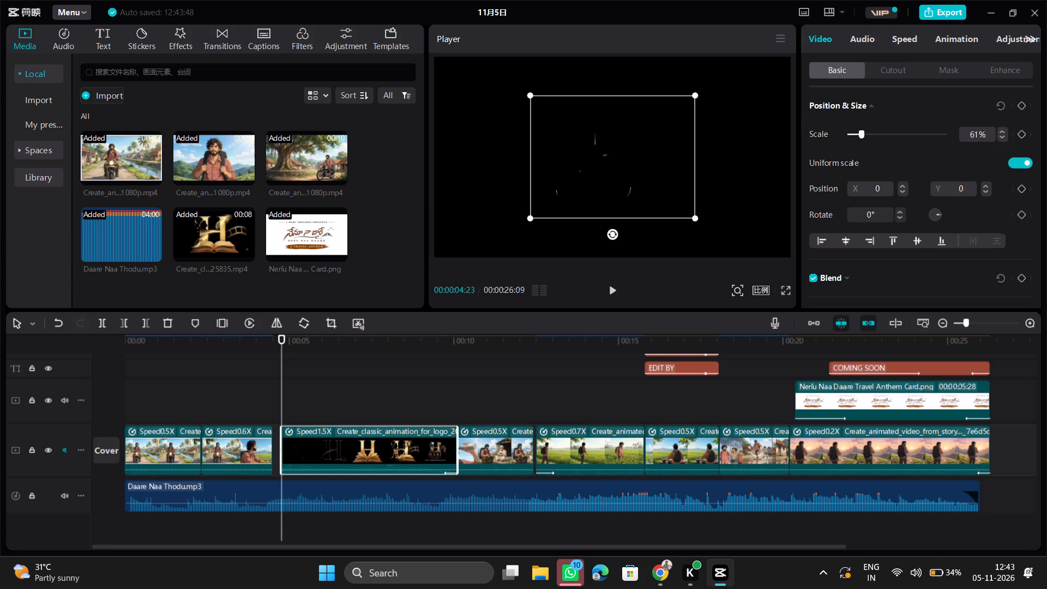
Set the logo clip's speed to 1.4x.
click(901, 38)
click(1025, 129)
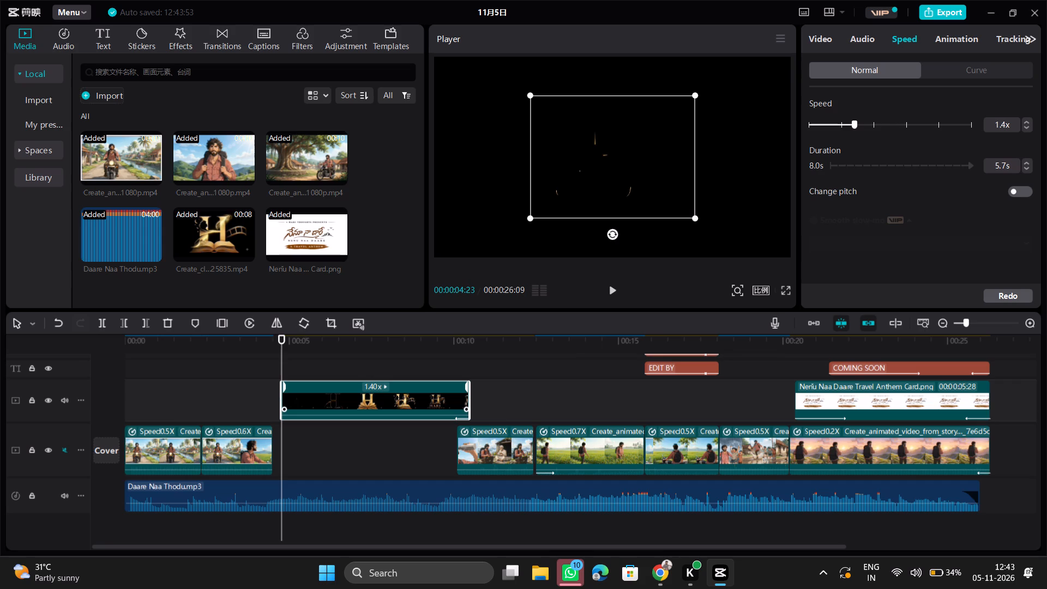
Trim the logo clip's start, fit it on the main track between the second traveller clip and the old-man clip, and play the join.
drag(280, 394, 291, 398)
drag(314, 399, 304, 416)
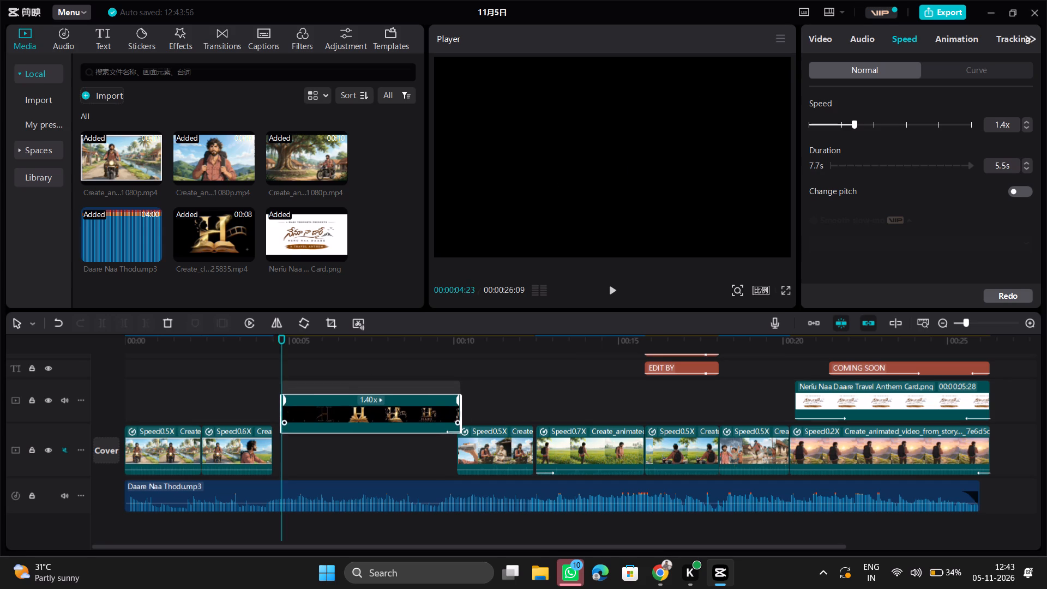
drag(304, 416, 303, 448)
drag(332, 415, 320, 432)
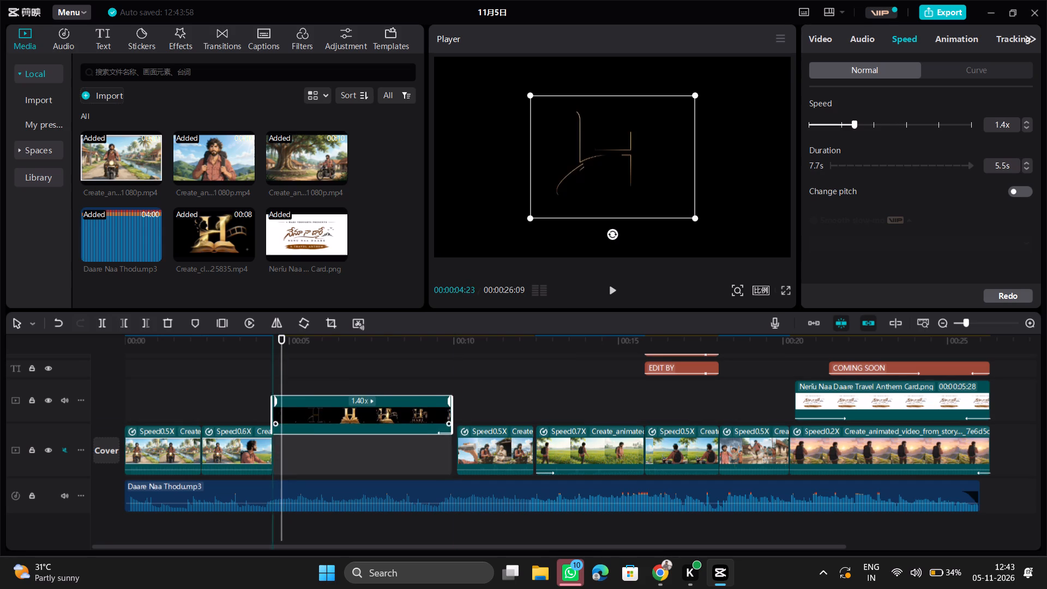
drag(320, 432, 324, 462)
drag(364, 438, 365, 438)
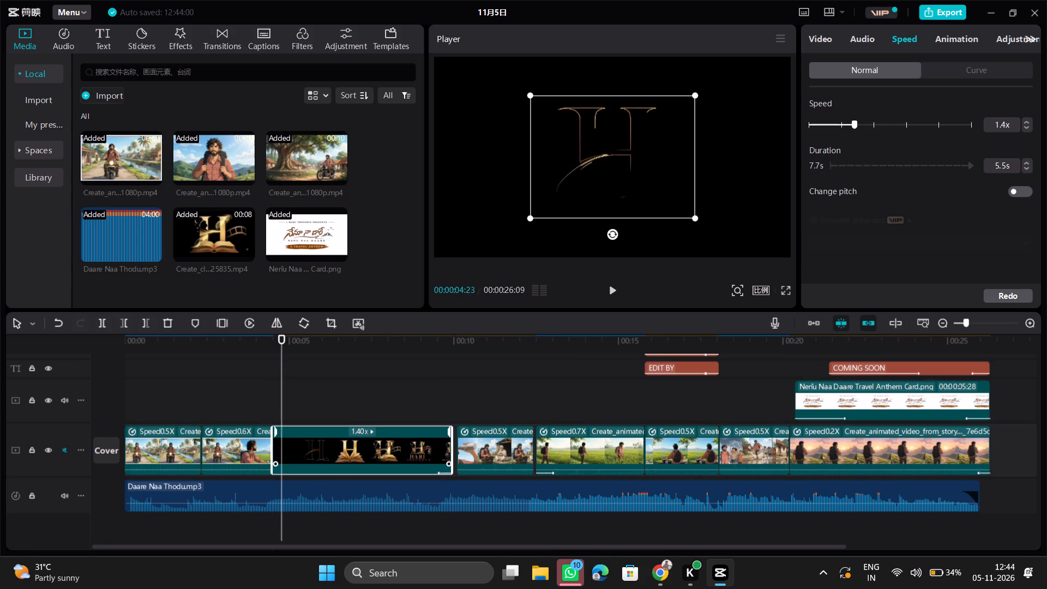
drag(365, 438, 371, 438)
drag(347, 400, 345, 446)
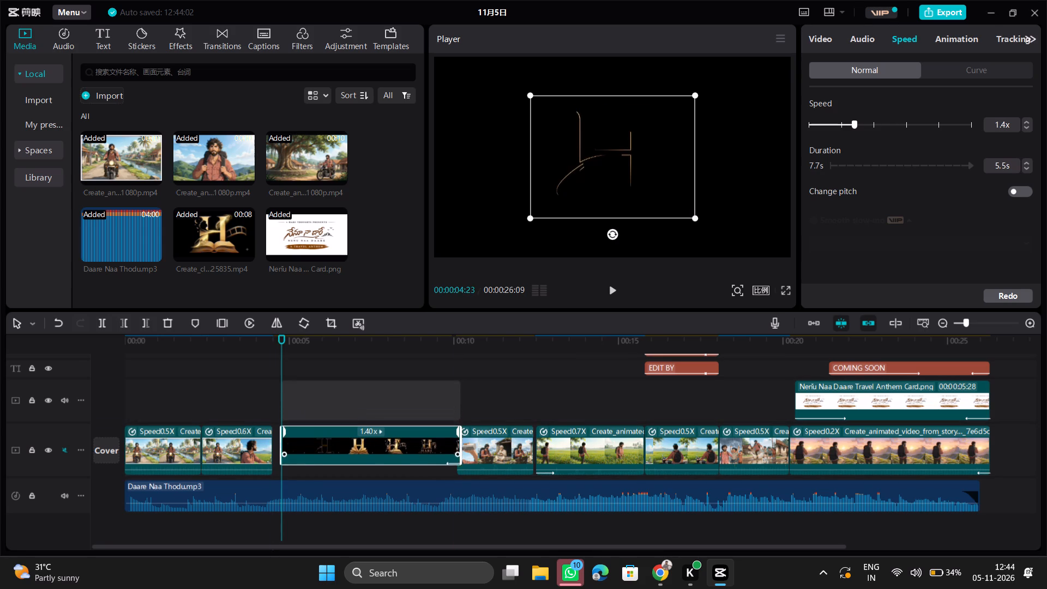
drag(345, 446, 343, 453)
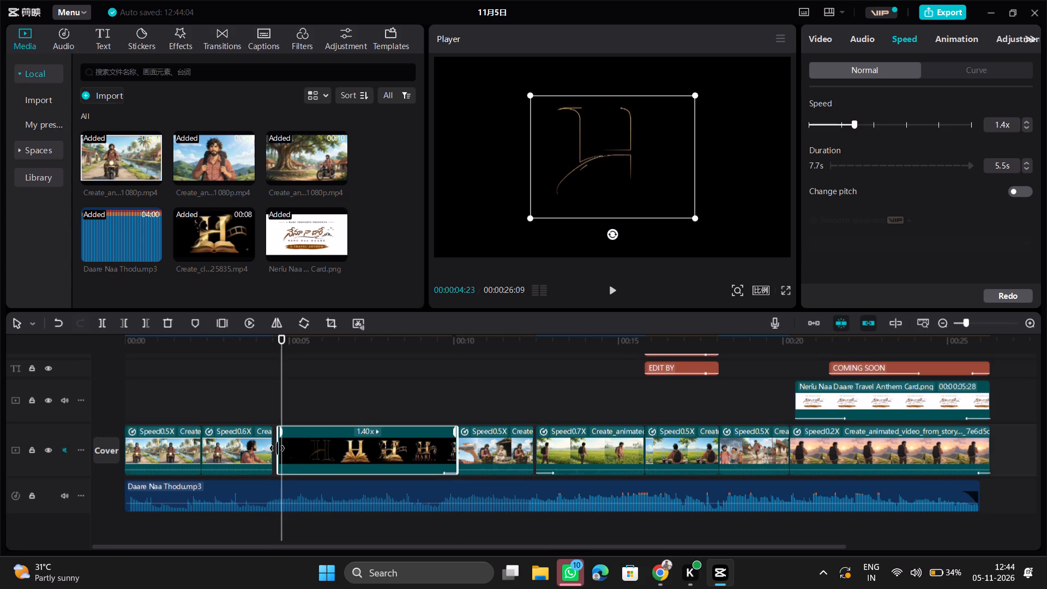
click(276, 448)
click(273, 448)
click(260, 412)
key(space)
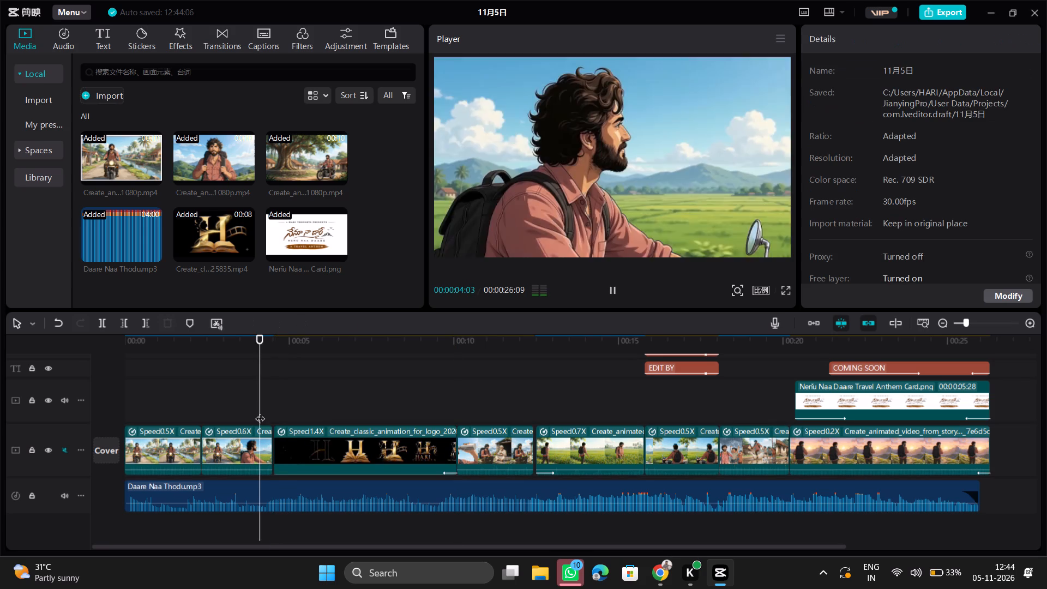
key(space)
Apply the 渐隐 out animation to the traveller clip before the logo and play back the section.
click(272, 448)
click(285, 452)
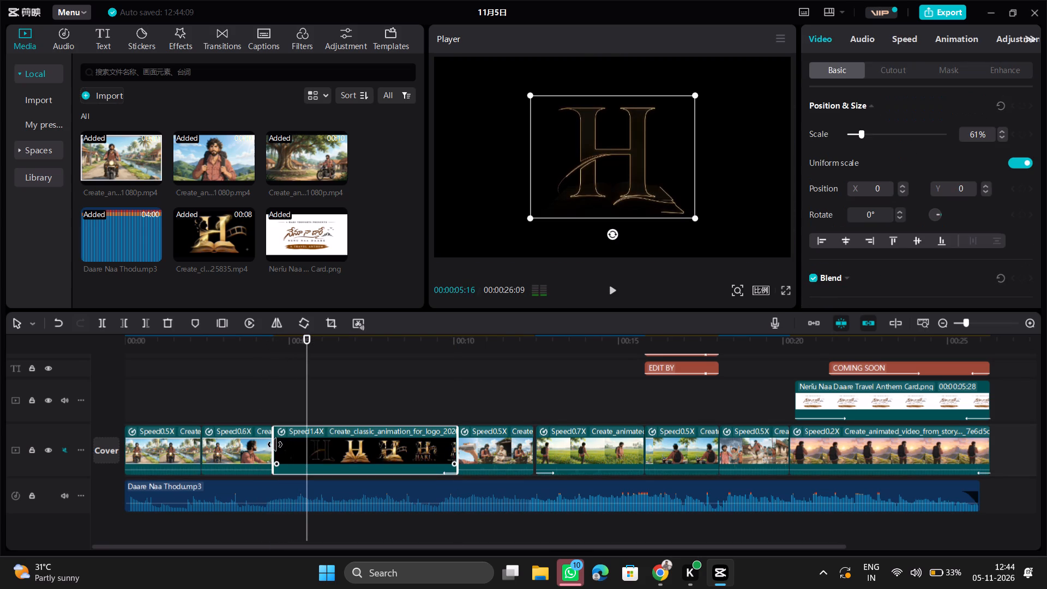
click(274, 444)
click(240, 443)
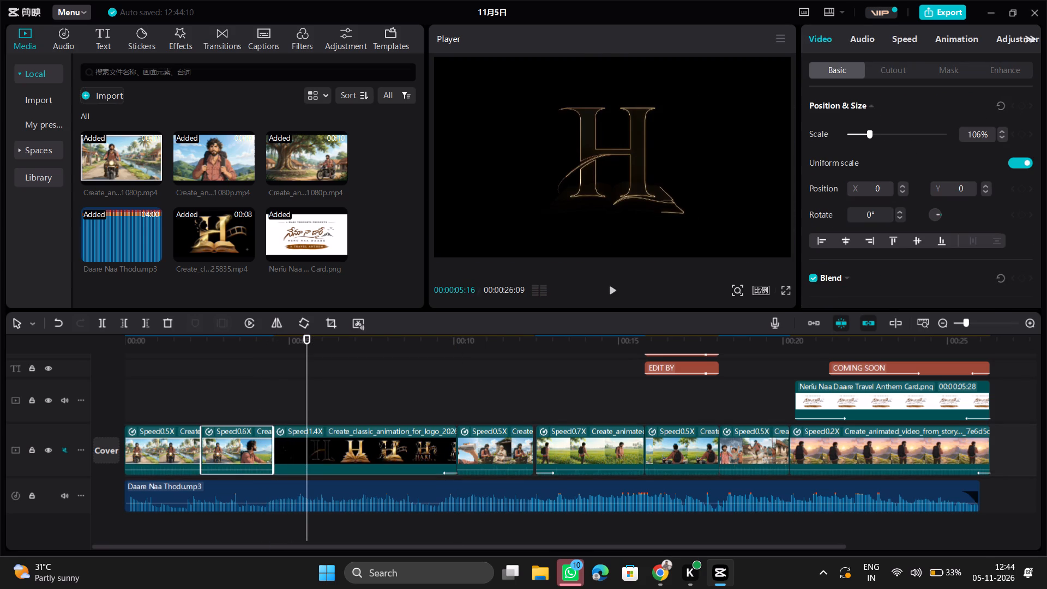
click(932, 46)
click(805, 172)
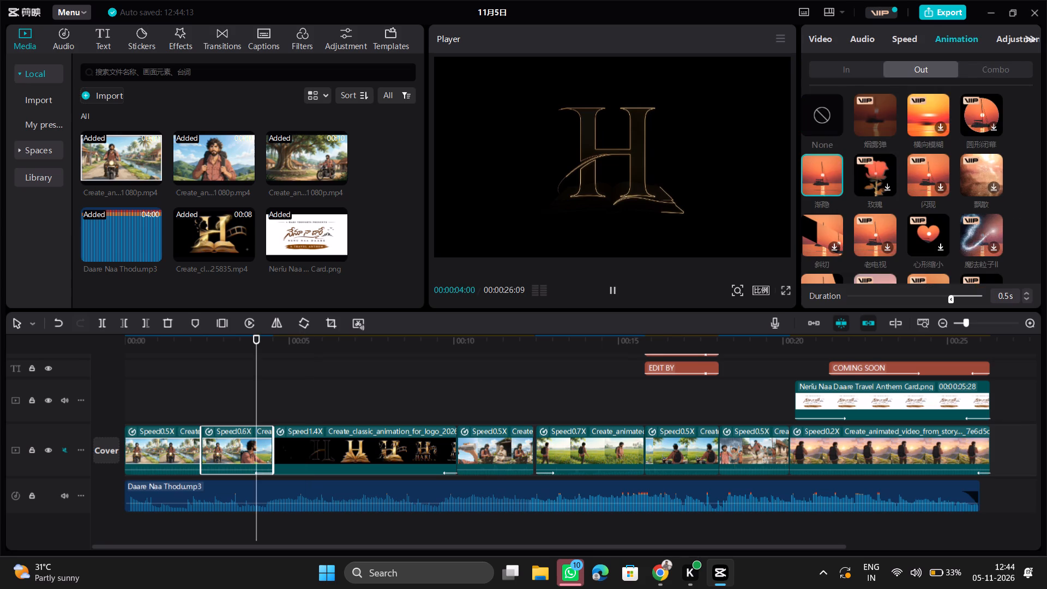
click(243, 404)
key(space)
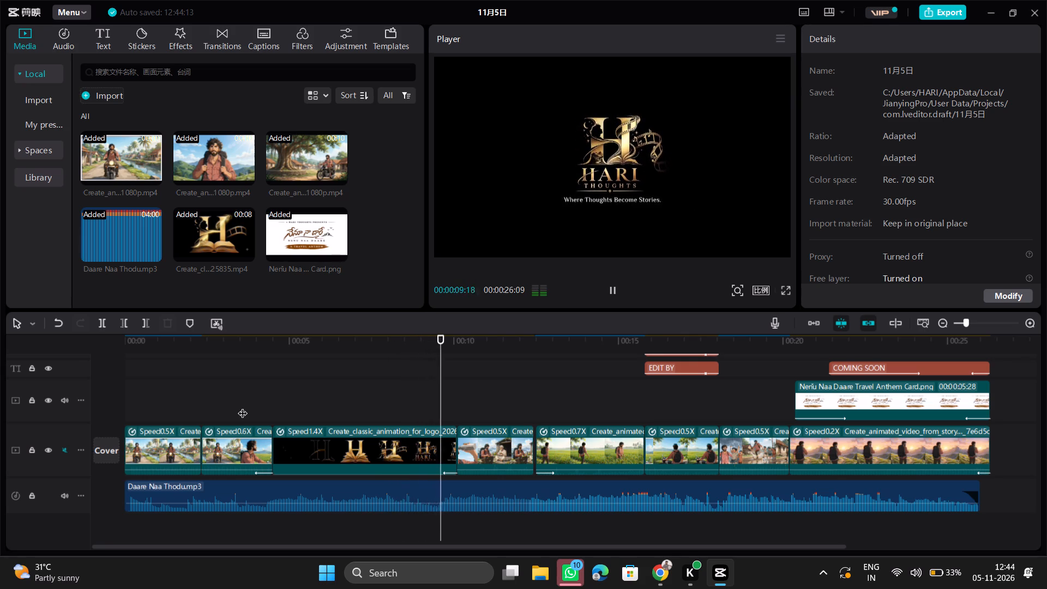
key(space)
Enable smooth slow-mo on the old-man clip and set its method to Optical flow.
click(501, 450)
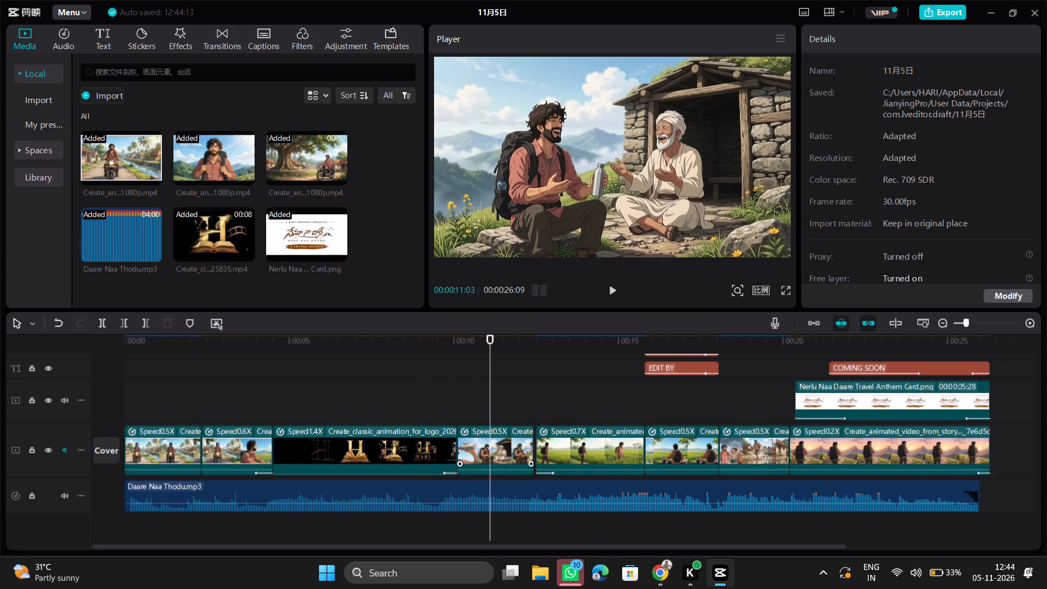
click(906, 38)
click(812, 221)
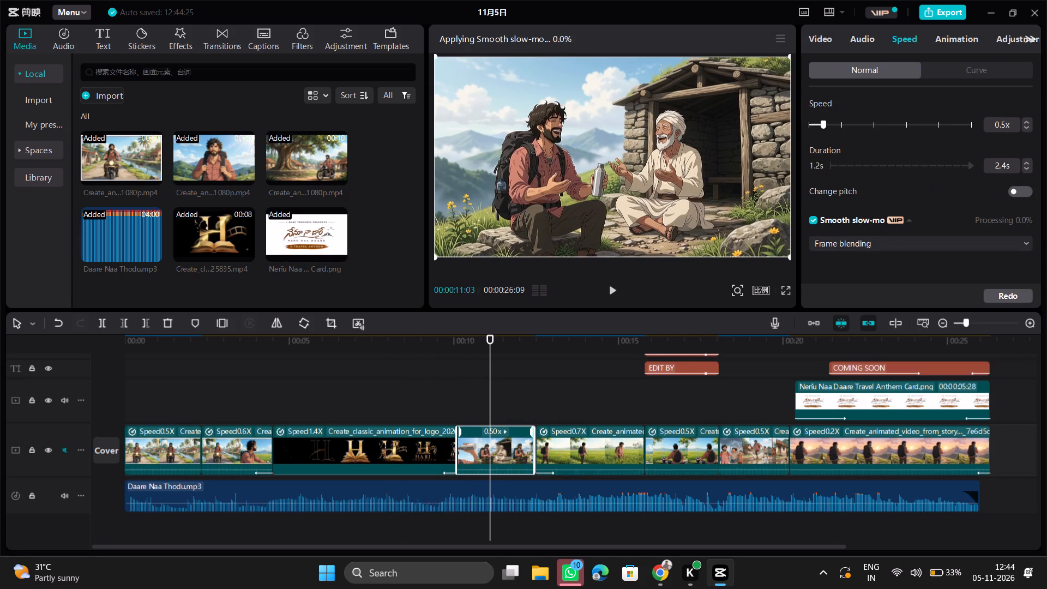
click(828, 247)
click(841, 307)
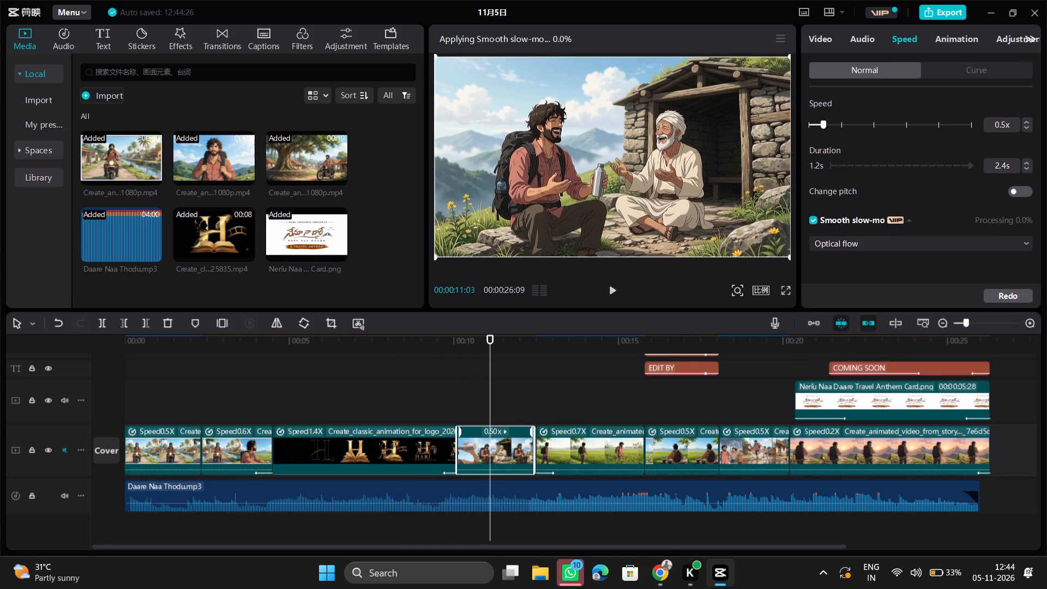
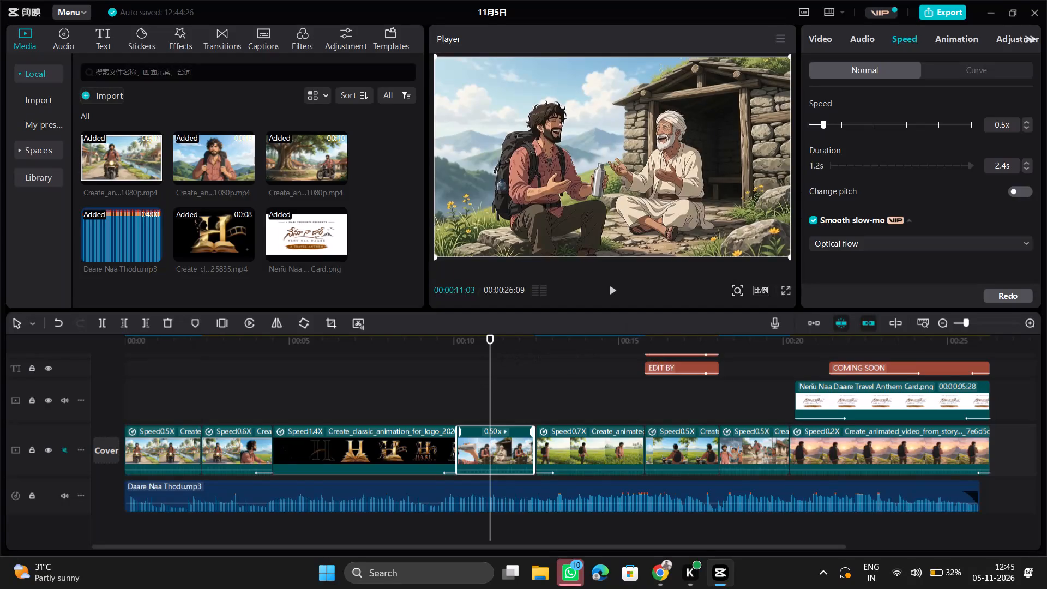
Turn on the main track magnet to close the gap between the old-man clip and the rice-field clip, playing the join.
click(449, 394)
key(space)
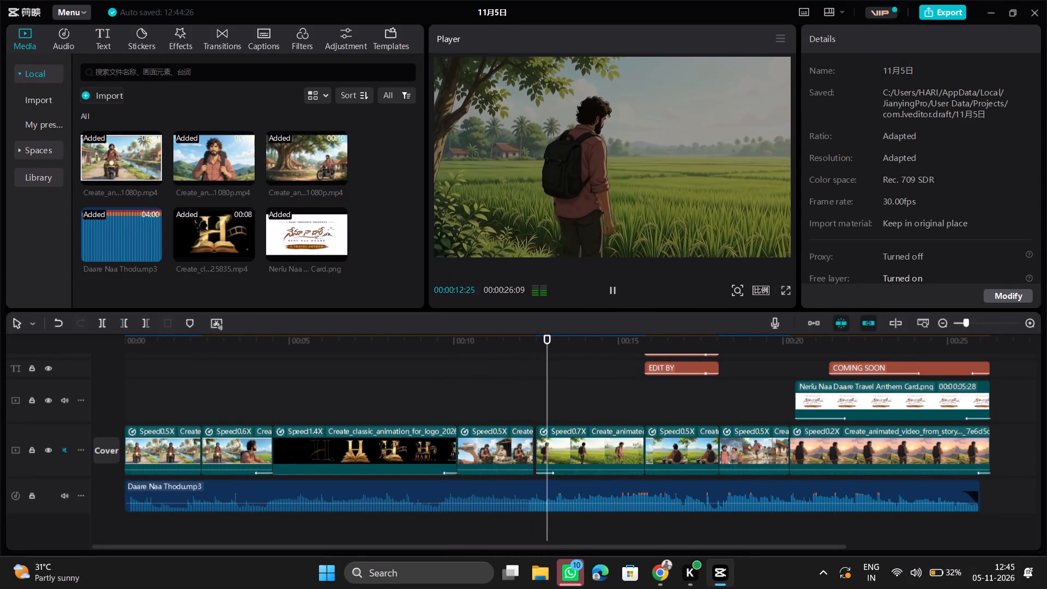
key(space)
click(531, 398)
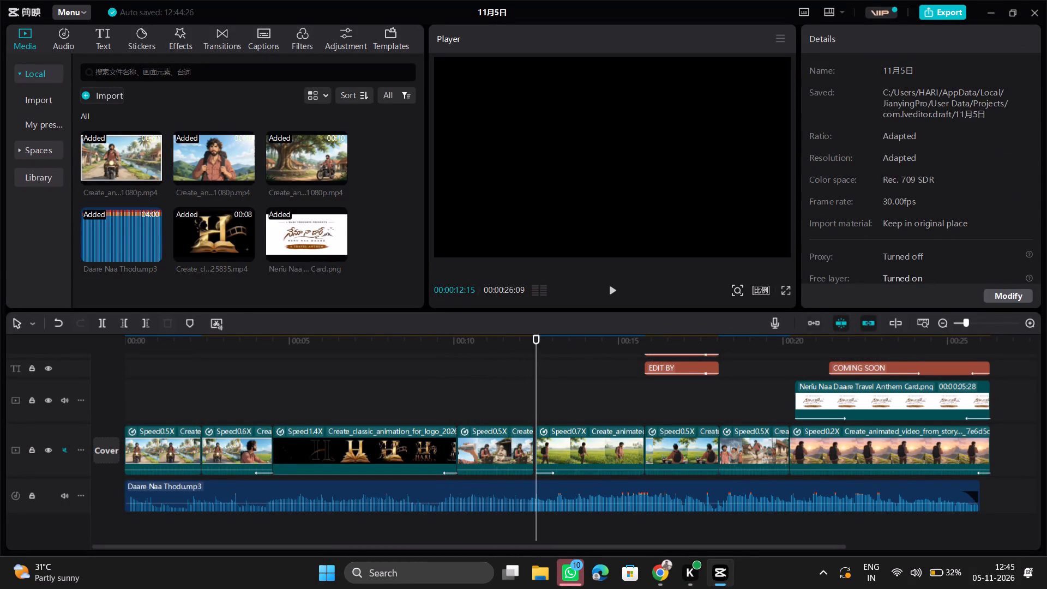
click(816, 321)
click(503, 380)
key(space)
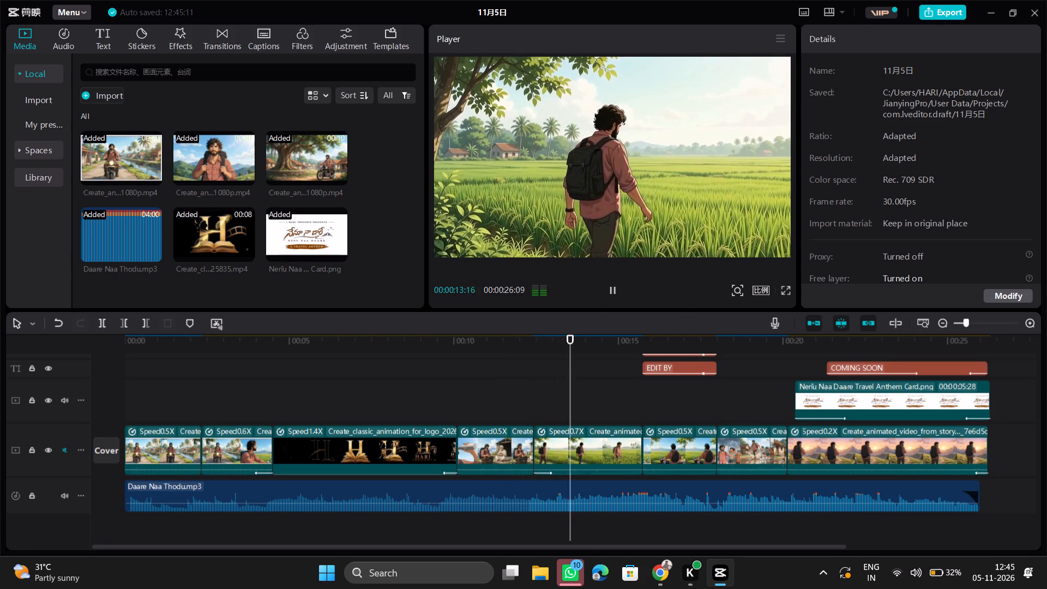
Trim the end of the old-man clip after the logo to 00:00:12:11 and play the join with the rice-field clip.
click(517, 389)
key(space)
key(space)
key(space)
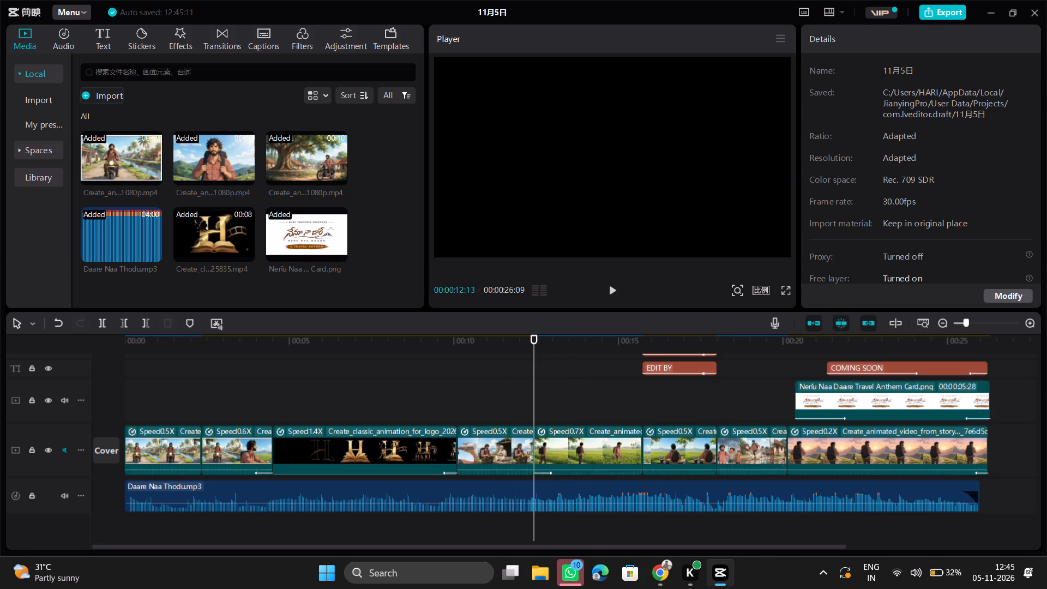
key(Left)
key(Left)
key(Left)
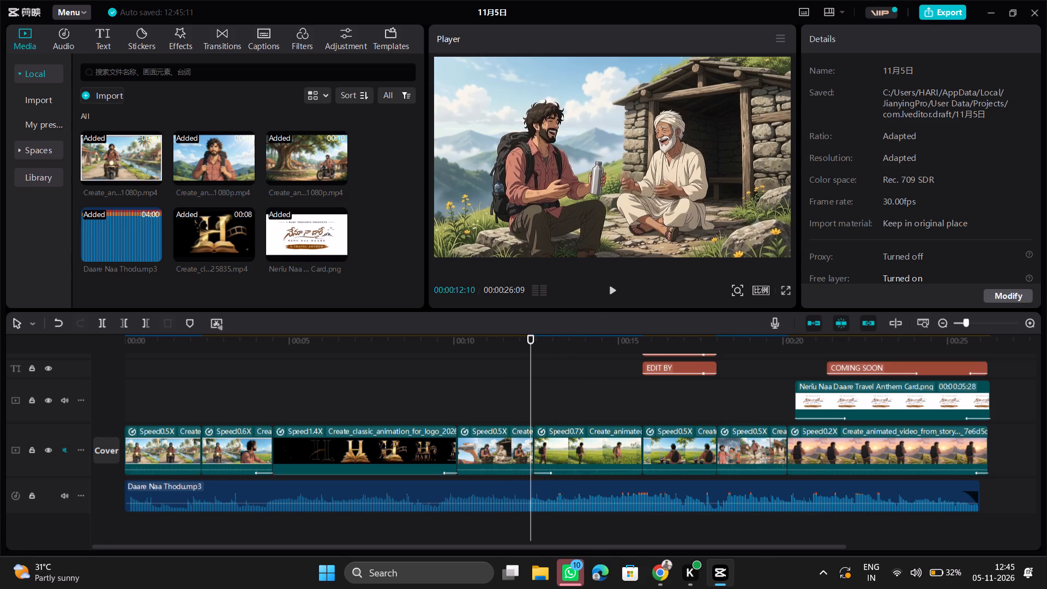
key(Right)
click(509, 437)
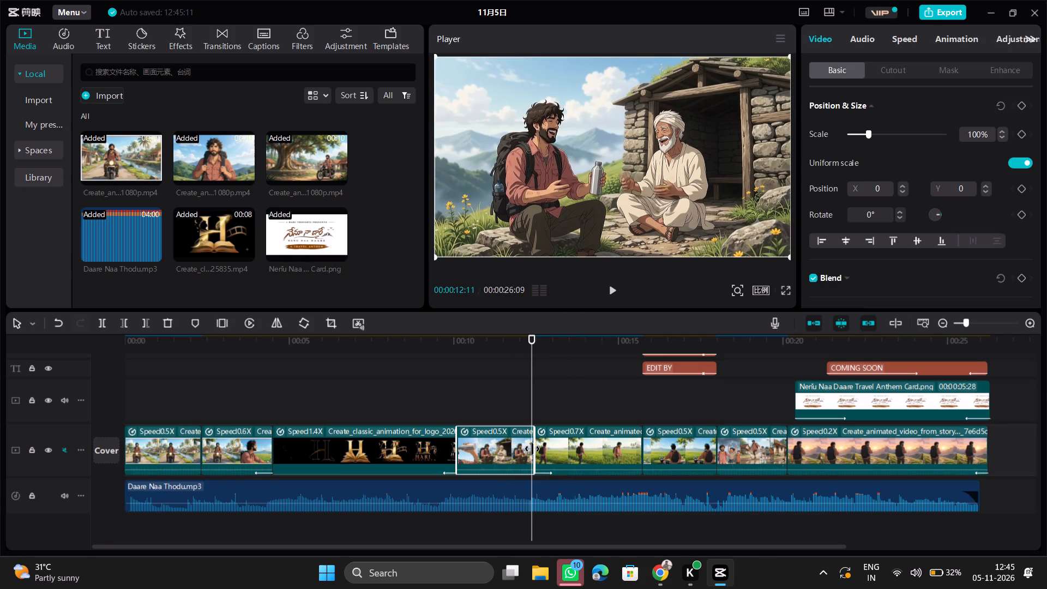
click(535, 449)
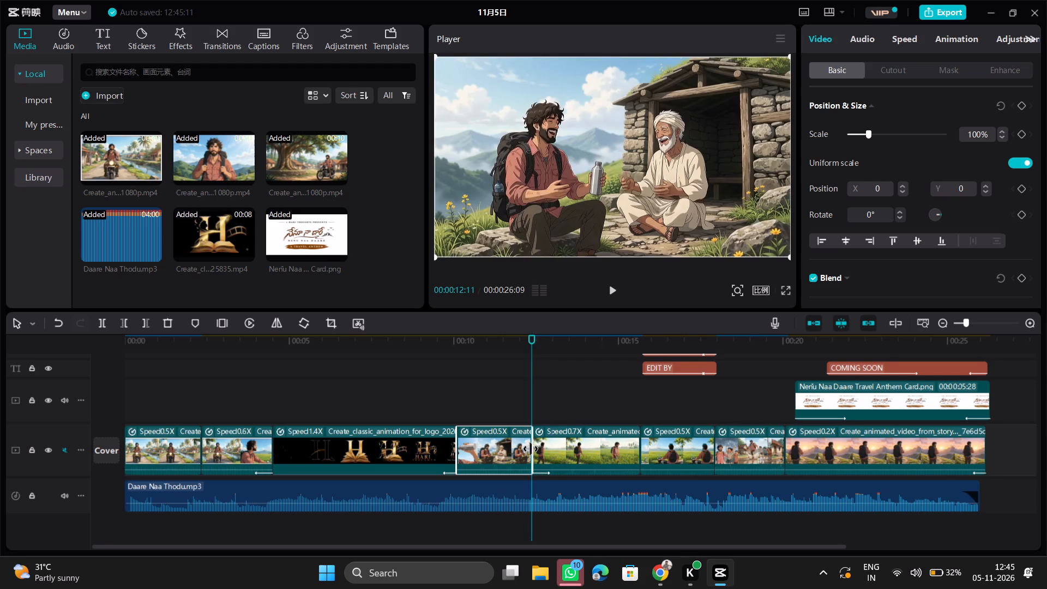
click(513, 404)
key(space)
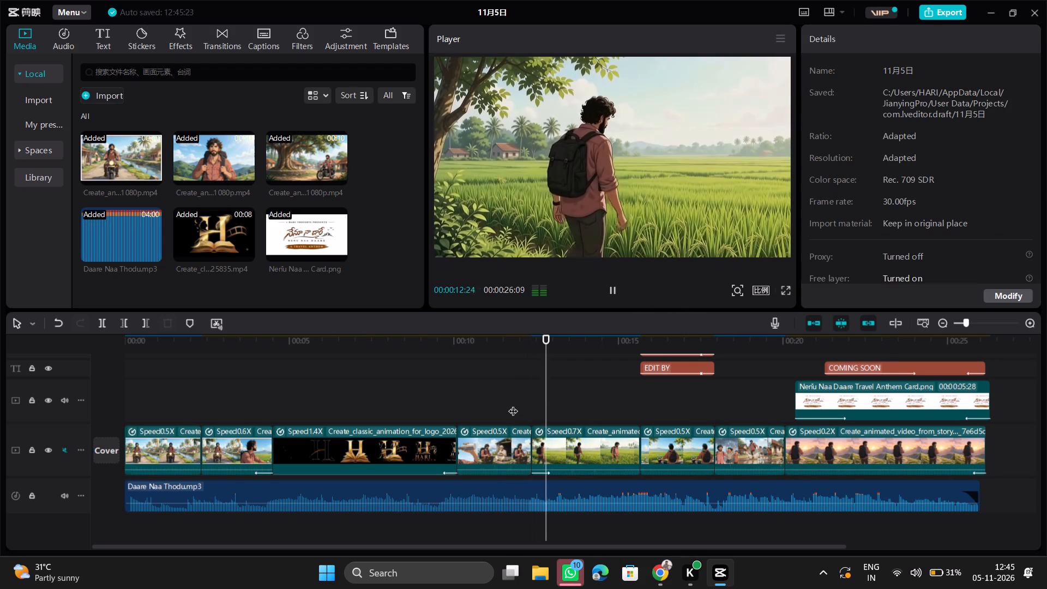
Play from the logo's end into the rice-field clip, and set the rice-field clip's in animation to None.
click(513, 404)
click(500, 445)
click(441, 360)
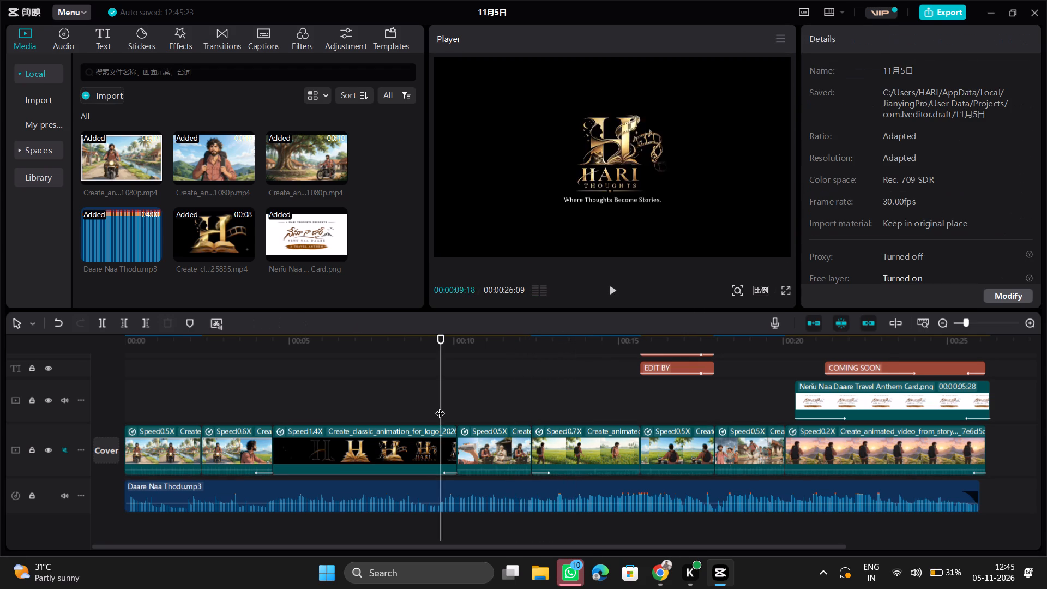
key(space)
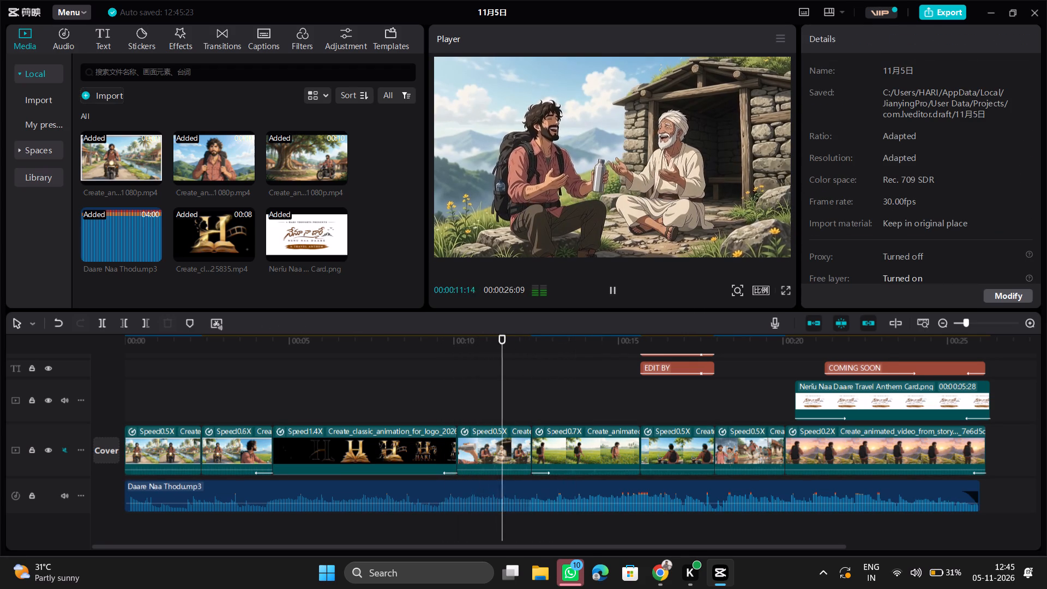
click(480, 399)
click(470, 435)
click(551, 404)
click(545, 441)
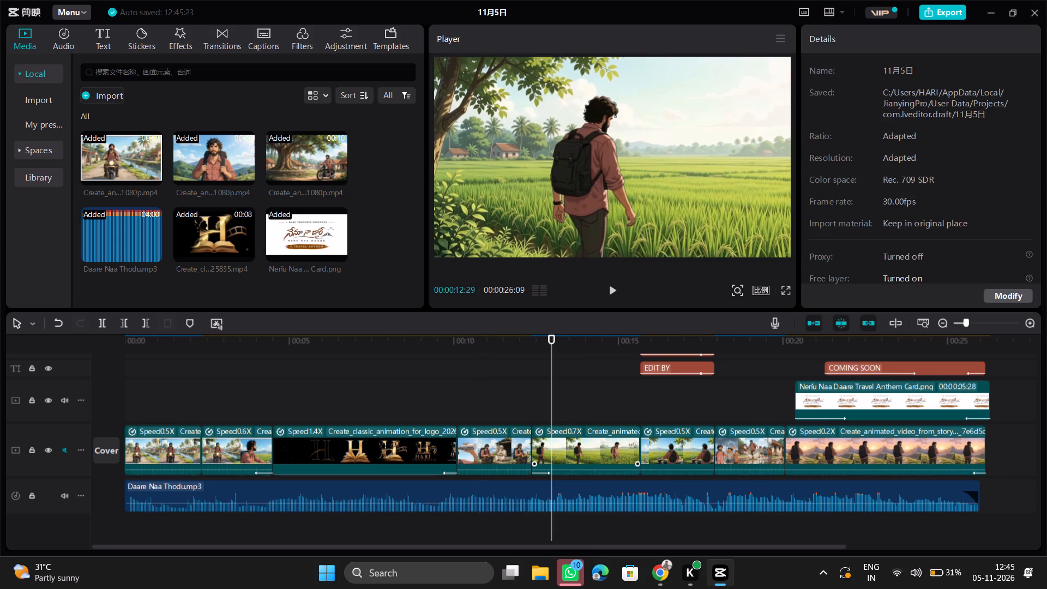
click(952, 41)
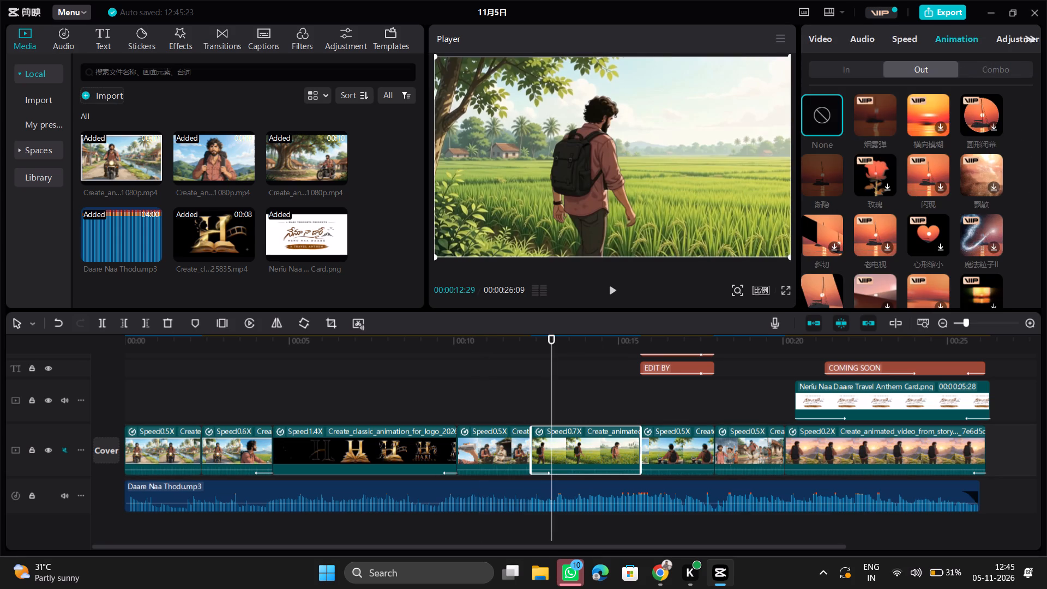
click(866, 73)
click(833, 119)
Apply the 渐显 in animation to the old-man clip after the logo and play the video from the logo's end.
click(520, 411)
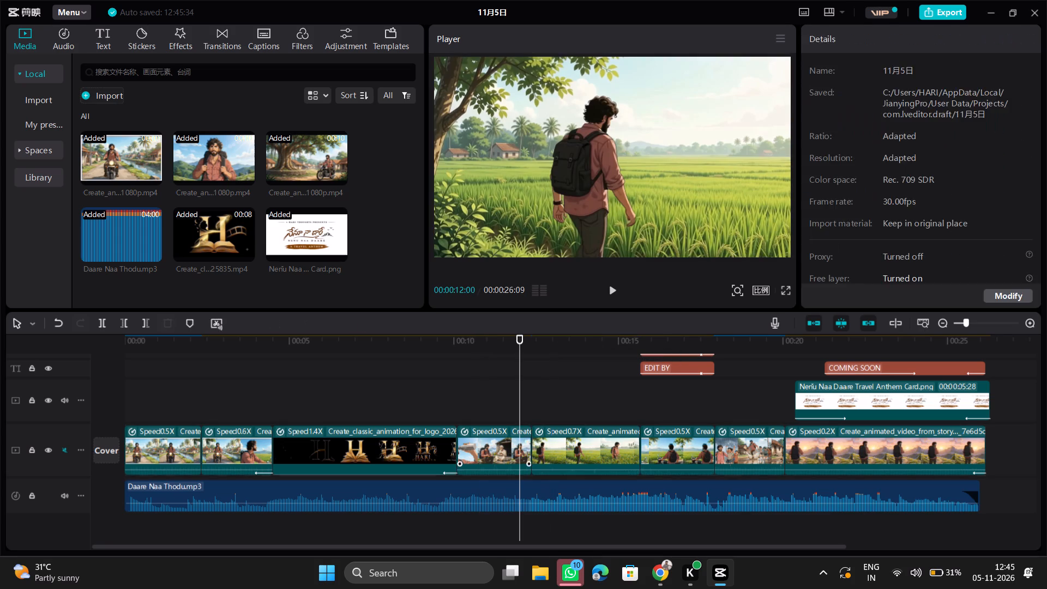
click(503, 449)
click(892, 47)
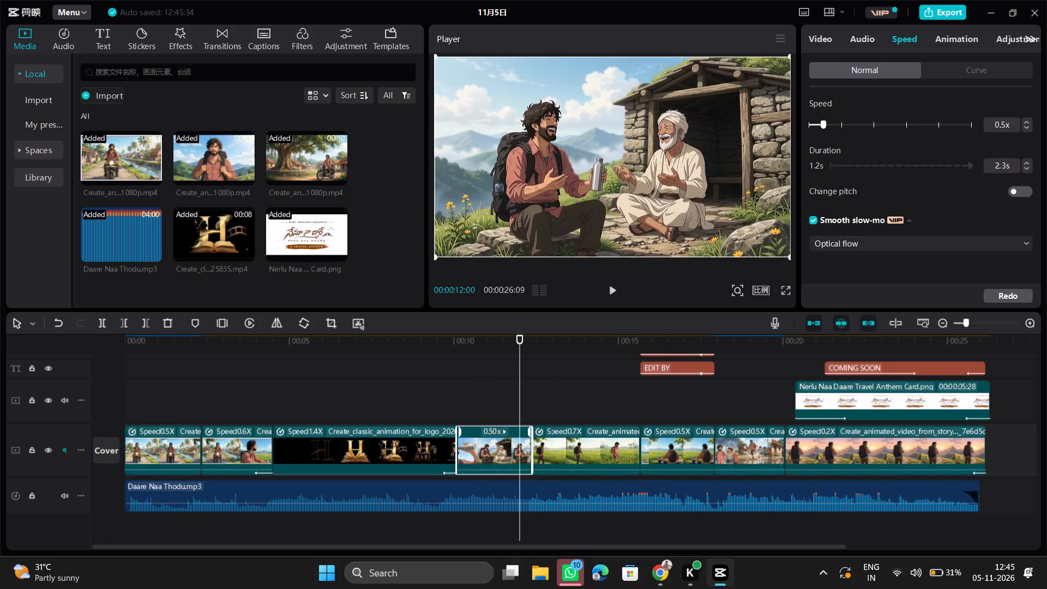
click(934, 44)
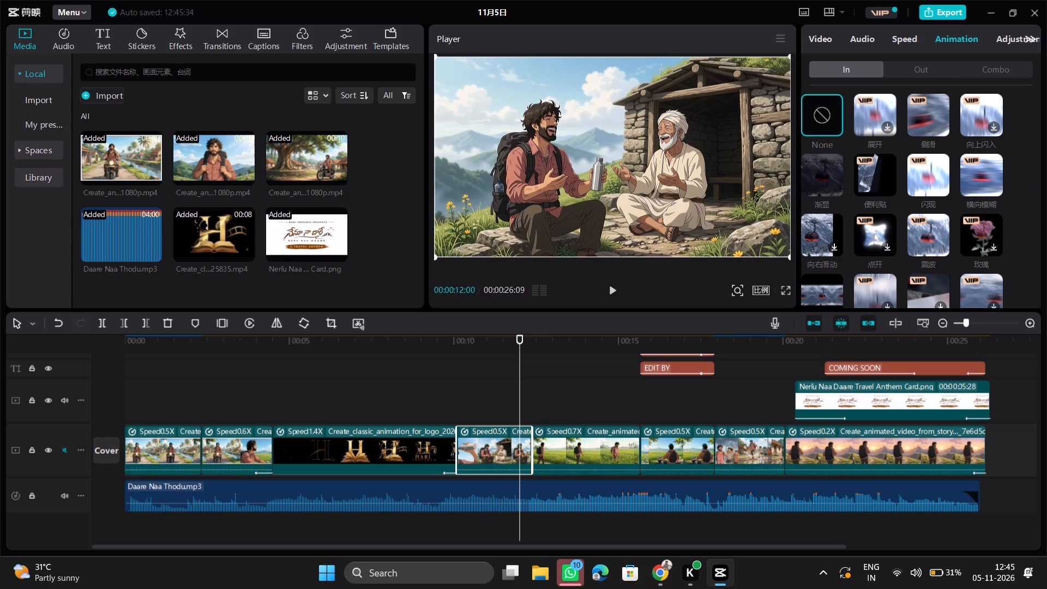
click(830, 177)
click(438, 395)
key(space)
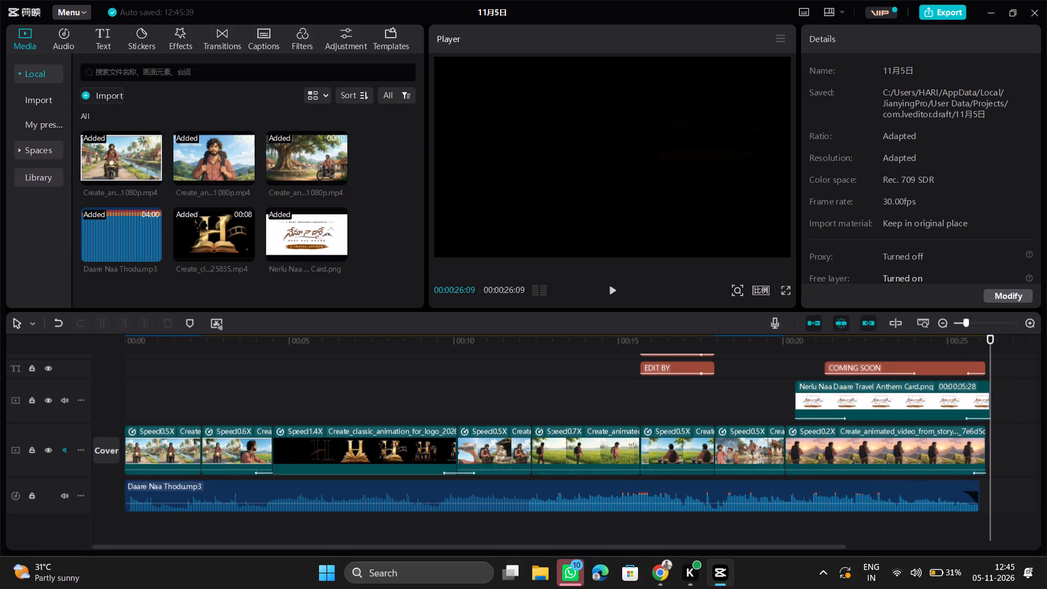
Move the Travel Anthem Card image earlier so it starts with the last main-track clip, and play the ending.
drag(889, 386, 878, 386)
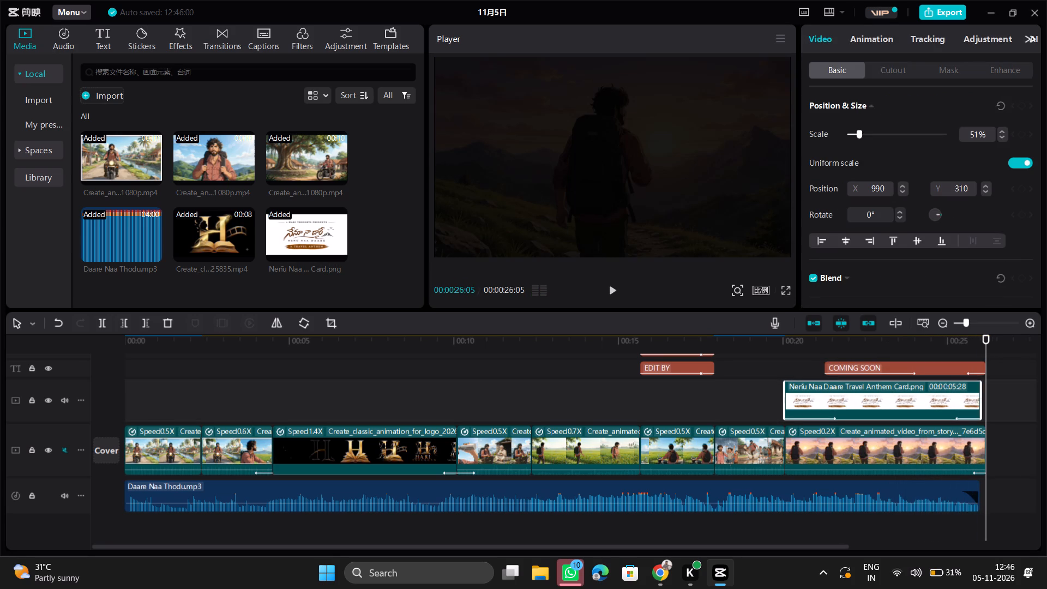
click(781, 358)
key(space)
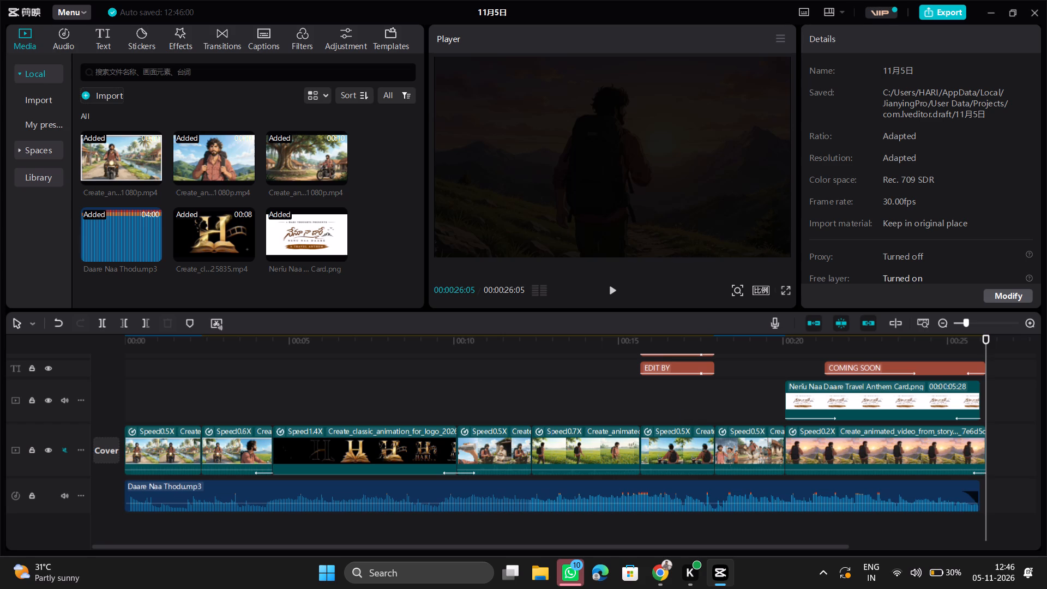
Play the whole video full screen from the beginning to review the finished edit.
scroll(681, 417, right, 4)
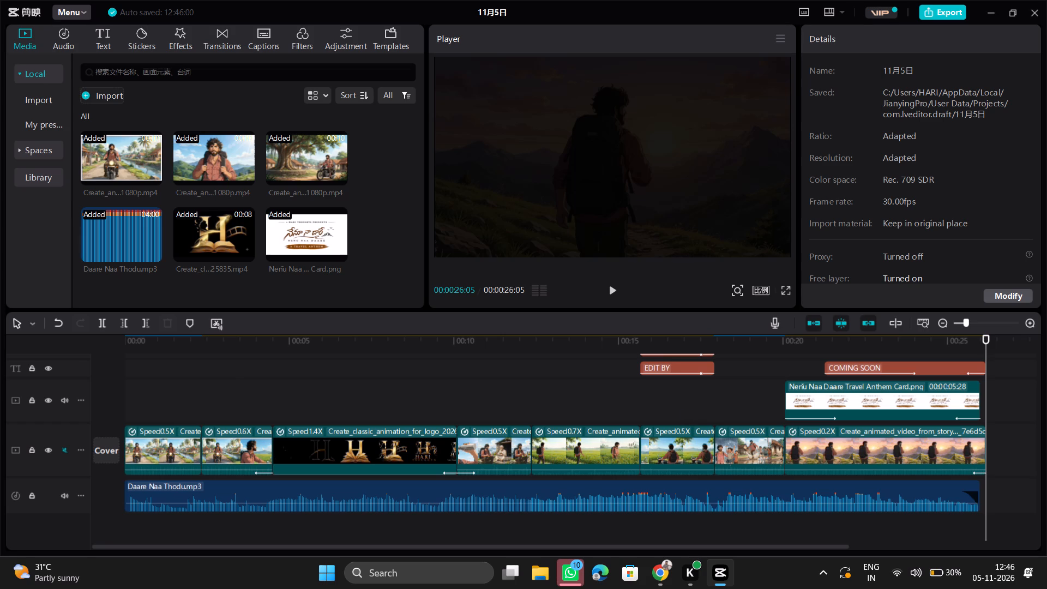
click(224, 376)
drag(223, 400, 109, 410)
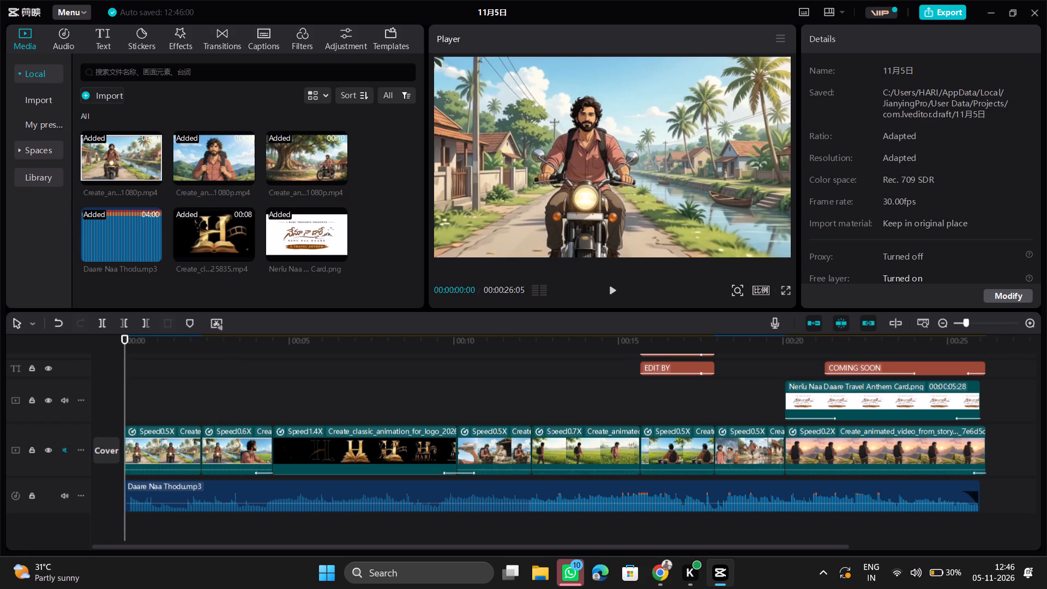
key(space)
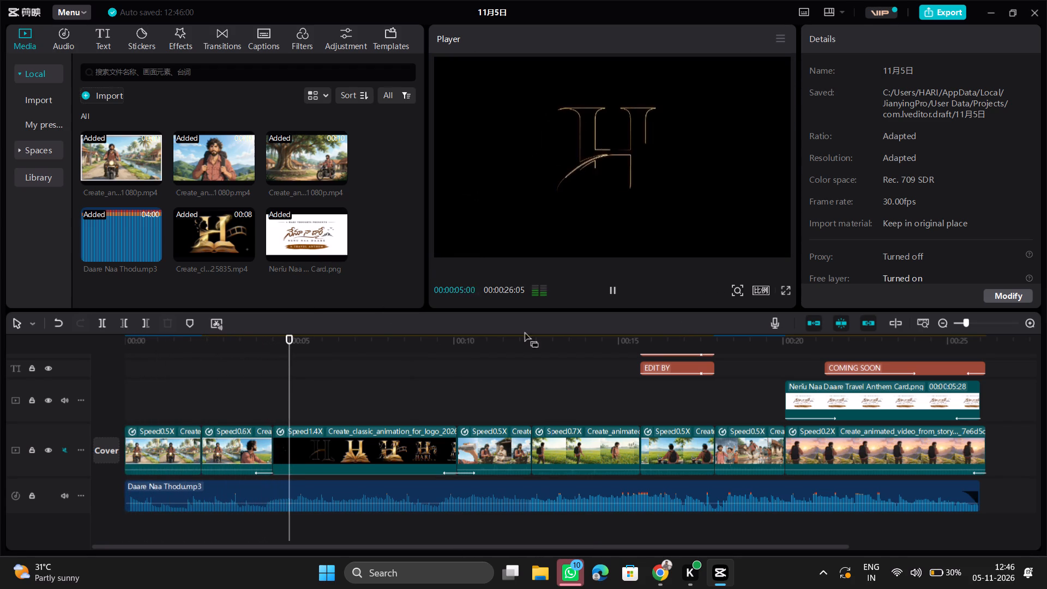
click(781, 286)
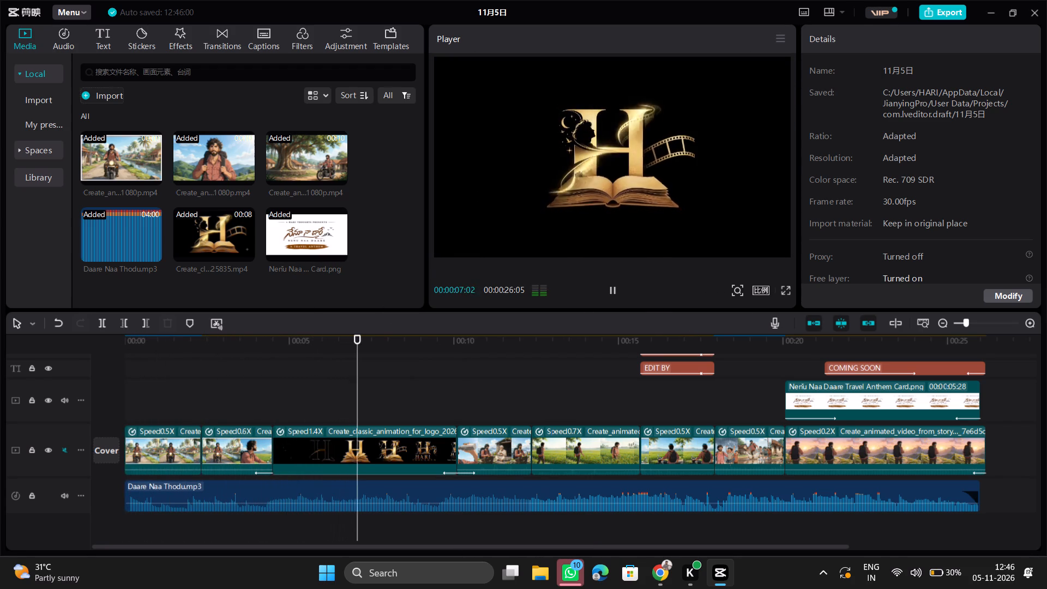
click(781, 287)
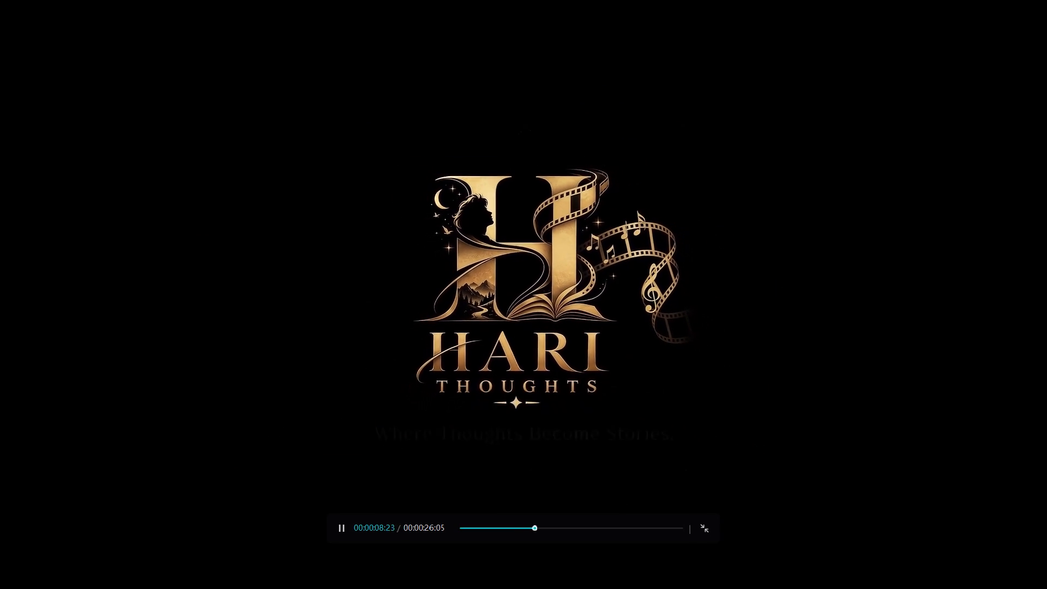
drag(545, 529, 460, 539)
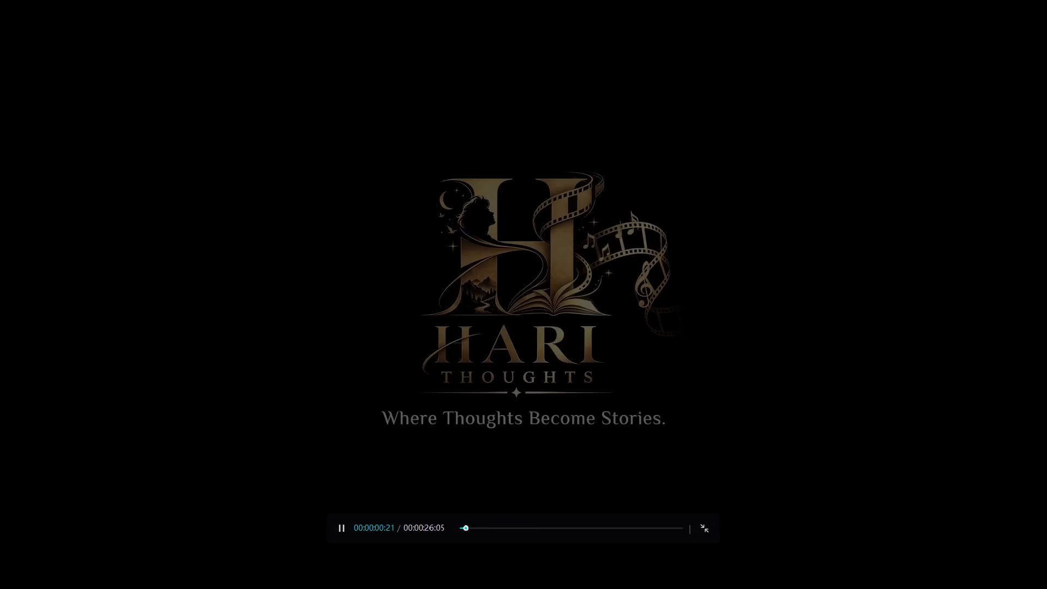
drag(460, 539, 402, 531)
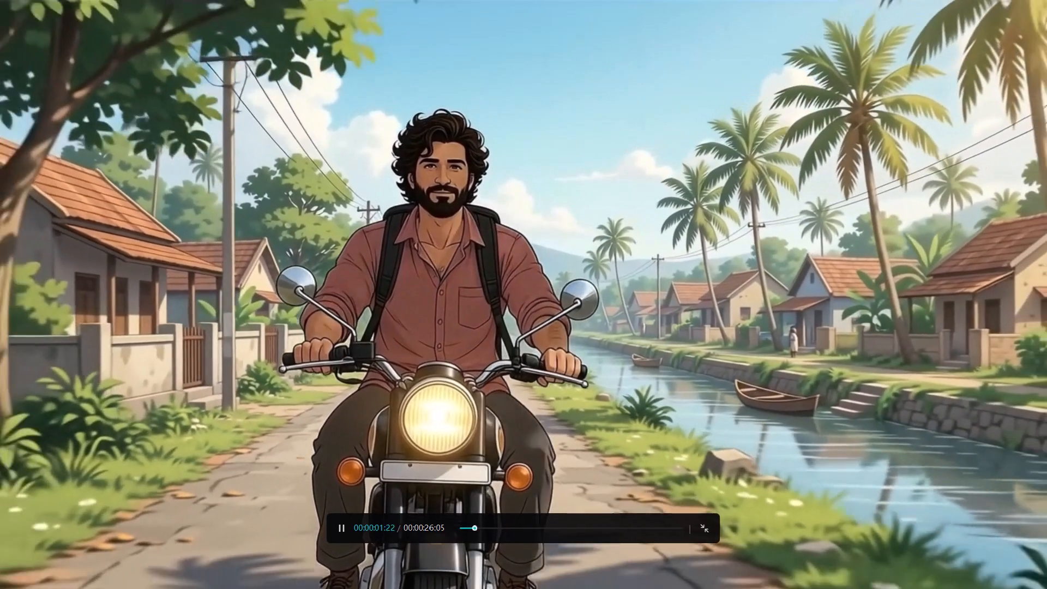
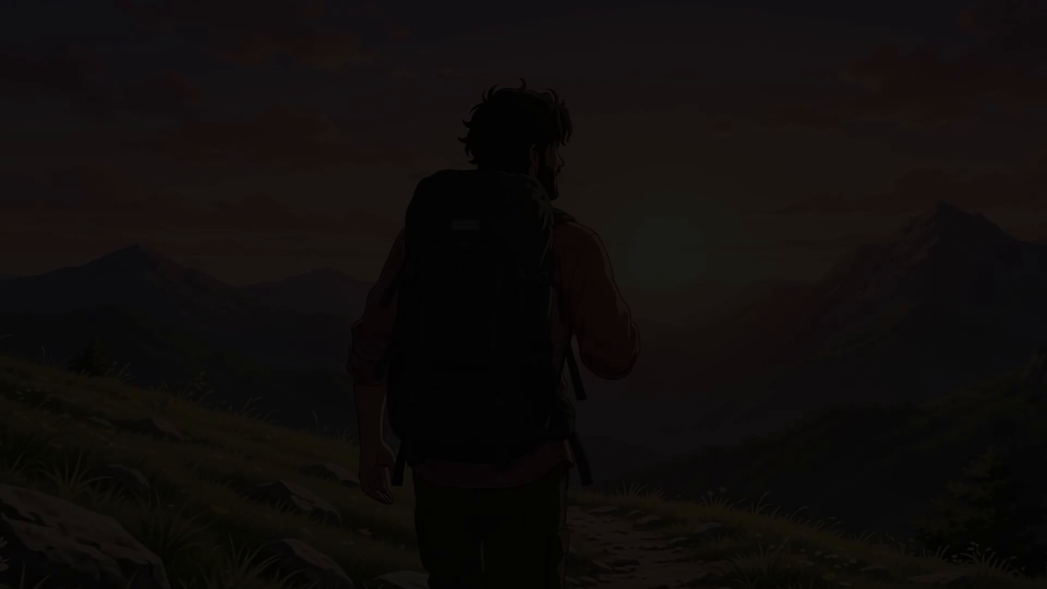
Play the edited video full screen from the beginning once more to review it.
click(247, 329)
key(space)
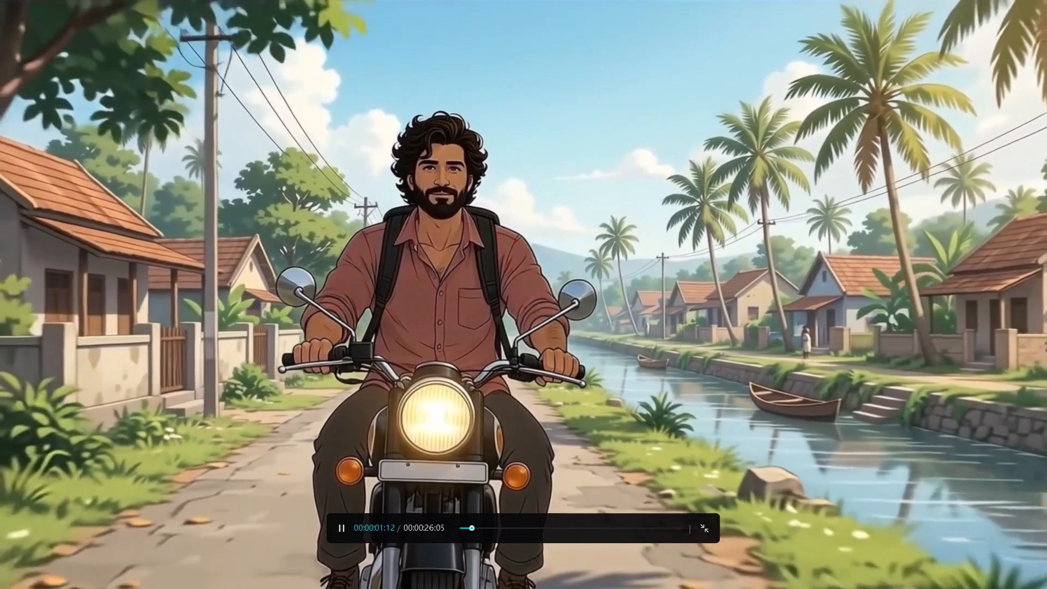
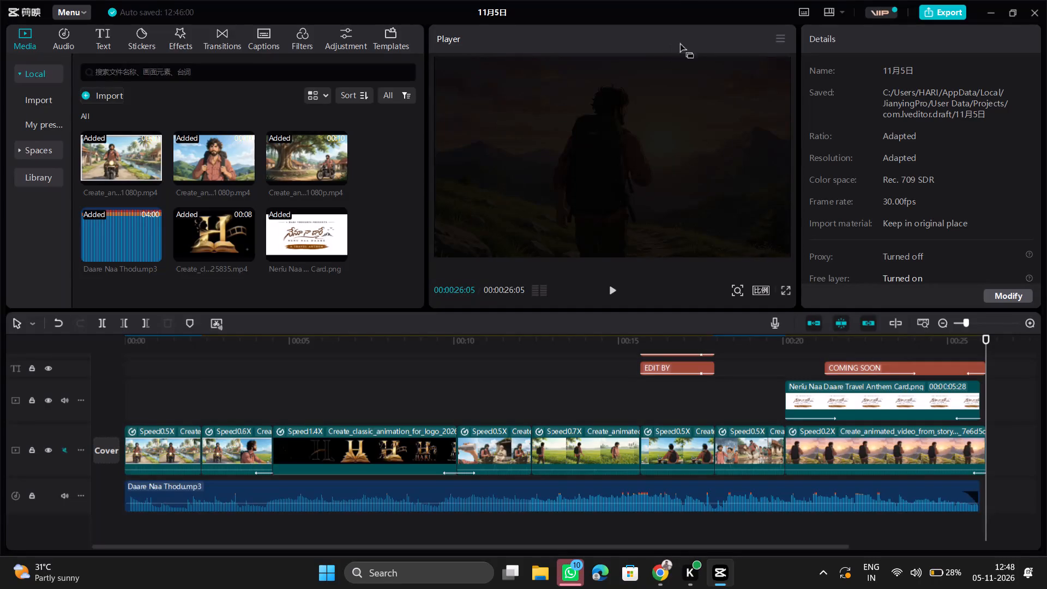
click(922, 17)
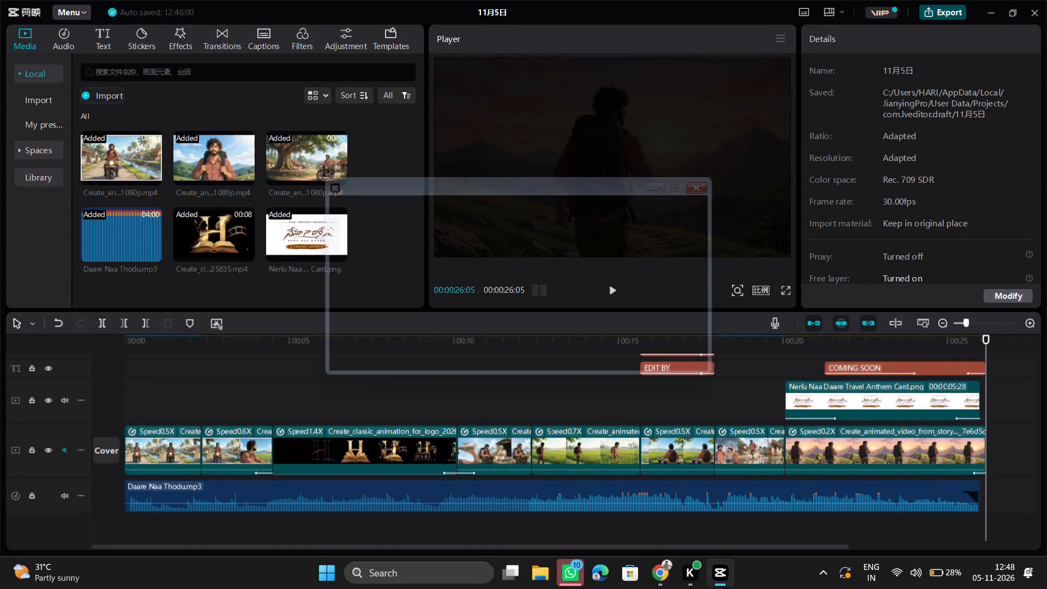
drag(646, 92, 607, 93)
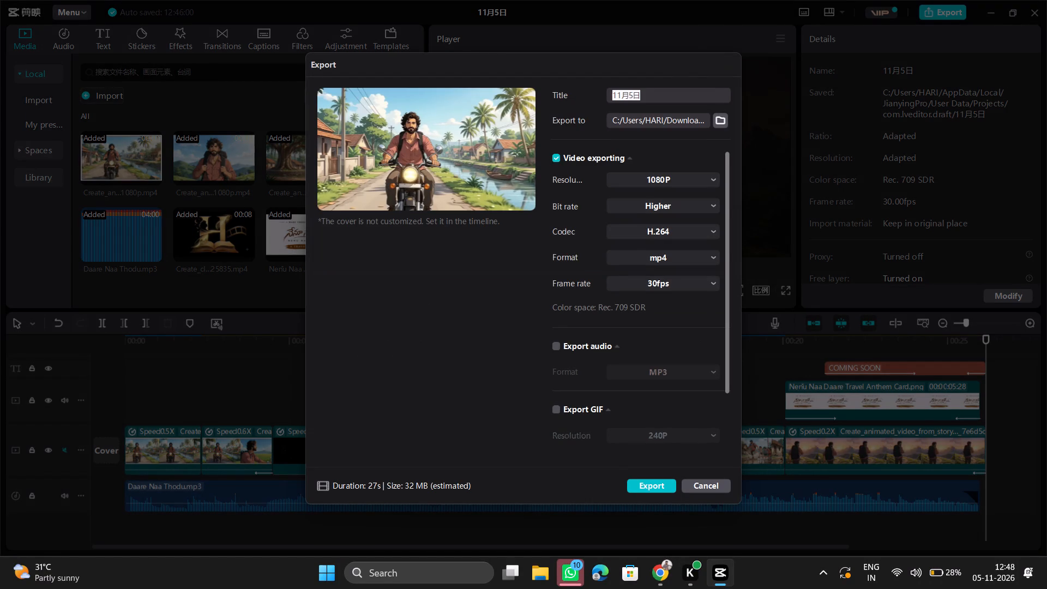
key(BackSpace)
text(NENU NAA DAA)
text(RE)
click(689, 288)
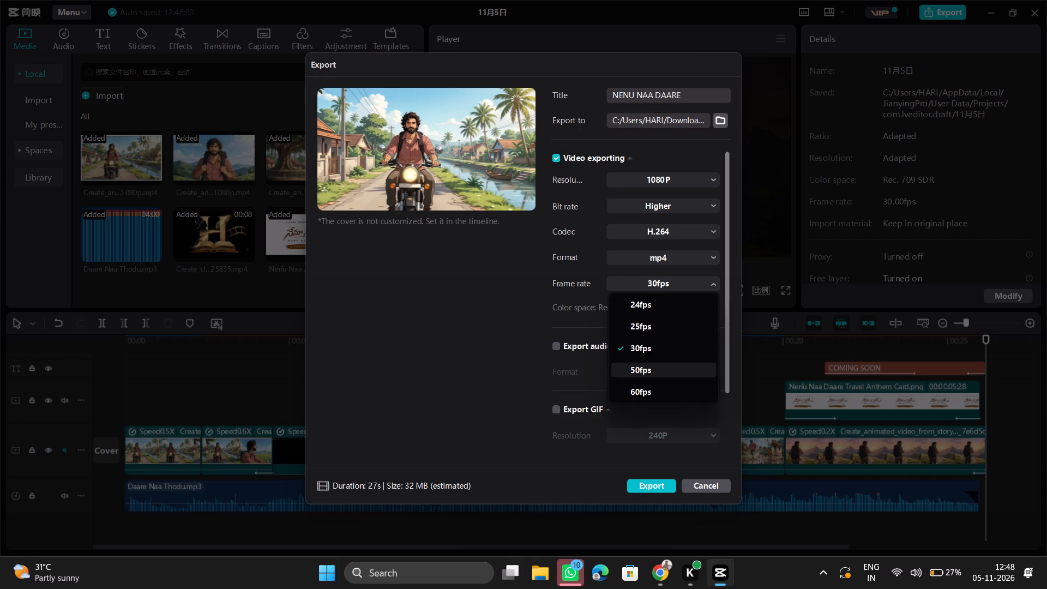
click(667, 373)
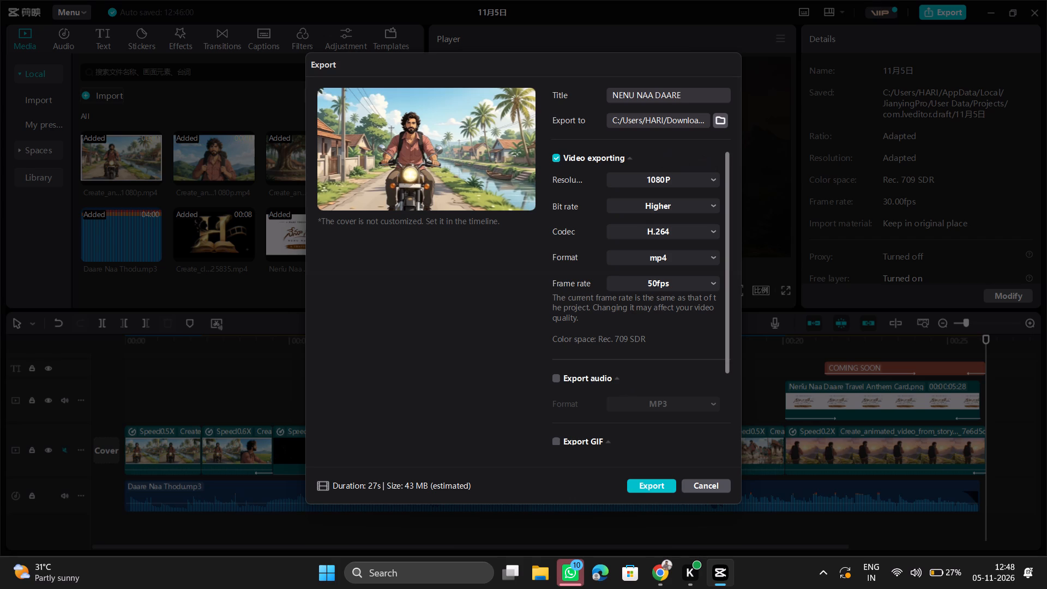
click(640, 486)
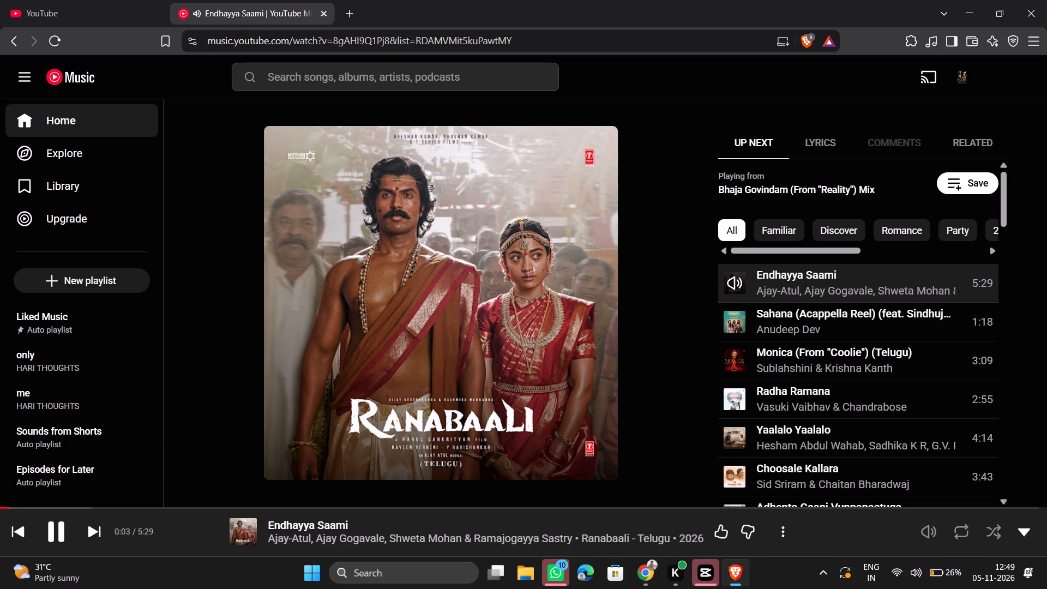
click(462, 390)
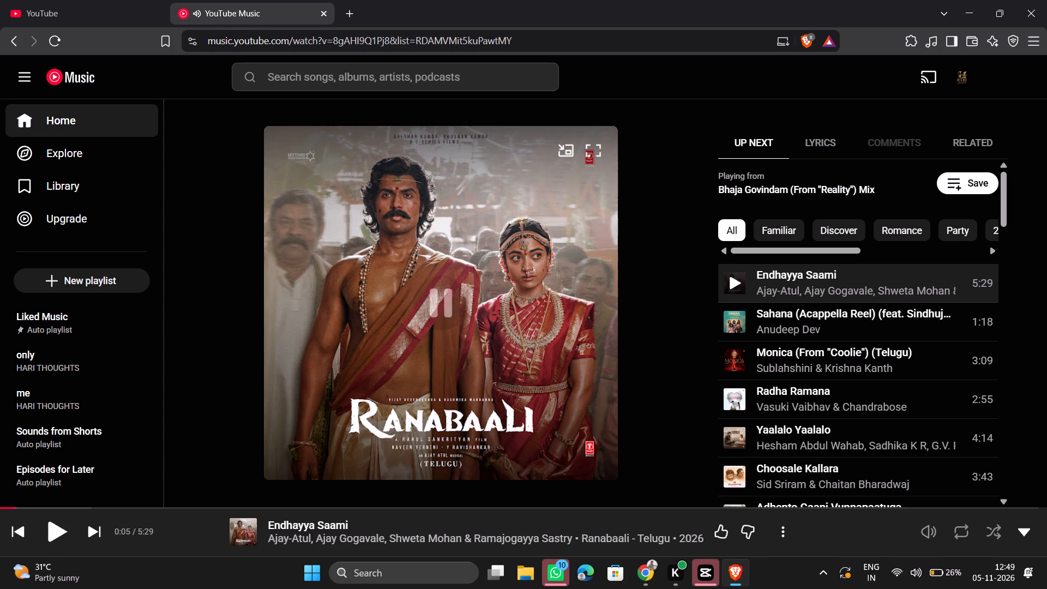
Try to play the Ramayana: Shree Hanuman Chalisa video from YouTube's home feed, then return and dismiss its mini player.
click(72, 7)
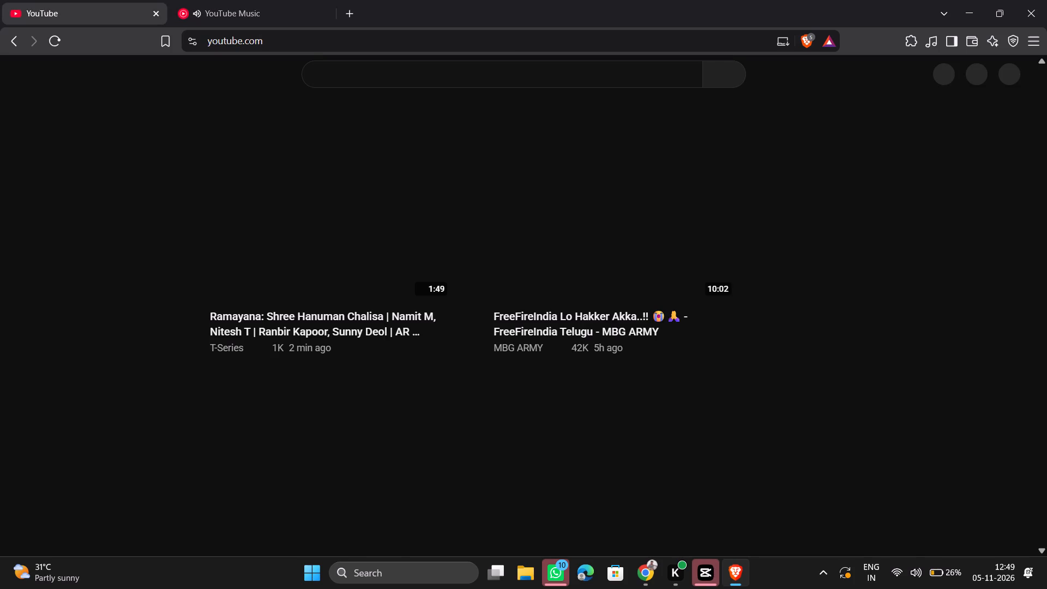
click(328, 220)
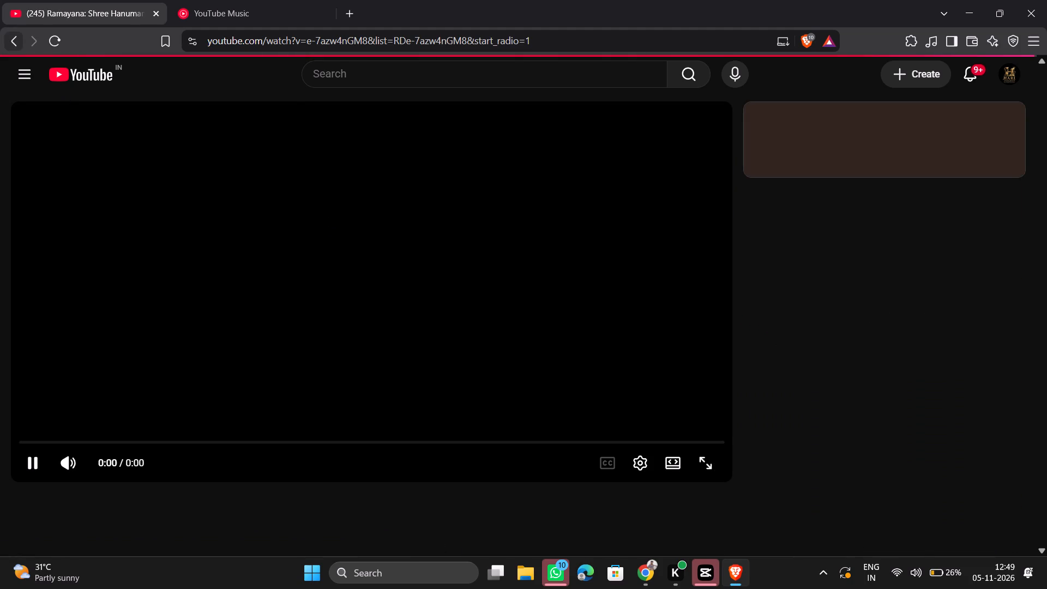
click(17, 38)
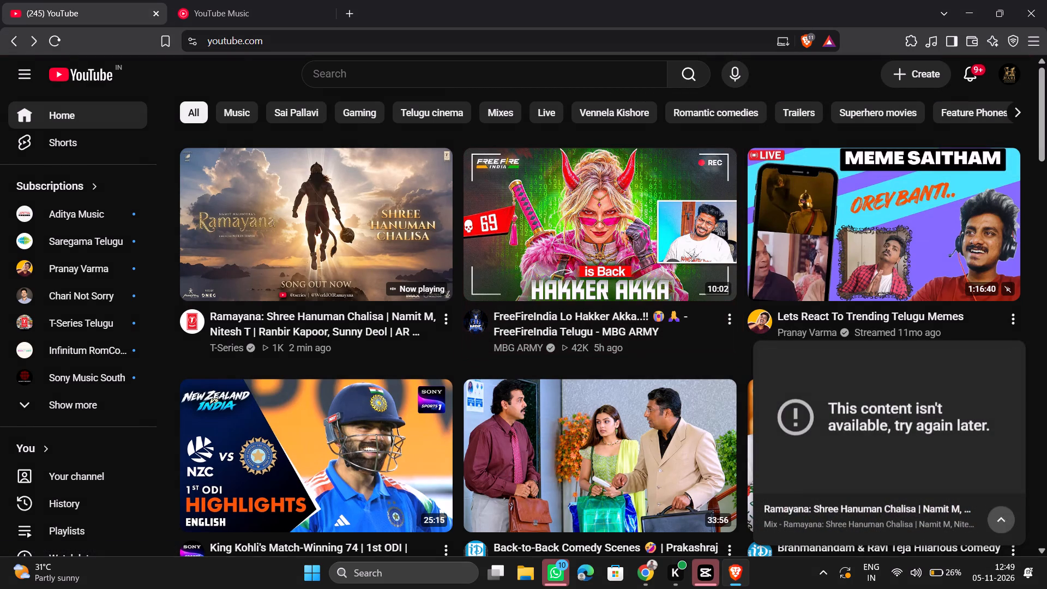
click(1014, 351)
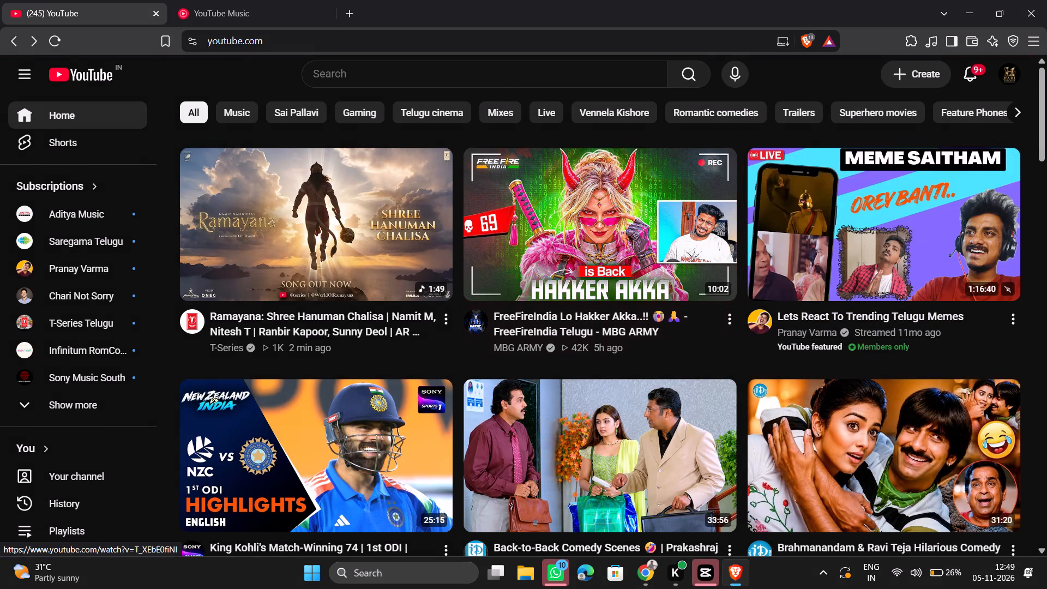
Search YouTube for "ramayana song" and browse the results.
click(537, 80)
text(RAMA)
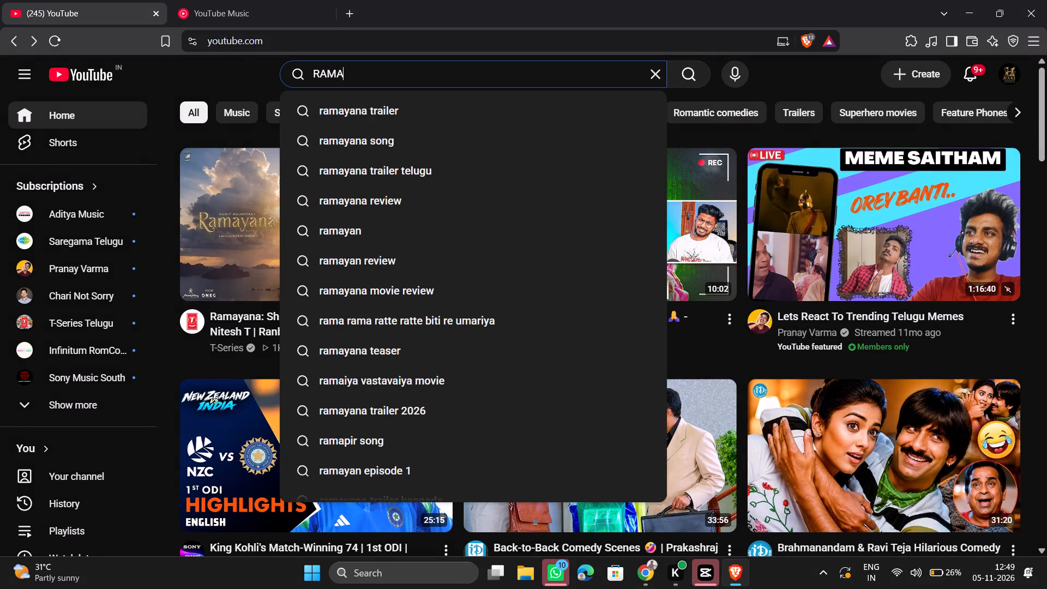
click(482, 147)
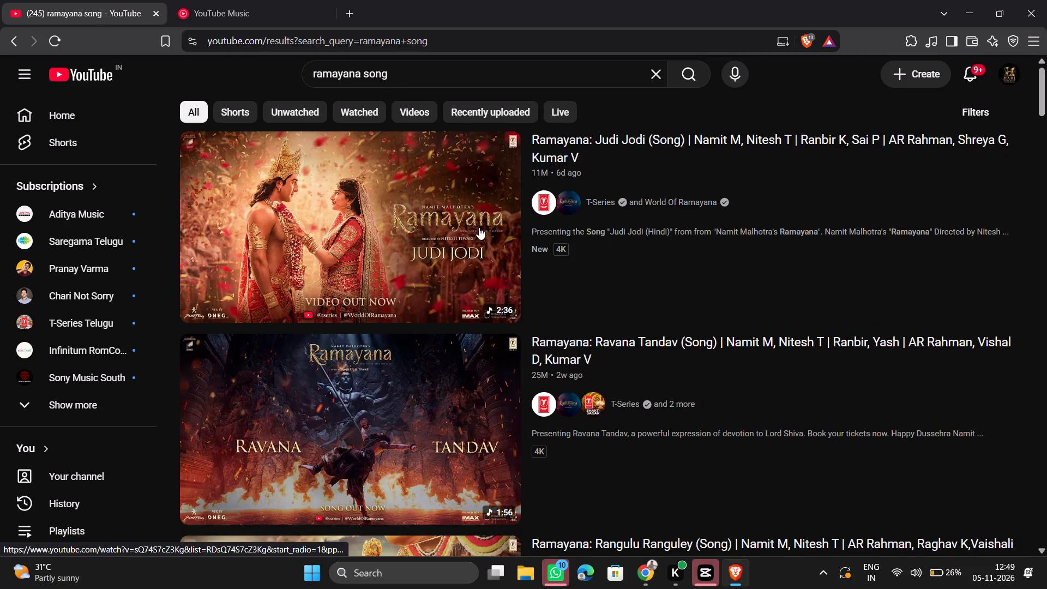
scroll(479, 227, down, 12)
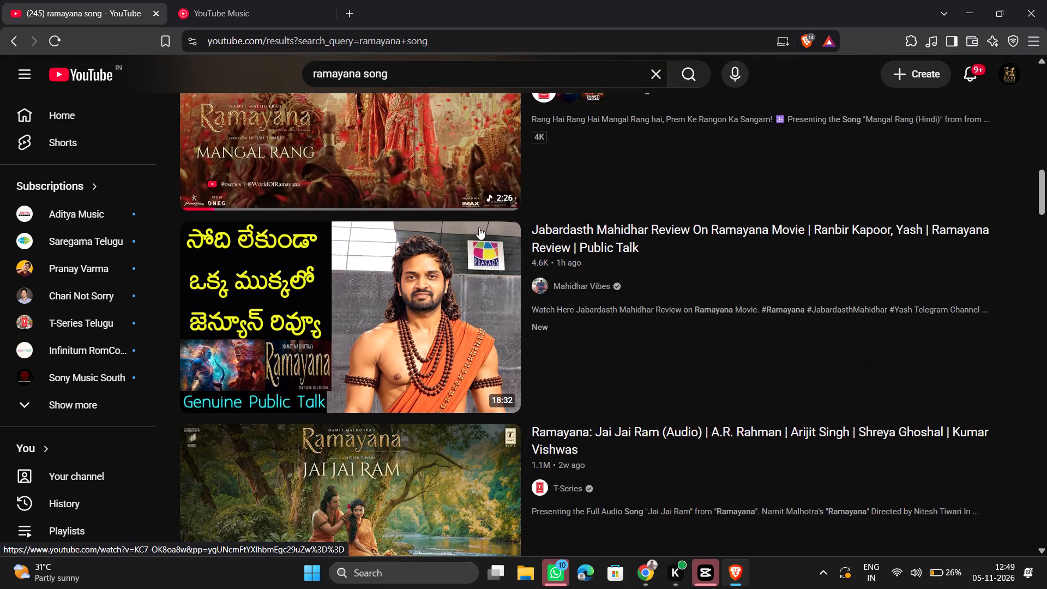
scroll(479, 227, down, 5)
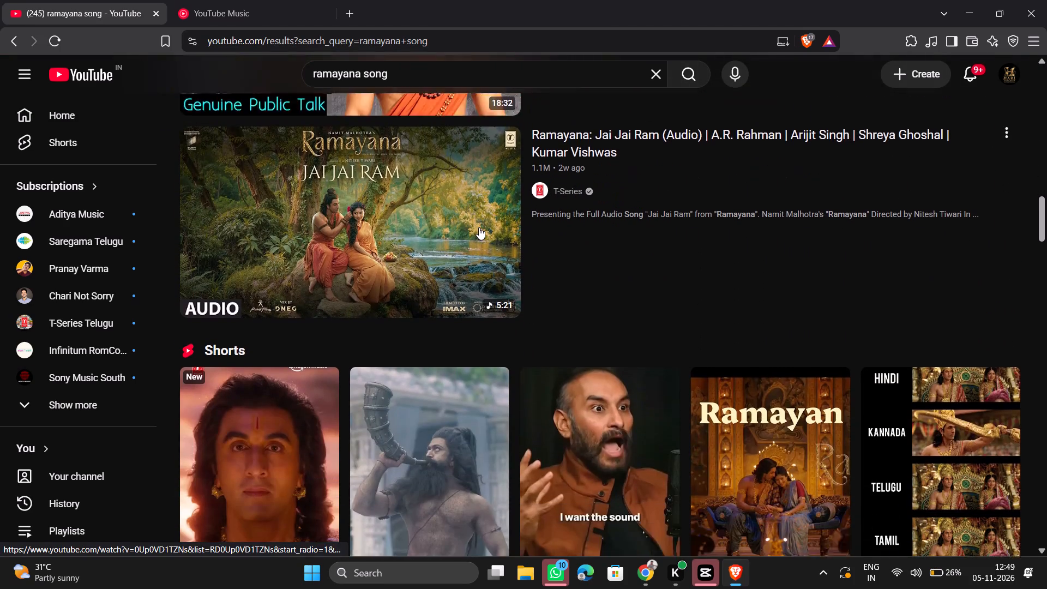
scroll(479, 227, down, 9)
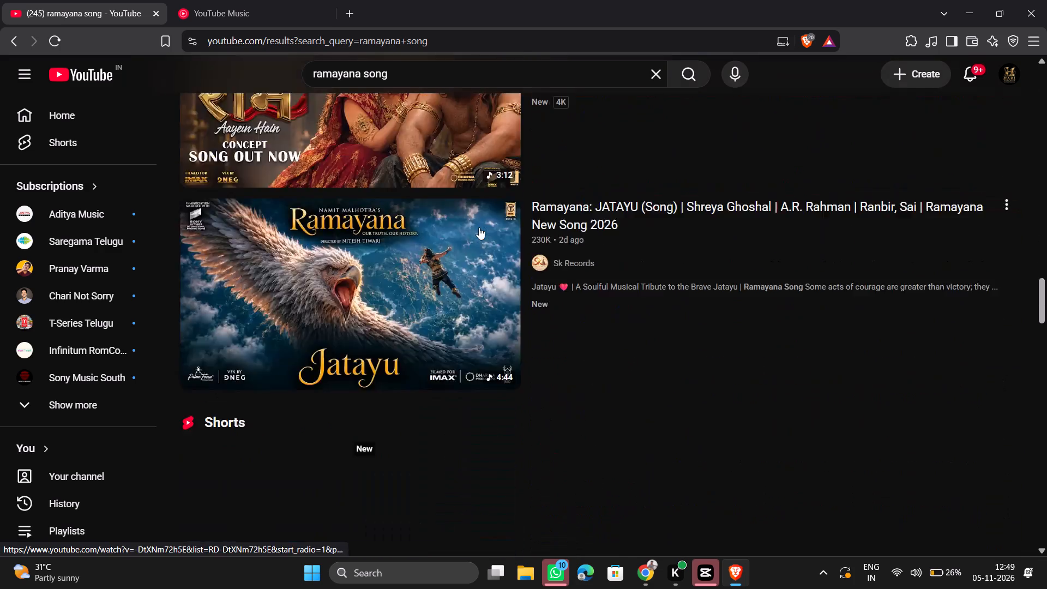
scroll(479, 227, down, 2)
scroll(479, 227, up, 9)
Refine the YouTube search to "ramayana telugu songs" and browse the results.
click(432, 69)
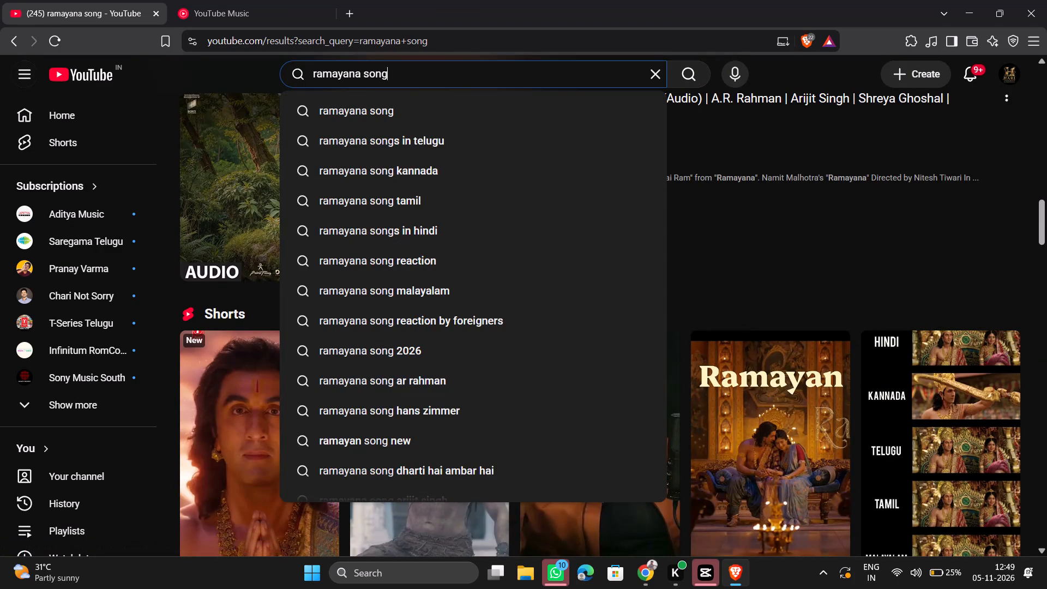
key(s)
key(ctrl+Left)
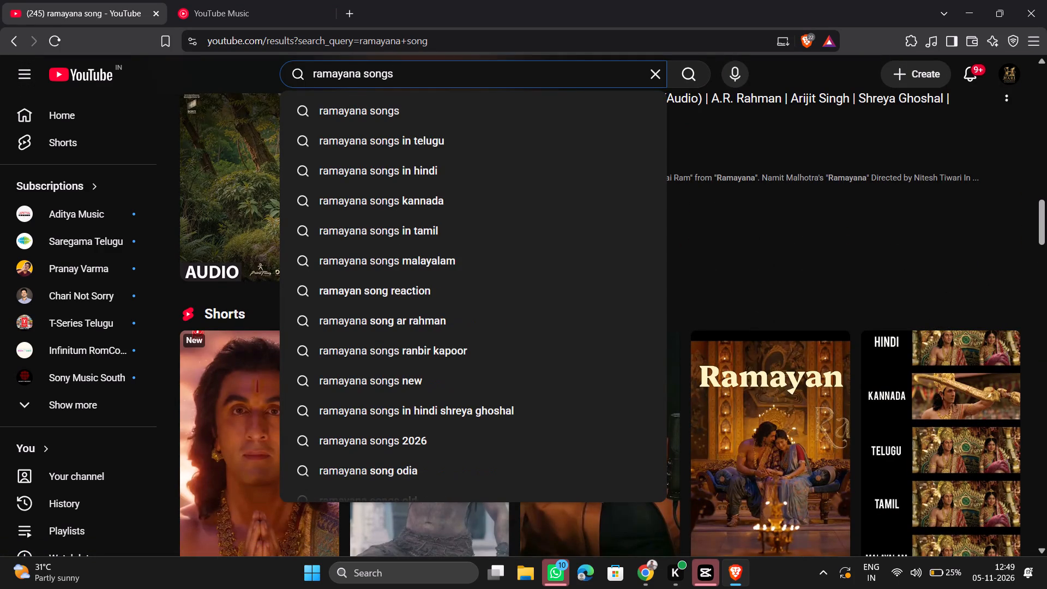
text(telugu)
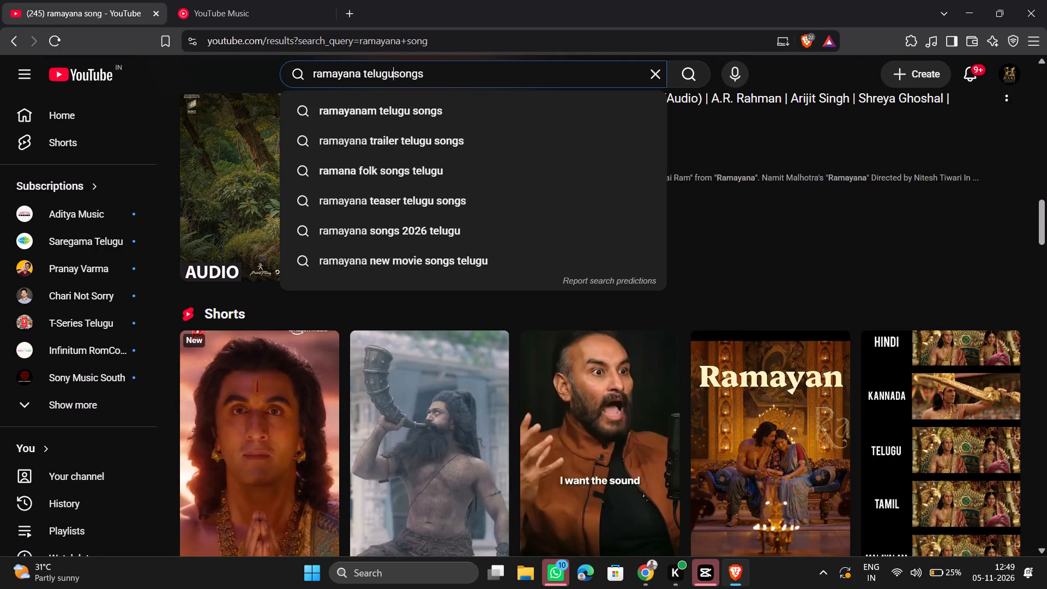
key(space)
key(Return)
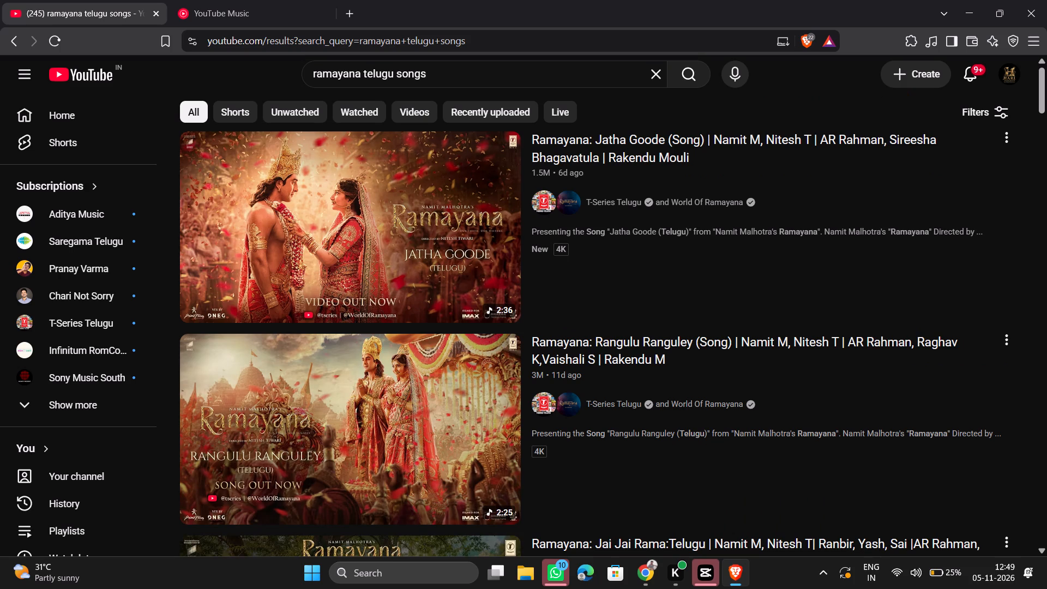
scroll(406, 328, down, 5)
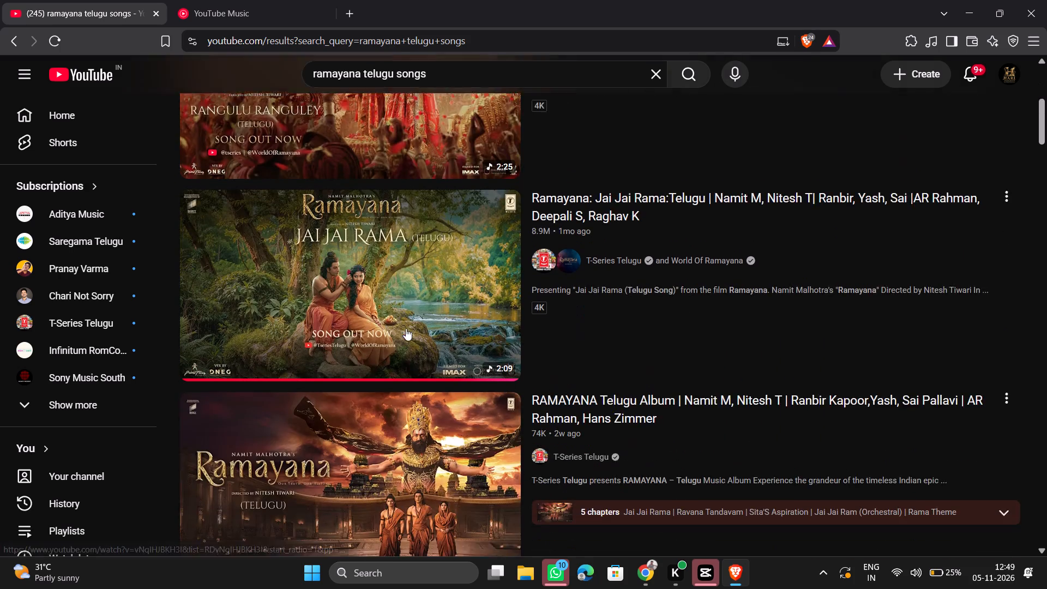
scroll(406, 328, down, 4)
scroll(406, 328, up, 11)
Extend the YouTube search to "ramayana telugu songs hanuman" and look through the results for the Hanuman song.
click(457, 65)
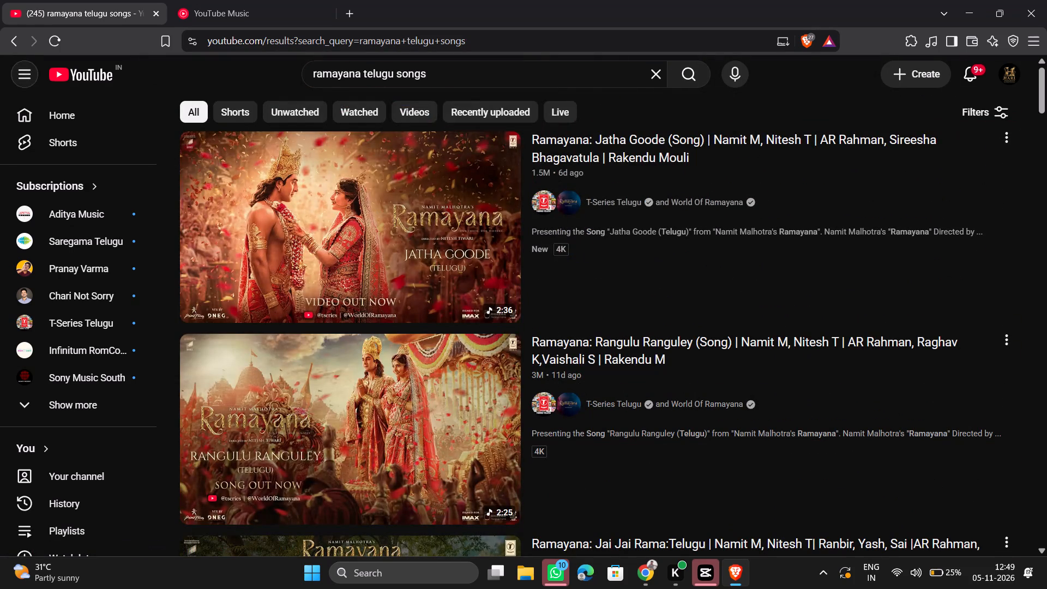
click(460, 70)
key(space)
text(hani)
key(BackSpace)
text(uman)
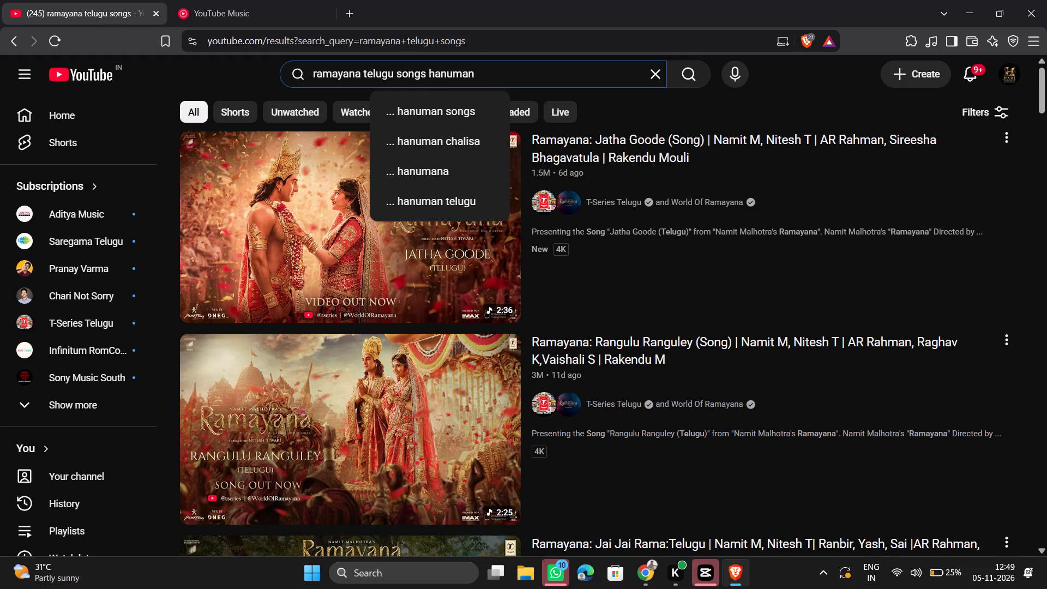
key(Return)
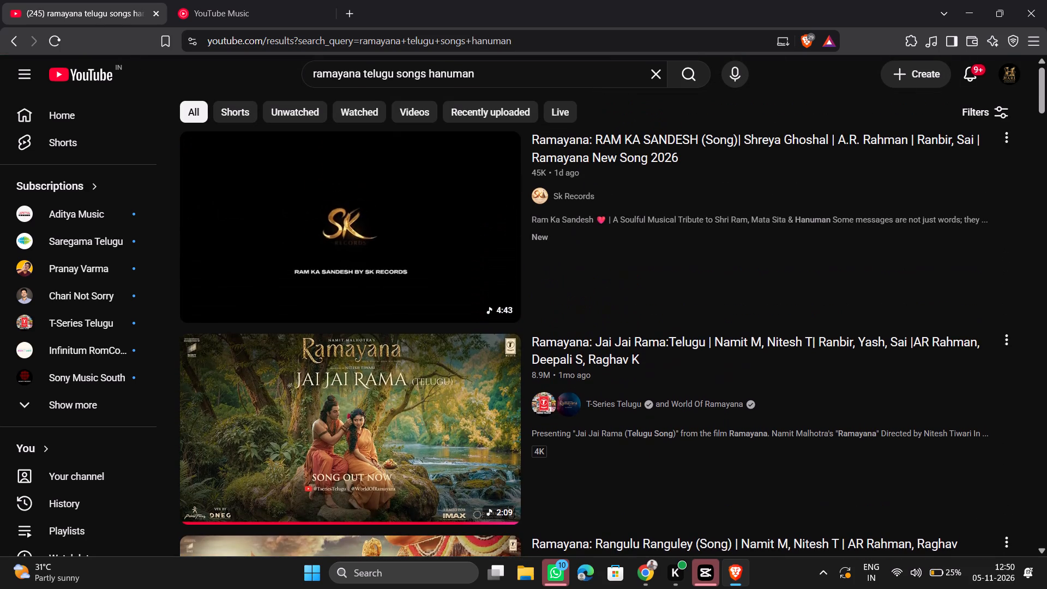
scroll(611, 321, down, 9)
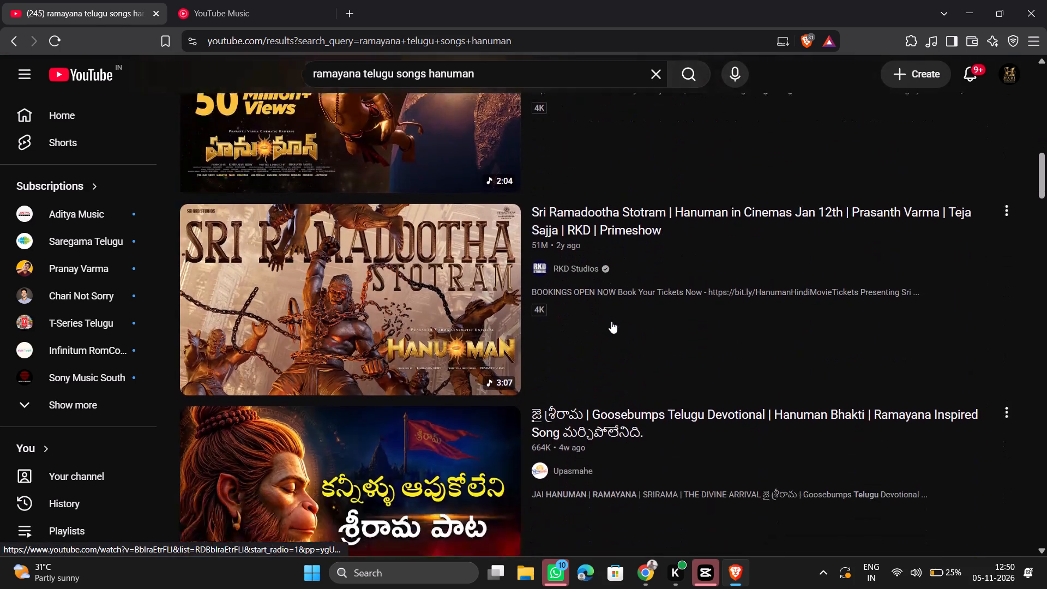
scroll(611, 321, down, 5)
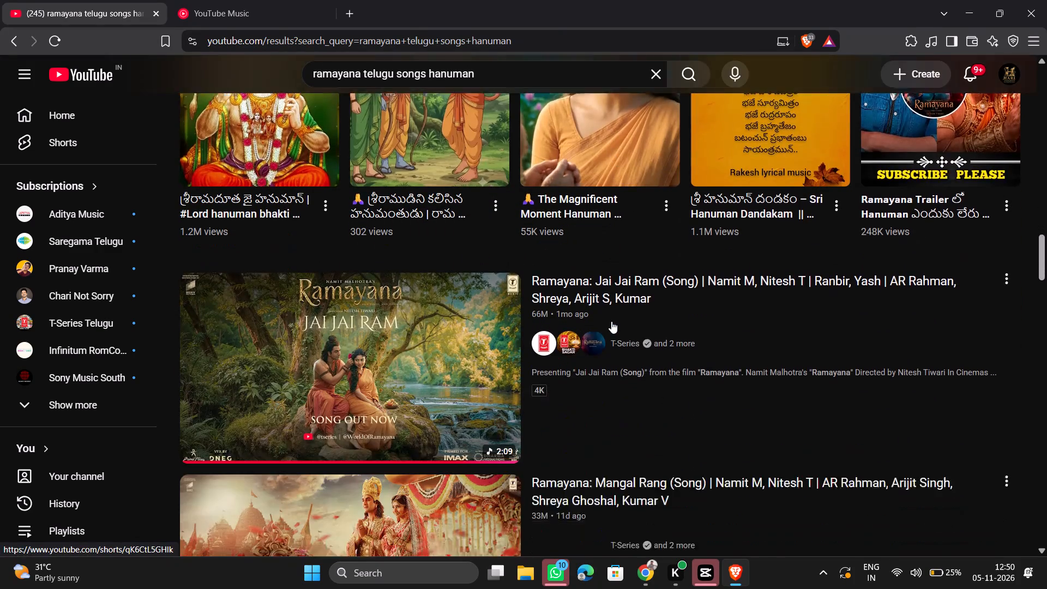
scroll(611, 321, down, 5)
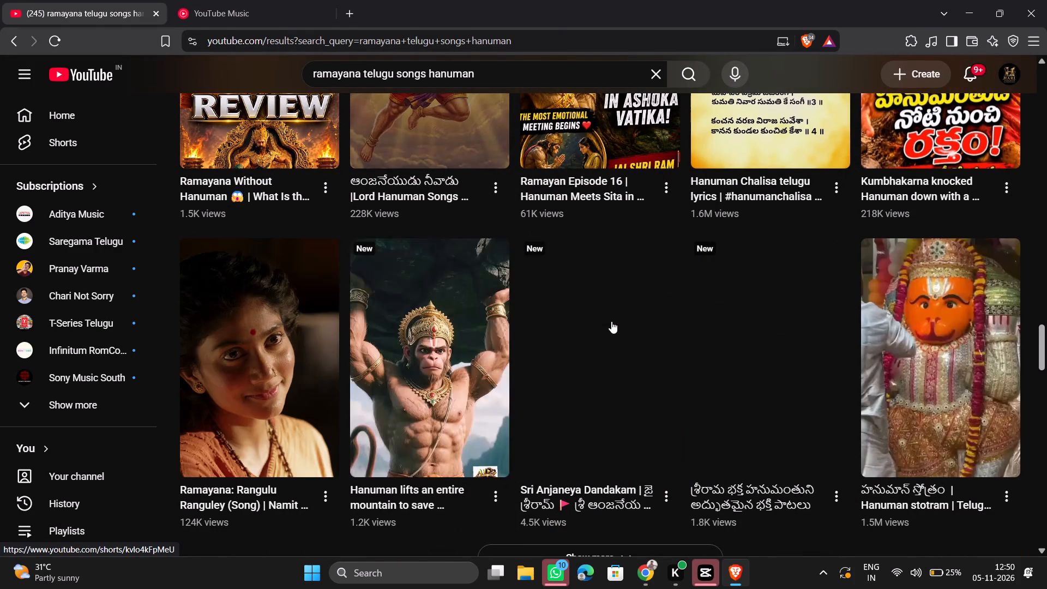
Go back through the earlier searches to YouTube's home feed with the Ramayana: Shree Hanuman Chalisa video.
scroll(611, 321, right, 5)
scroll(429, 272, right, 7)
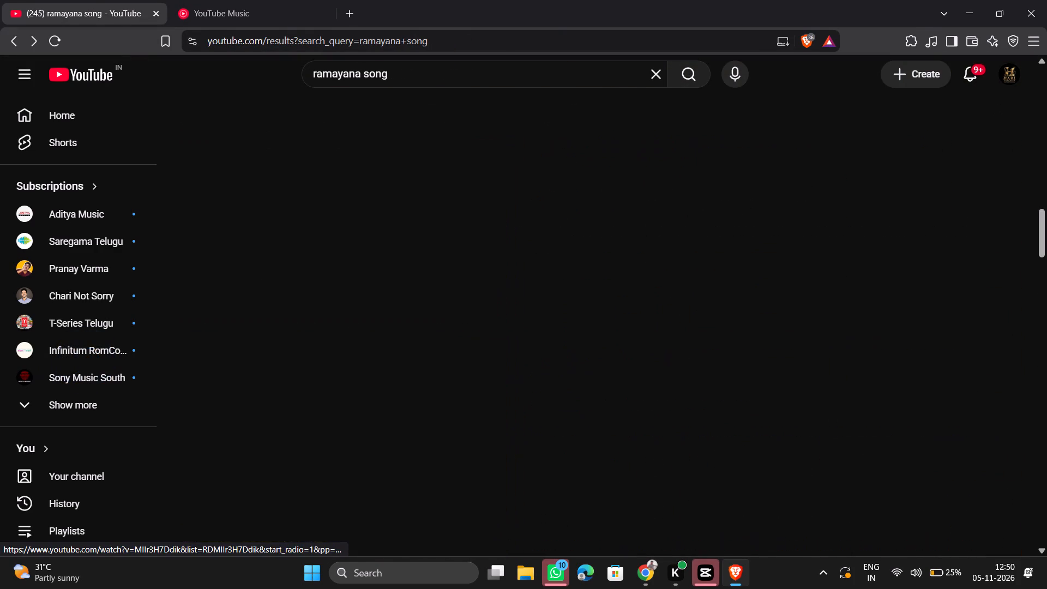
scroll(429, 272, right, 5)
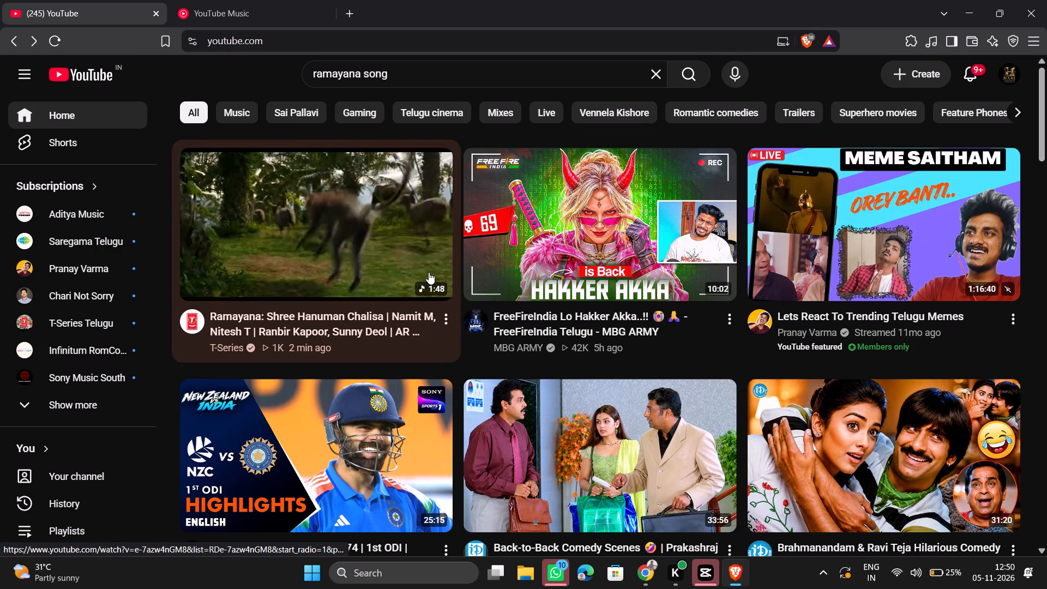
Open the Ramayana: Shree Hanuman Chalisa video from the home feed and bring up its playback quality options.
click(374, 219)
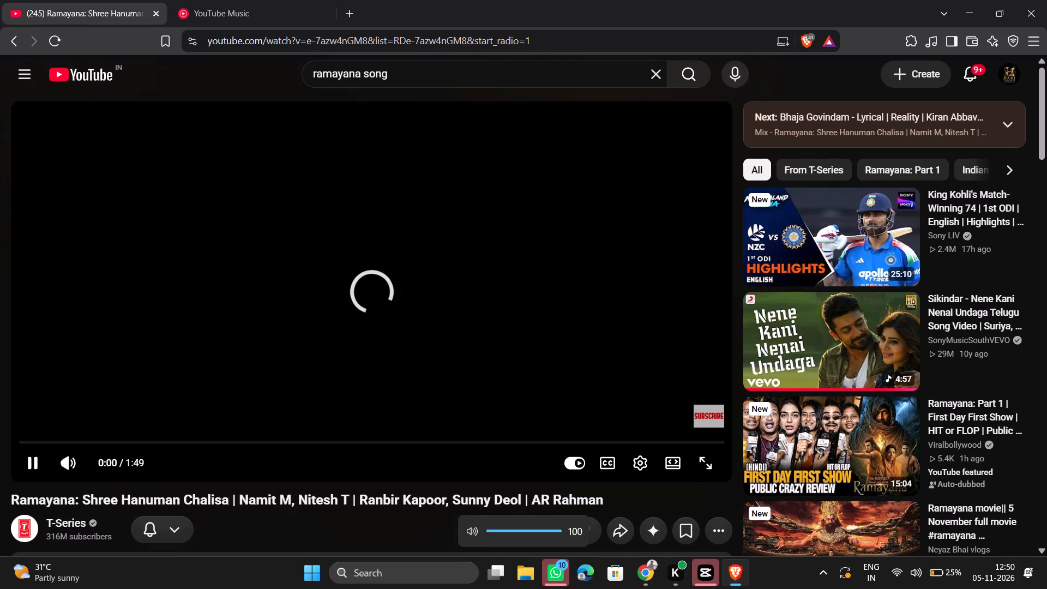
click(636, 466)
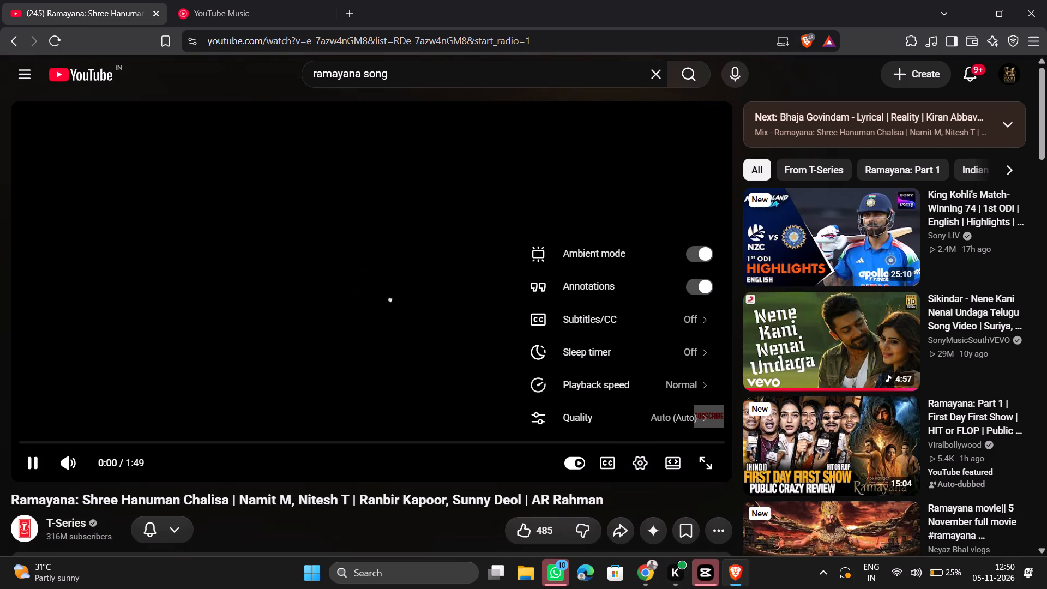
click(704, 417)
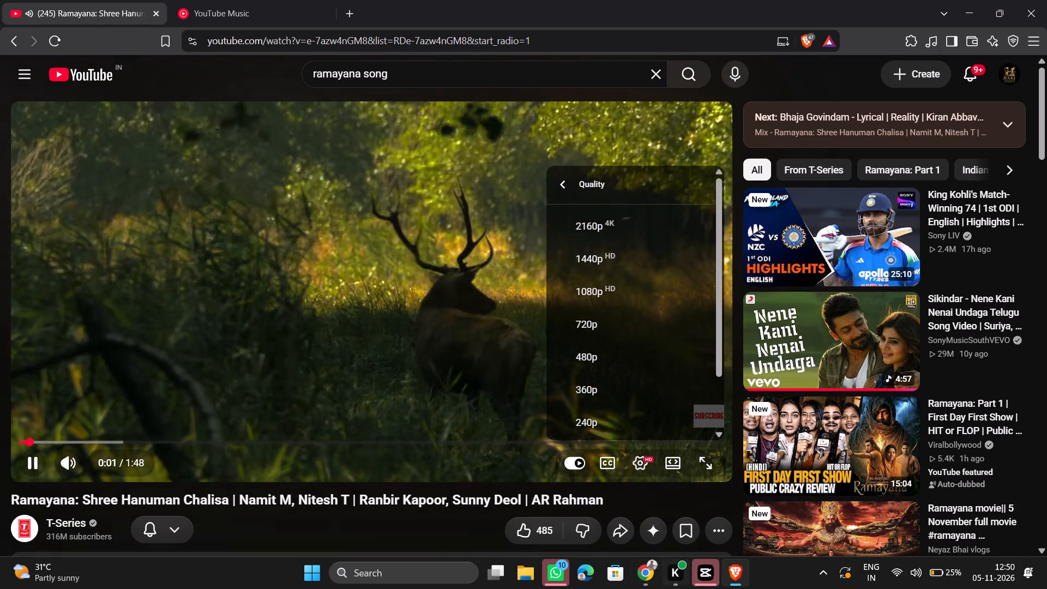
Rewind the Shree Hanuman Chalisa video to its opening and watch it in full screen.
click(707, 576)
click(707, 576)
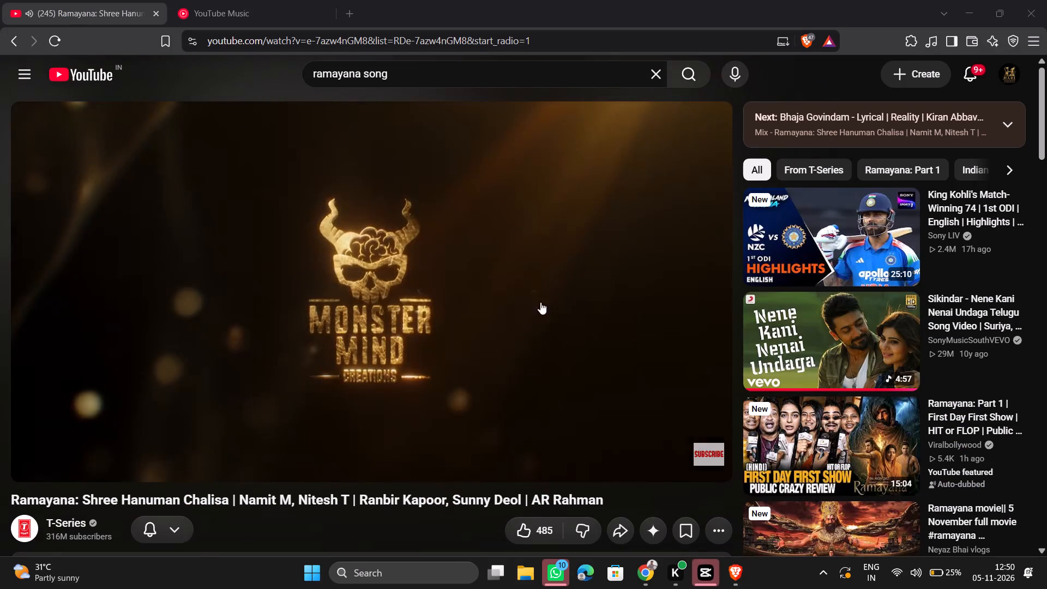
key(Left)
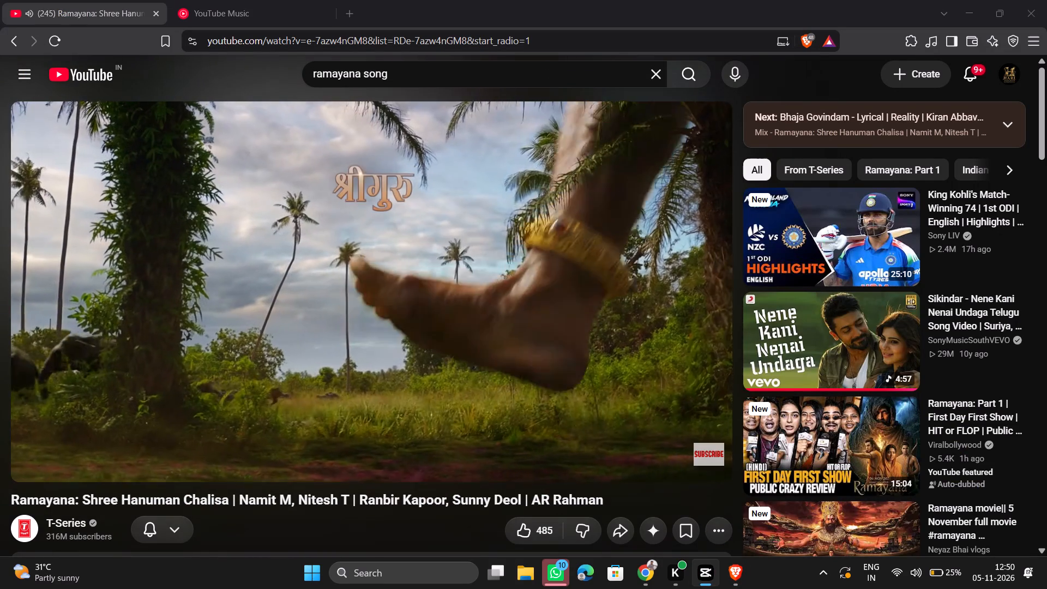
key(Left)
key(Left)
key(Left)
click(113, 245)
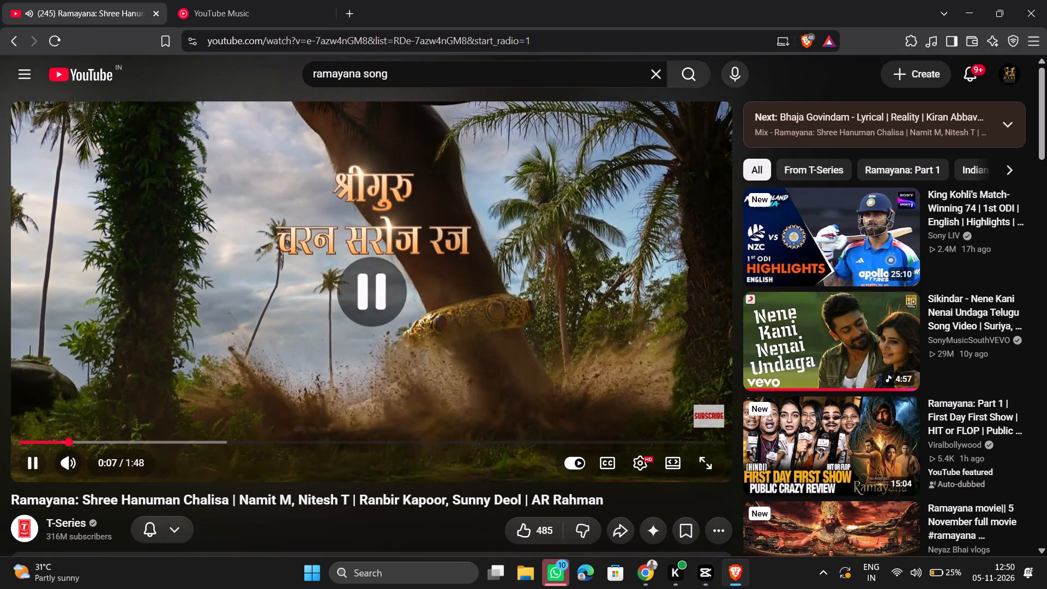
click(113, 245)
key(Left)
key(Left)
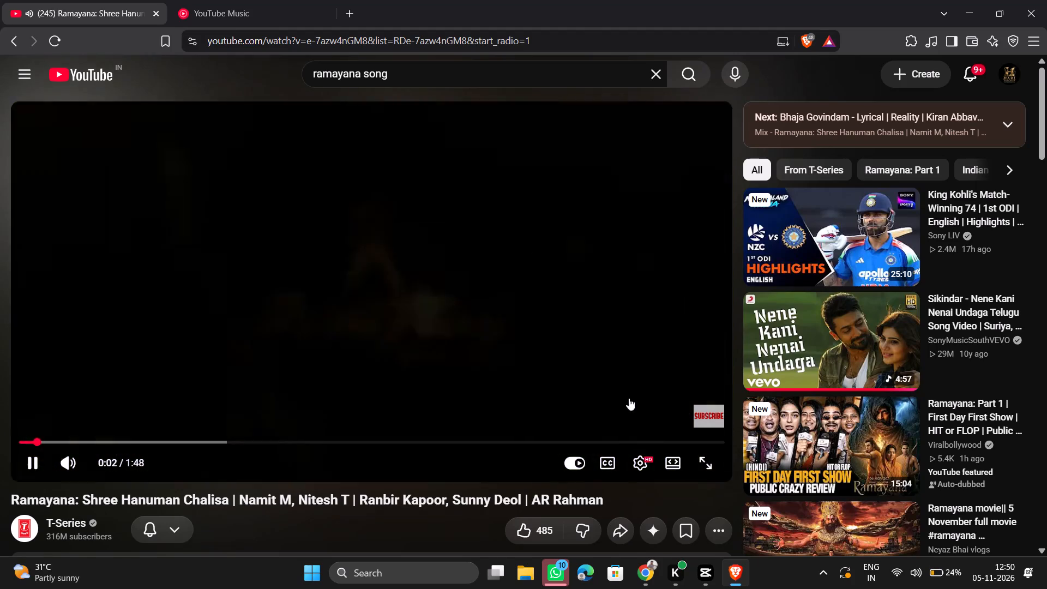
click(711, 469)
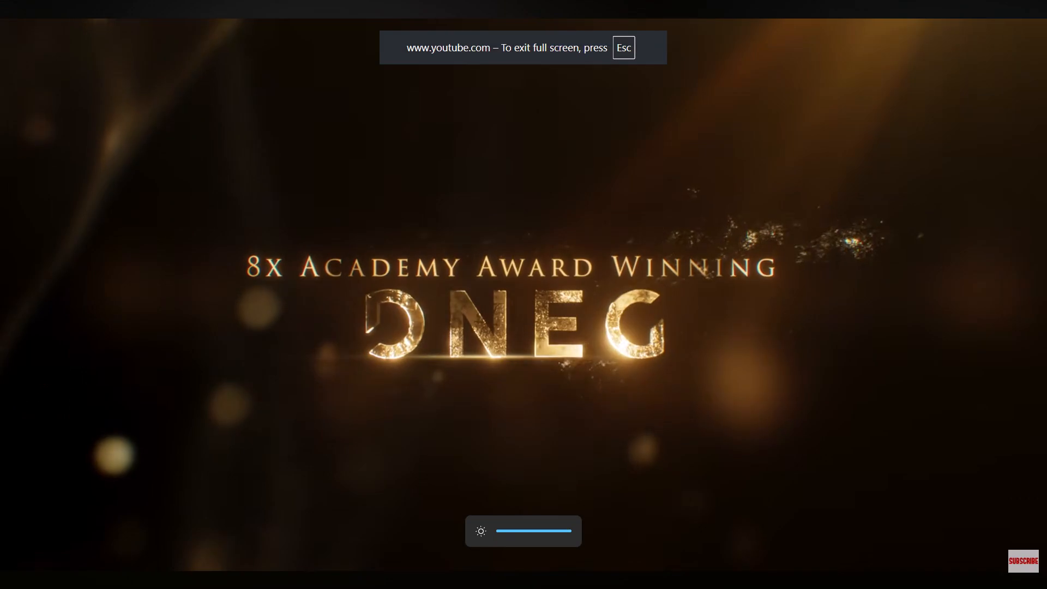